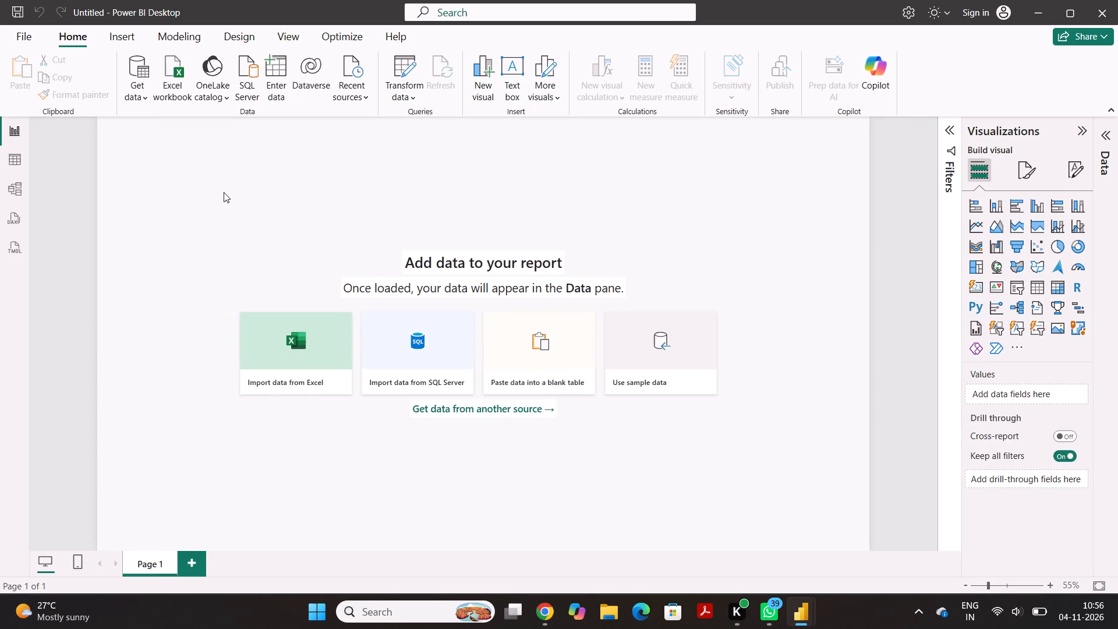
Connect the blank report to the healthcare_dataset_same_format Excel workbook from Downloads as its data source.
click(278, 339)
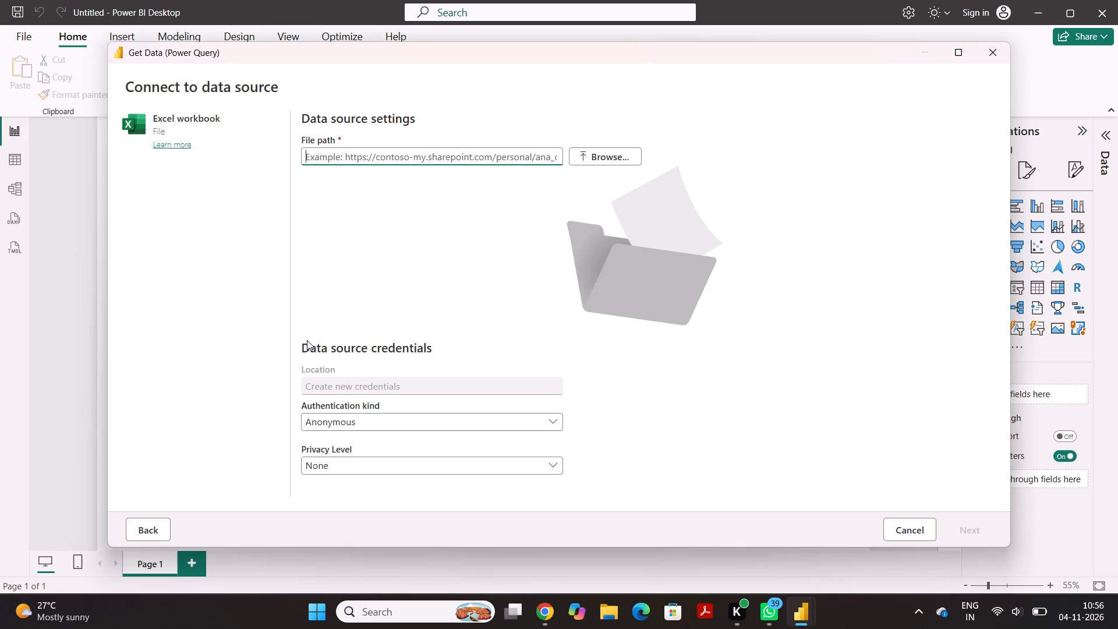
click(602, 155)
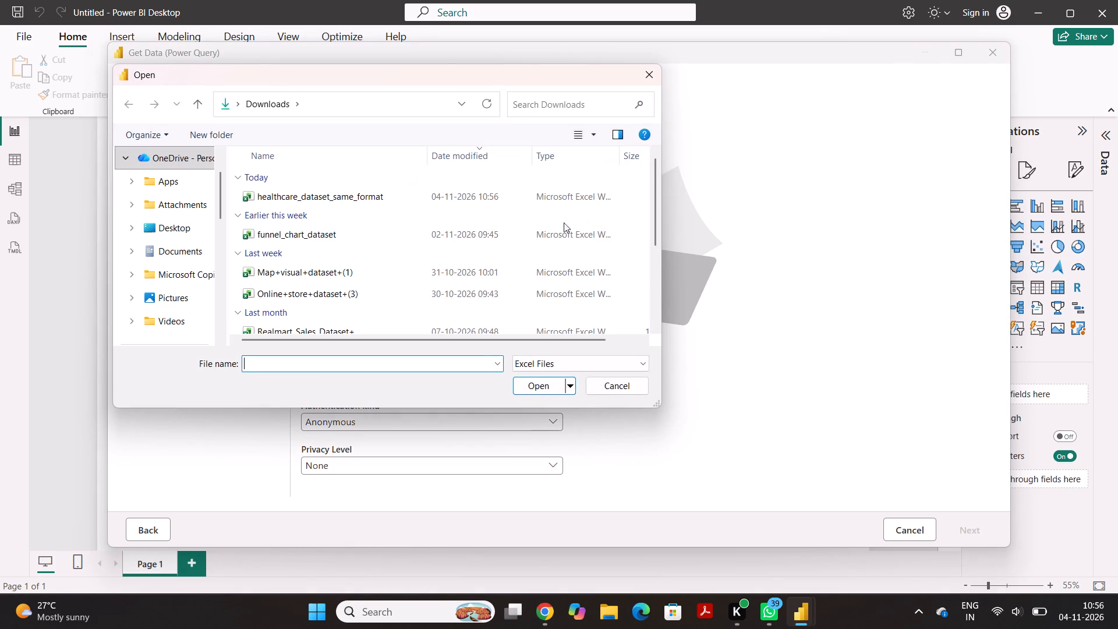
double_click(536, 197)
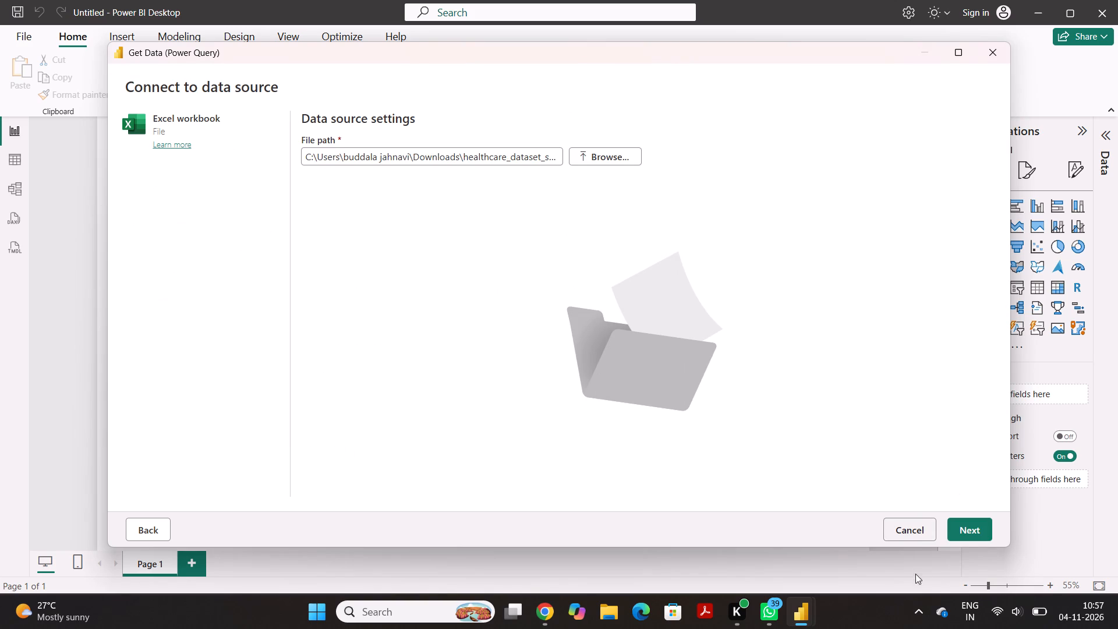
click(972, 532)
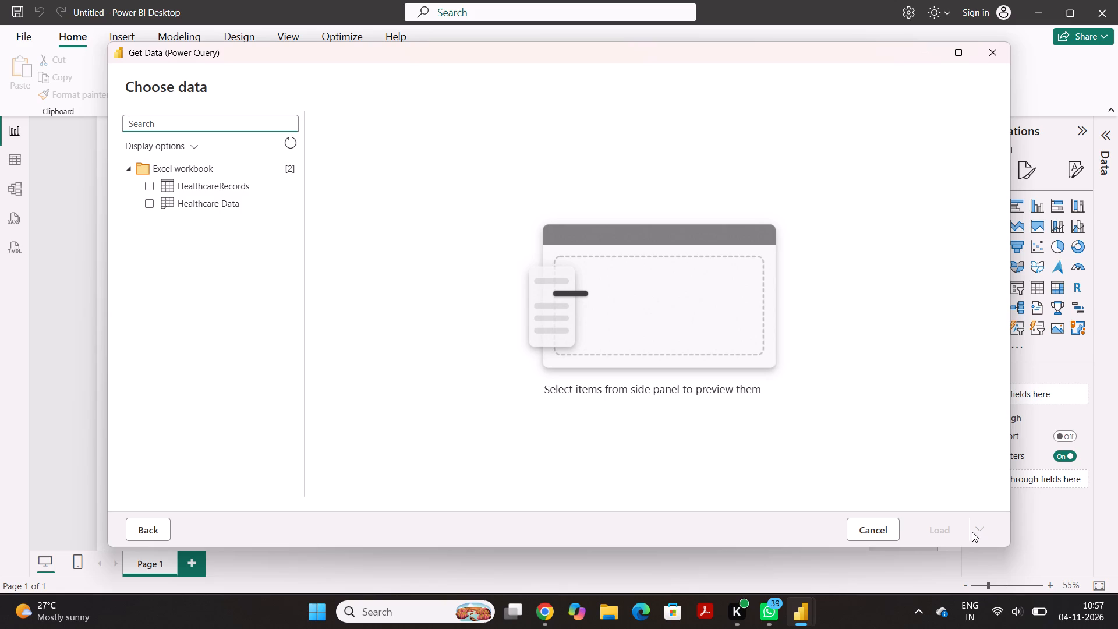
Compare the data previews and columns of the HealthcareRecords table and the Healthcare Data sheet.
click(151, 186)
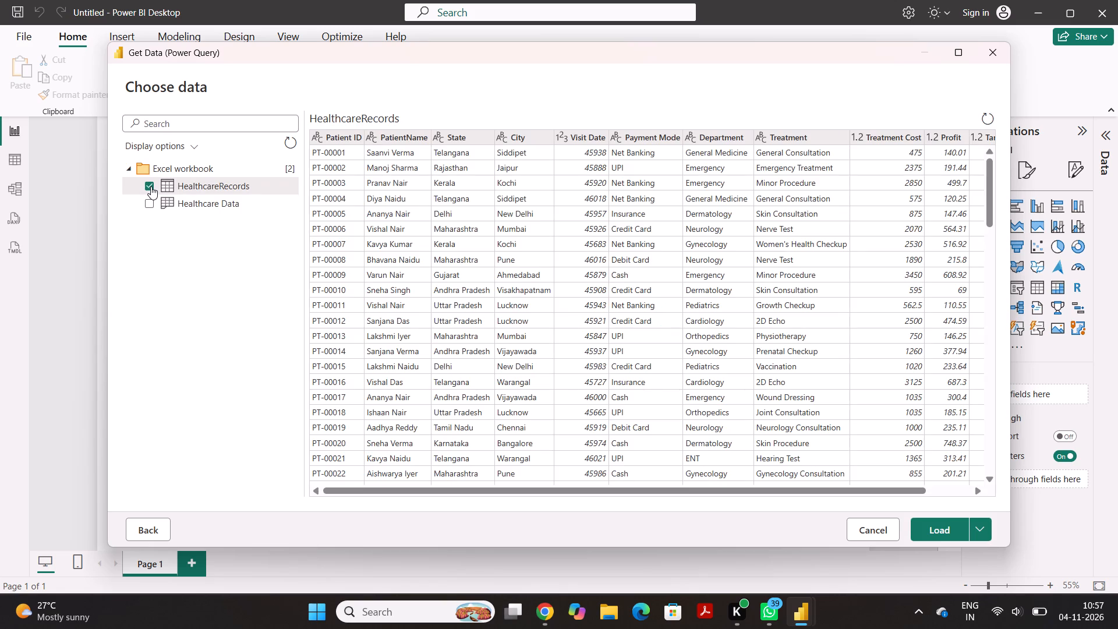
scroll(510, 281, left, 1)
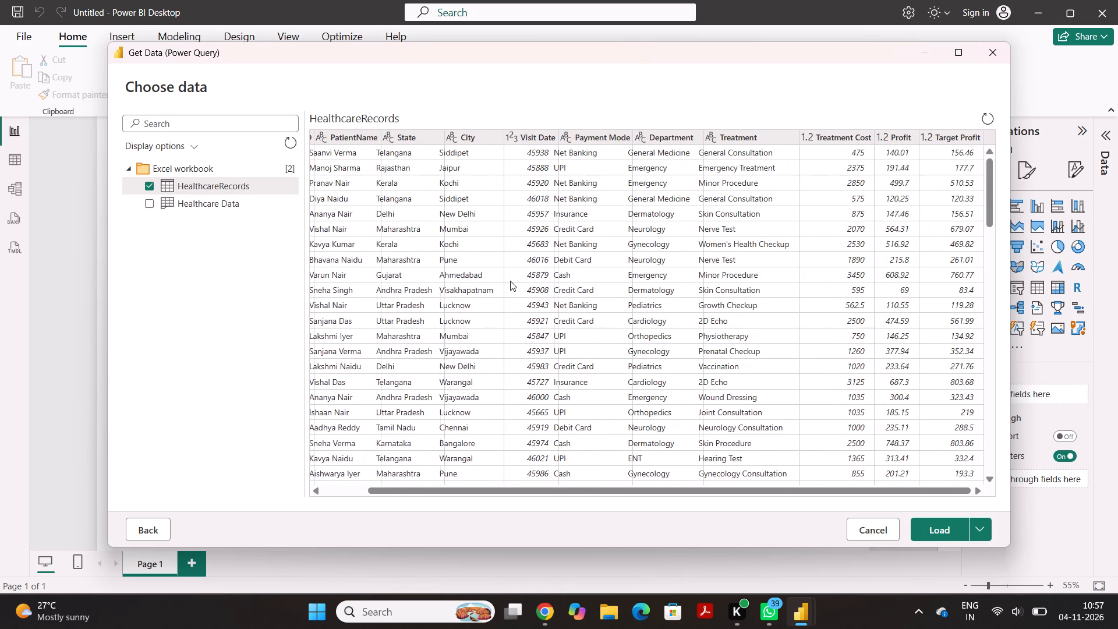
scroll(510, 281, left, 3)
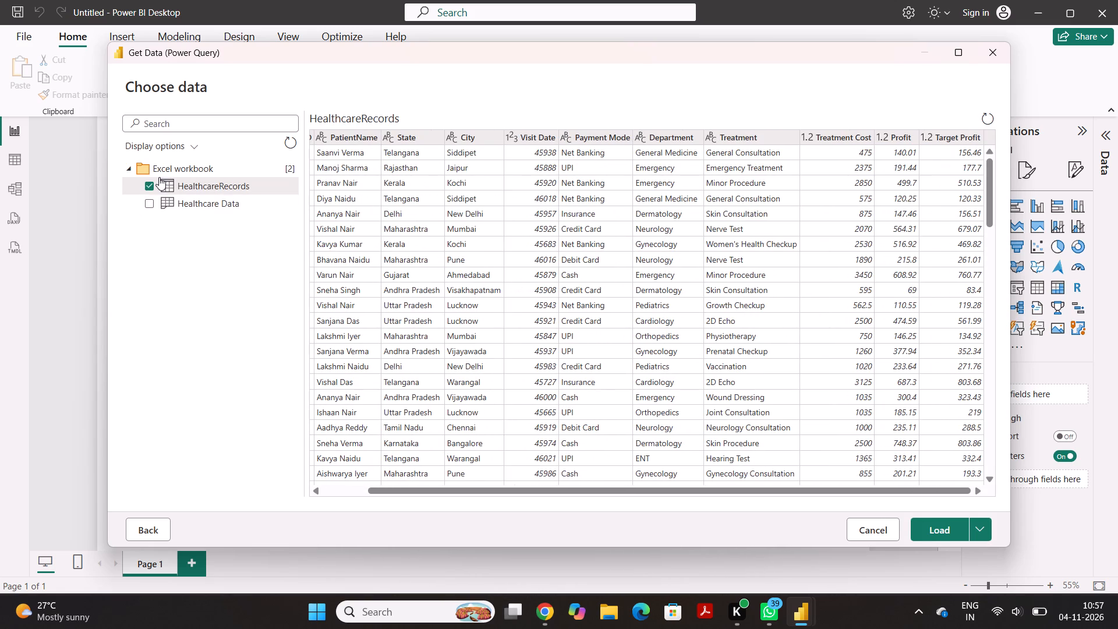
click(148, 183)
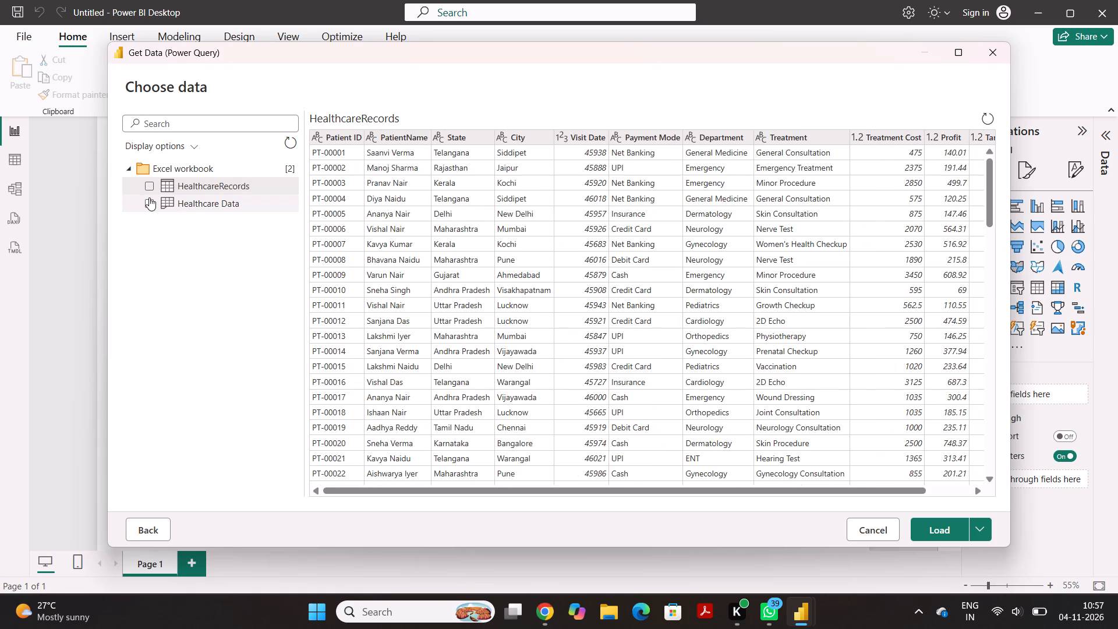
click(149, 197)
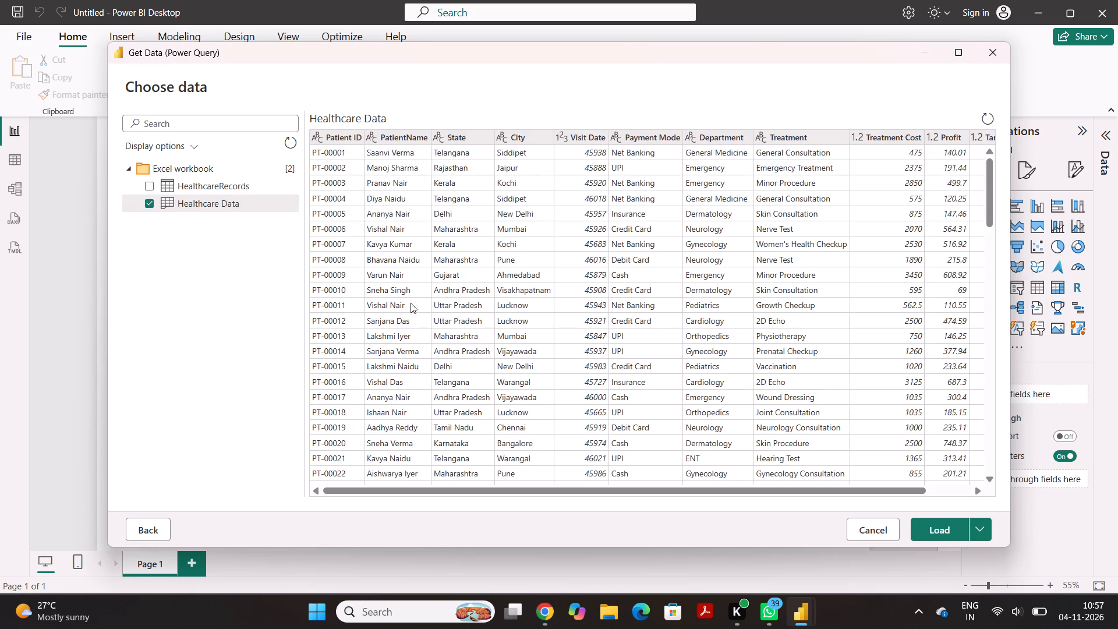
scroll(427, 319, left, 4)
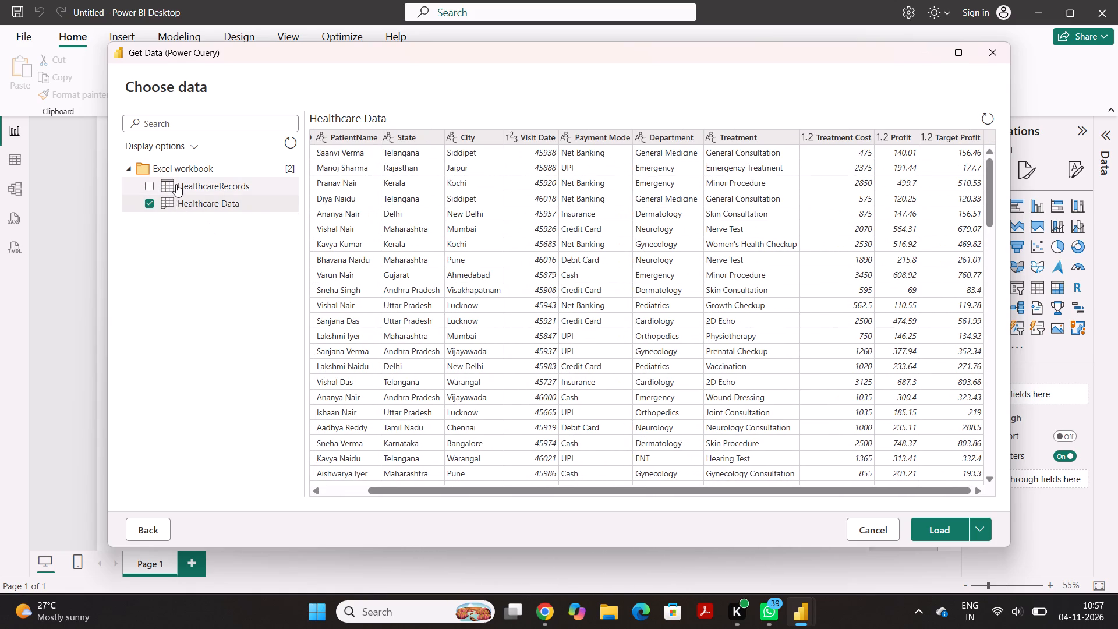
click(148, 204)
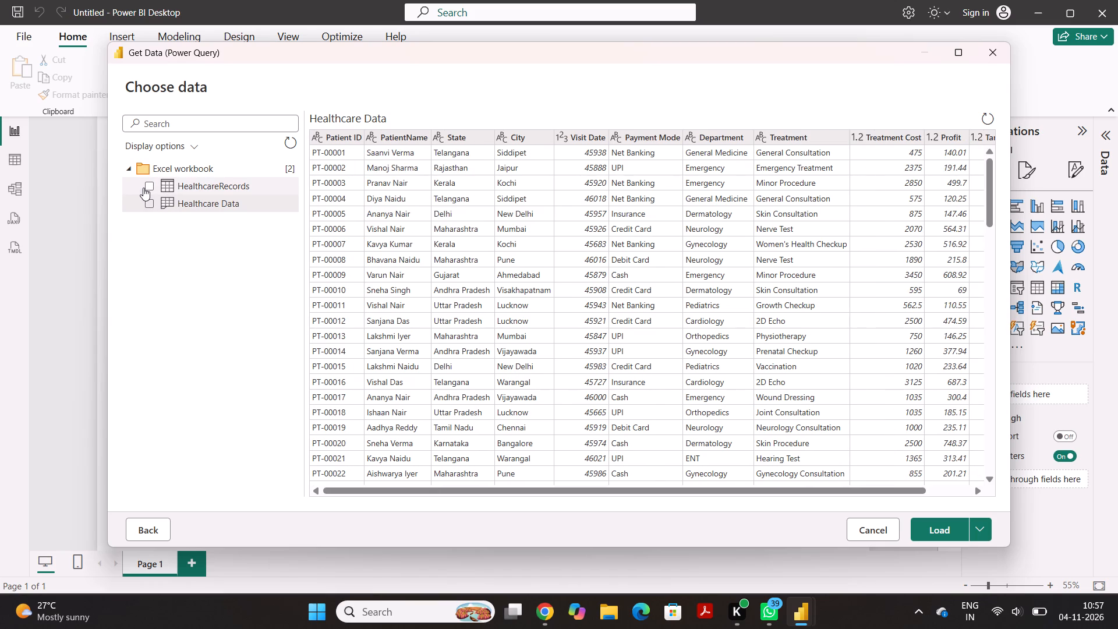
click(143, 188)
scroll(574, 262, left, 1)
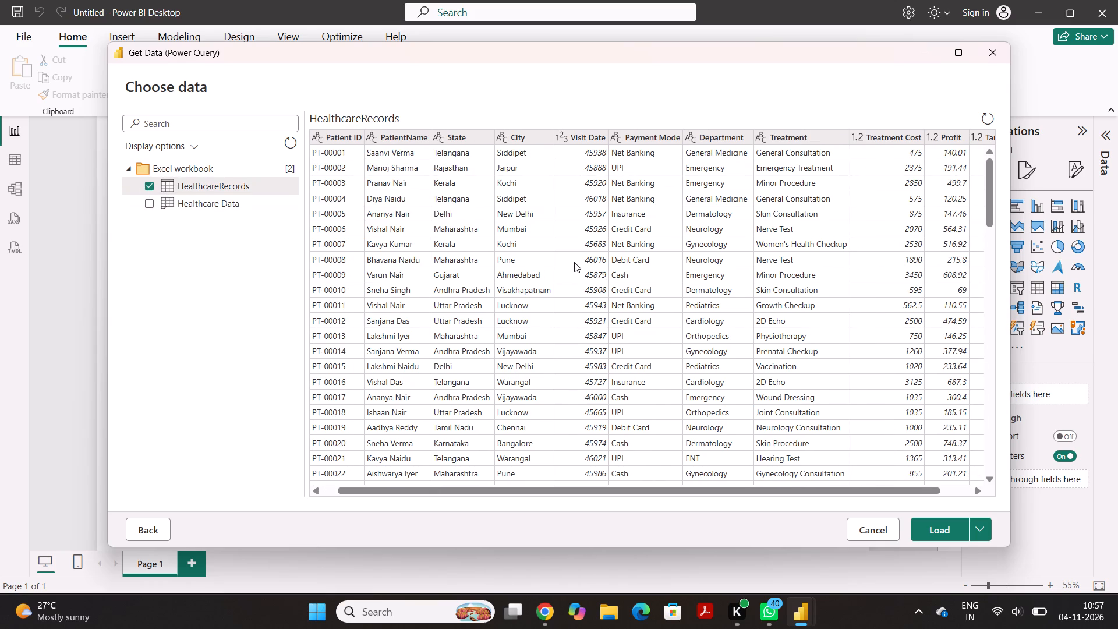
scroll(574, 262, left, 4)
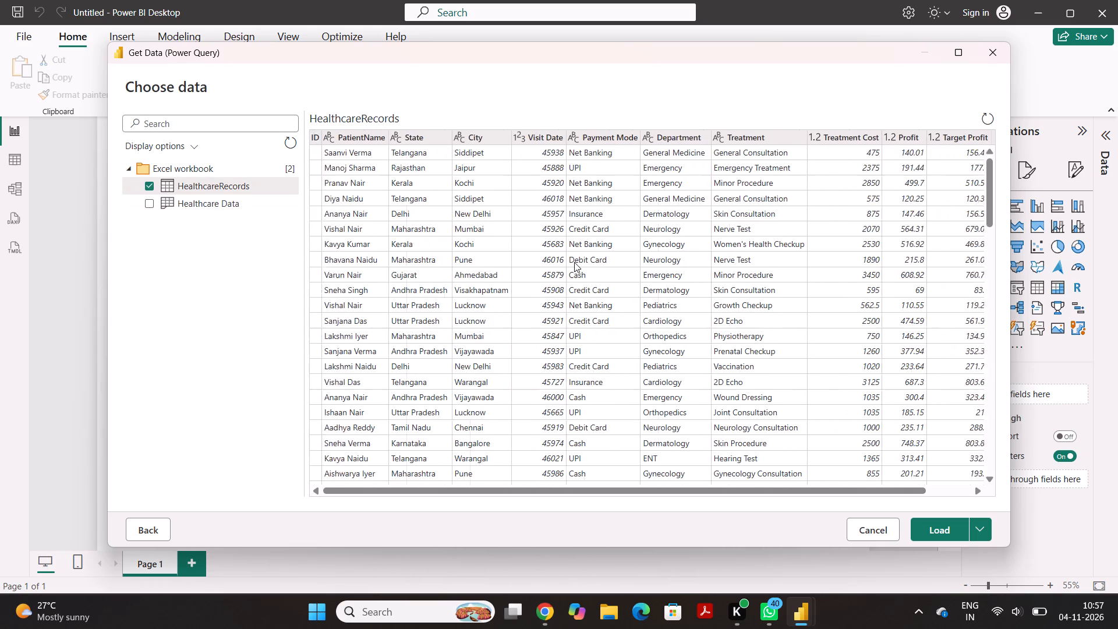
scroll(574, 262, left, 1)
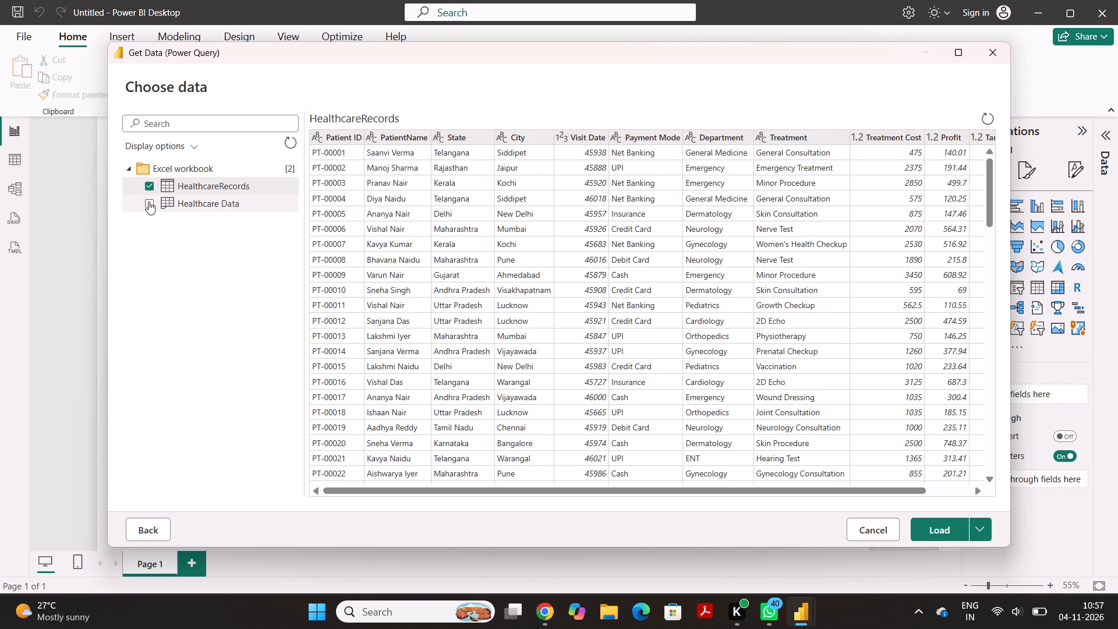
Select only the Healthcare Data sheet instead of HealthcareRecords and examine its preview rows and columns.
click(147, 188)
click(153, 203)
scroll(394, 239, up, 1)
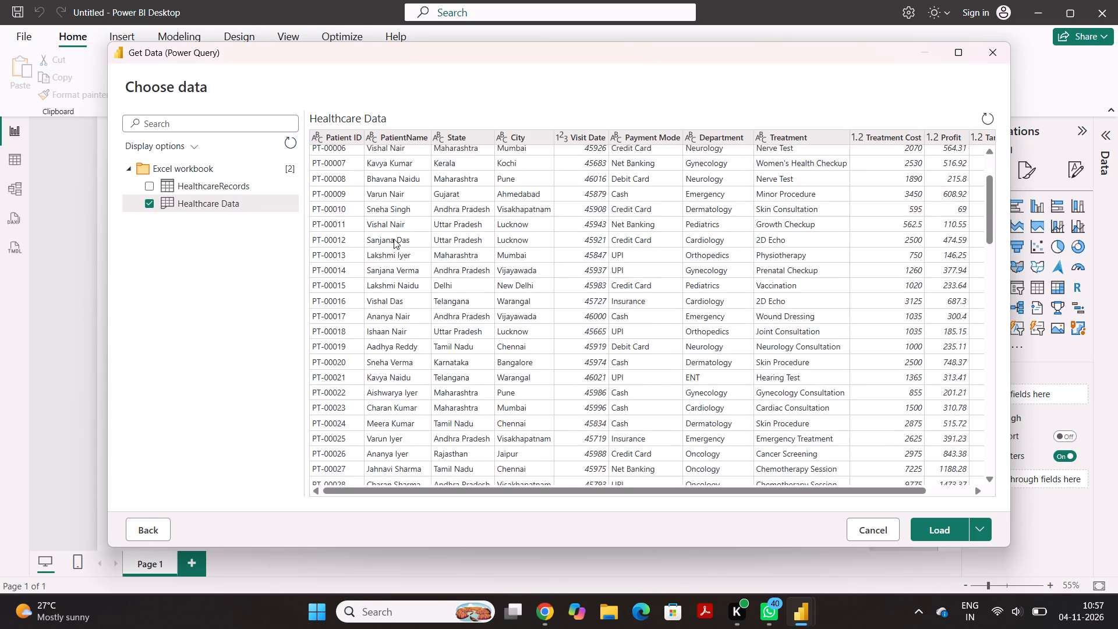
scroll(394, 239, up, 2)
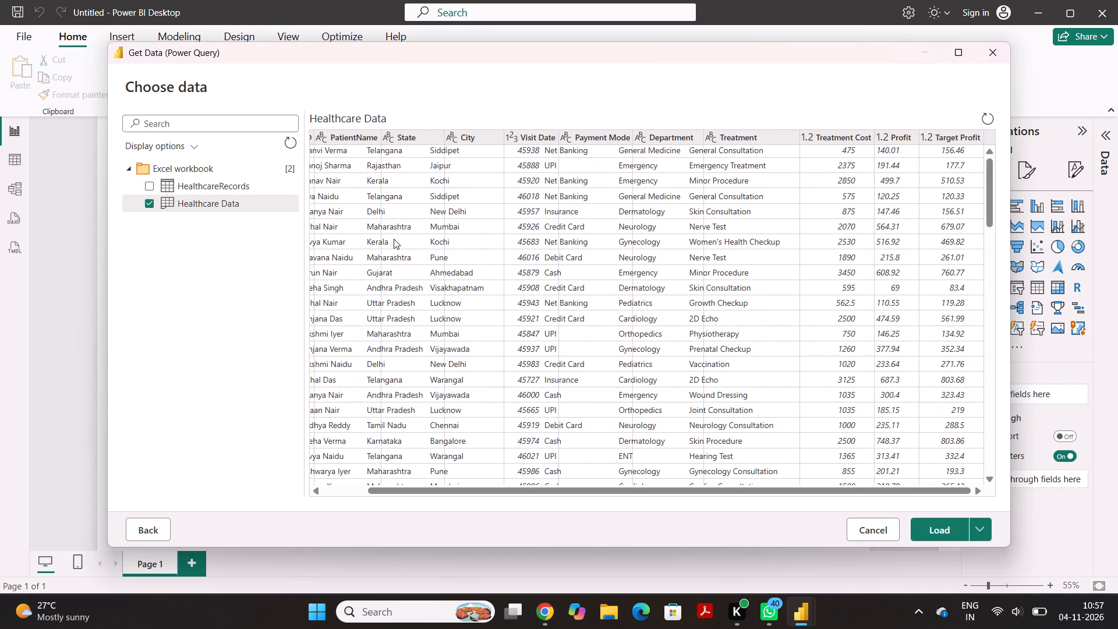
scroll(394, 239, up, 1)
scroll(394, 239, right, 1)
scroll(394, 239, up, 2)
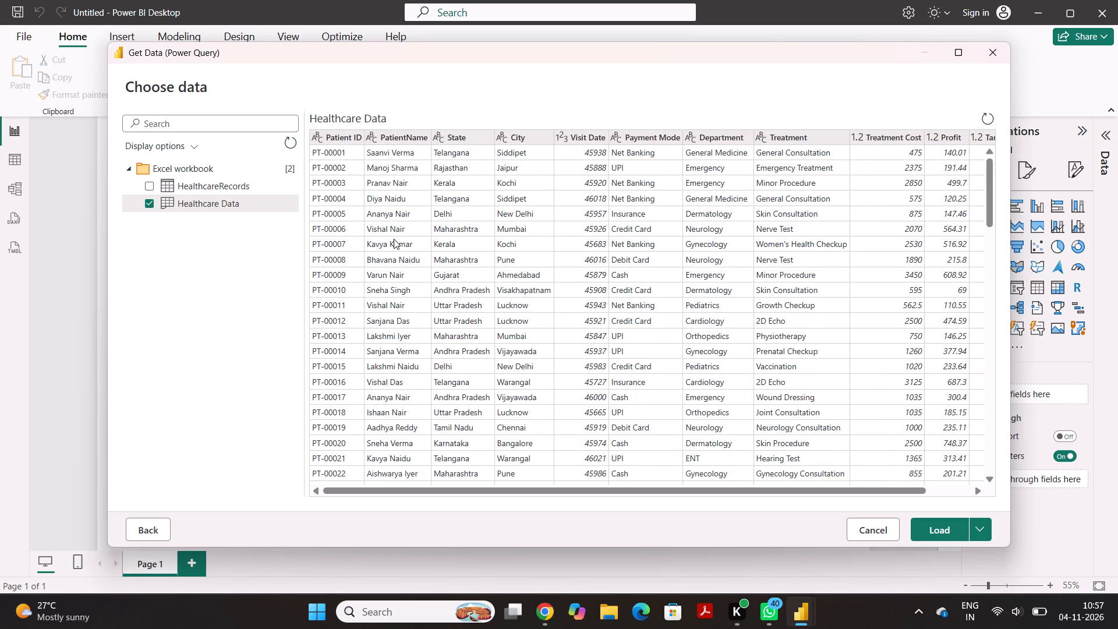
scroll(394, 239, up, 1)
Switch the selection back to the HealthcareRecords table and examine its preview columns for comparison with the sheet.
click(150, 200)
click(146, 182)
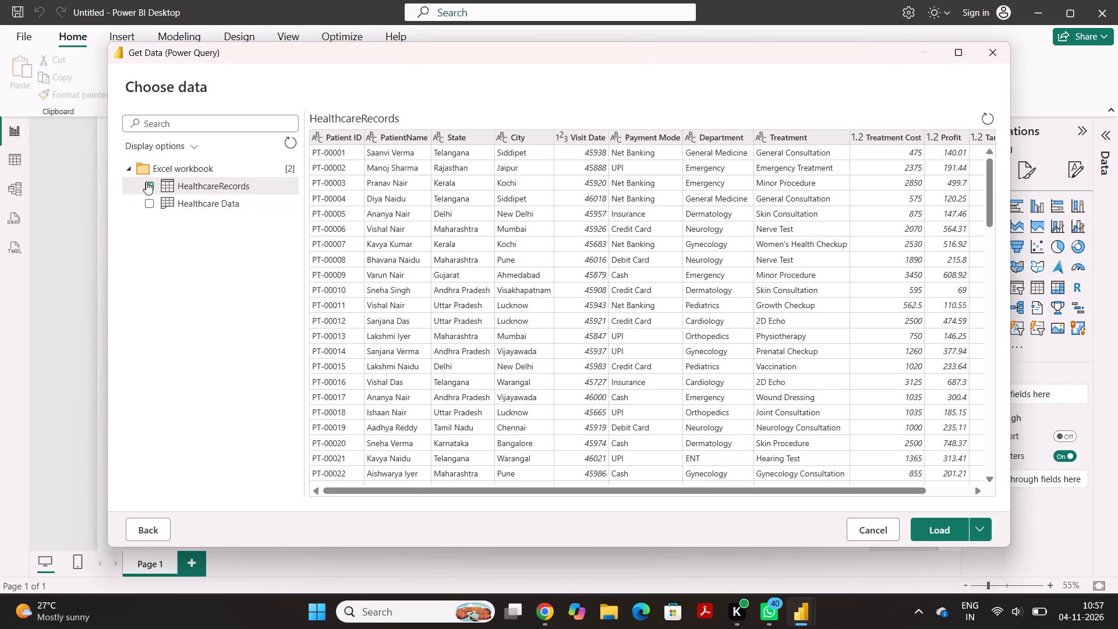
scroll(376, 253, left, 1)
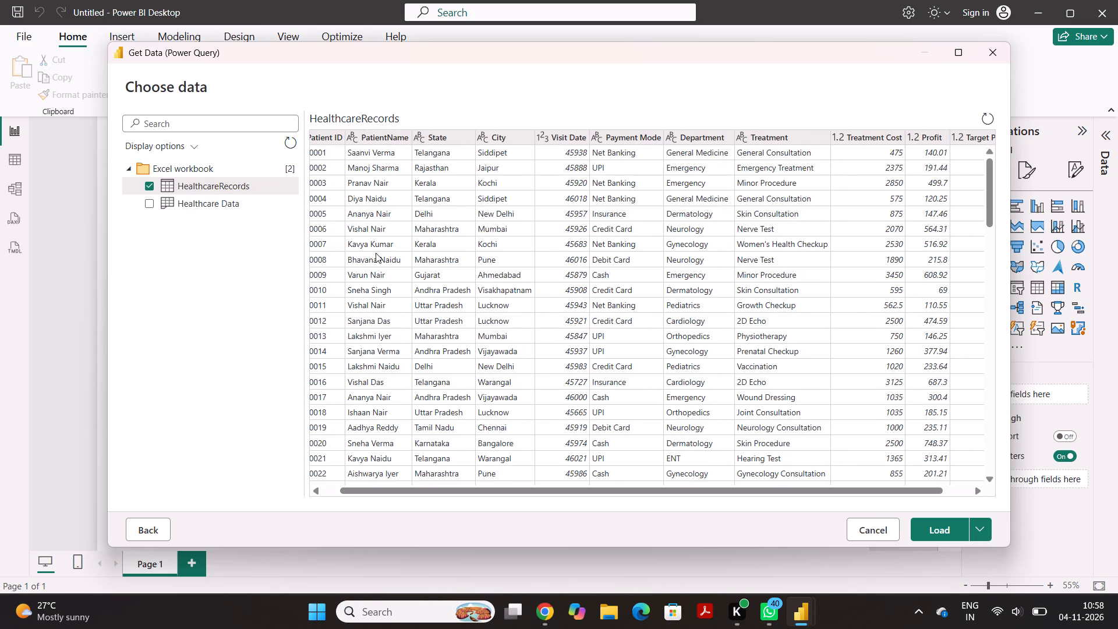
scroll(376, 253, left, 2)
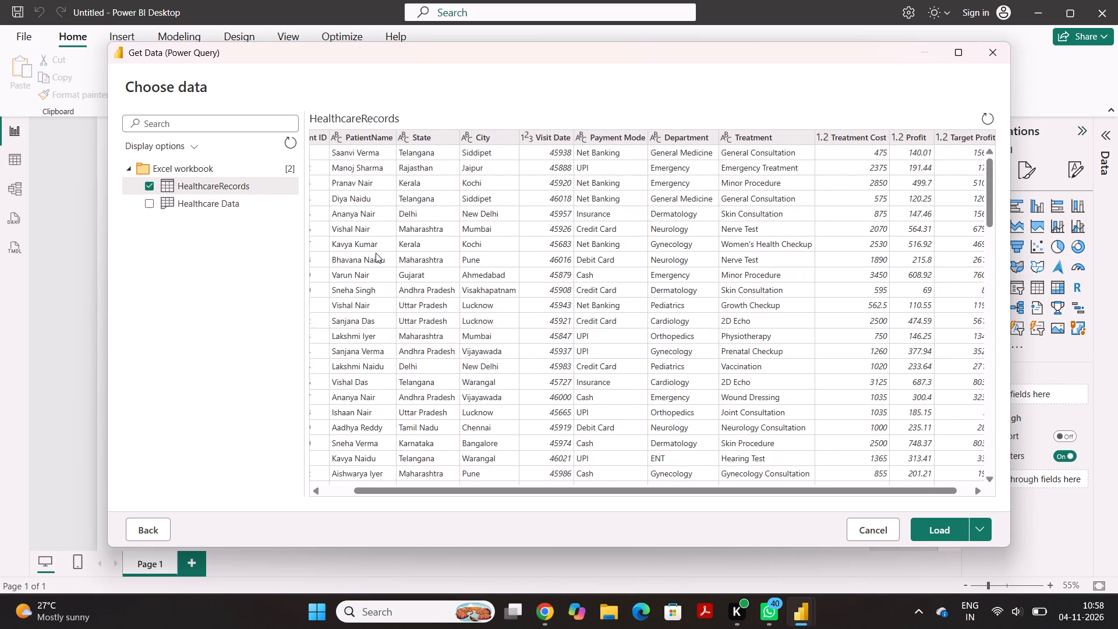
scroll(376, 253, left, 2)
scroll(376, 253, right, 3)
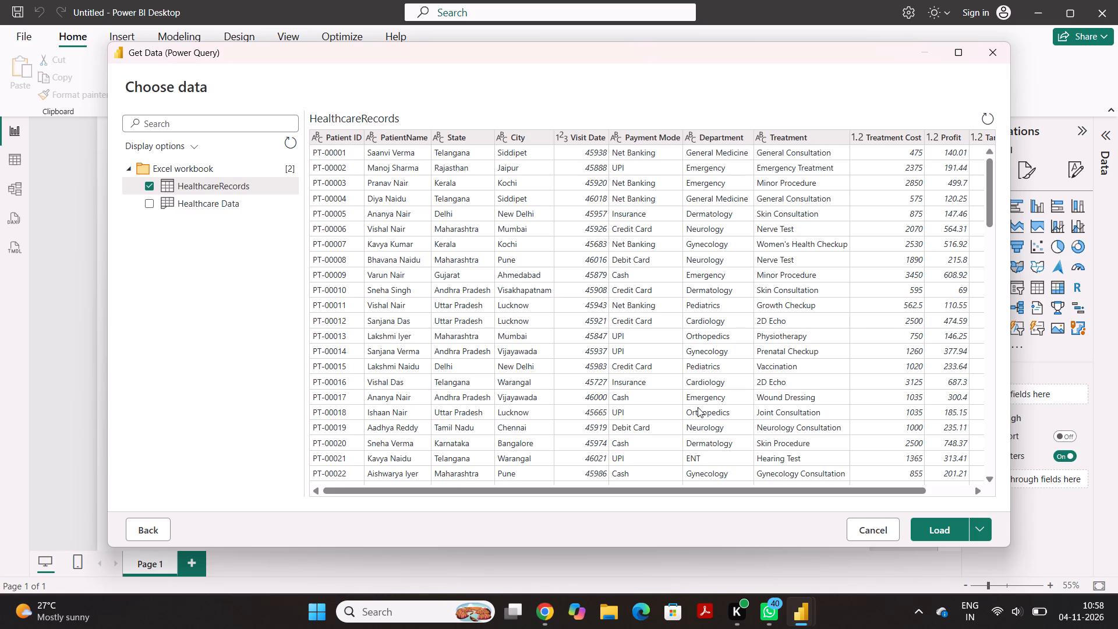
Deselect HealthcareRecords, select only the Healthcare Data sheet, and load it into the report.
click(151, 182)
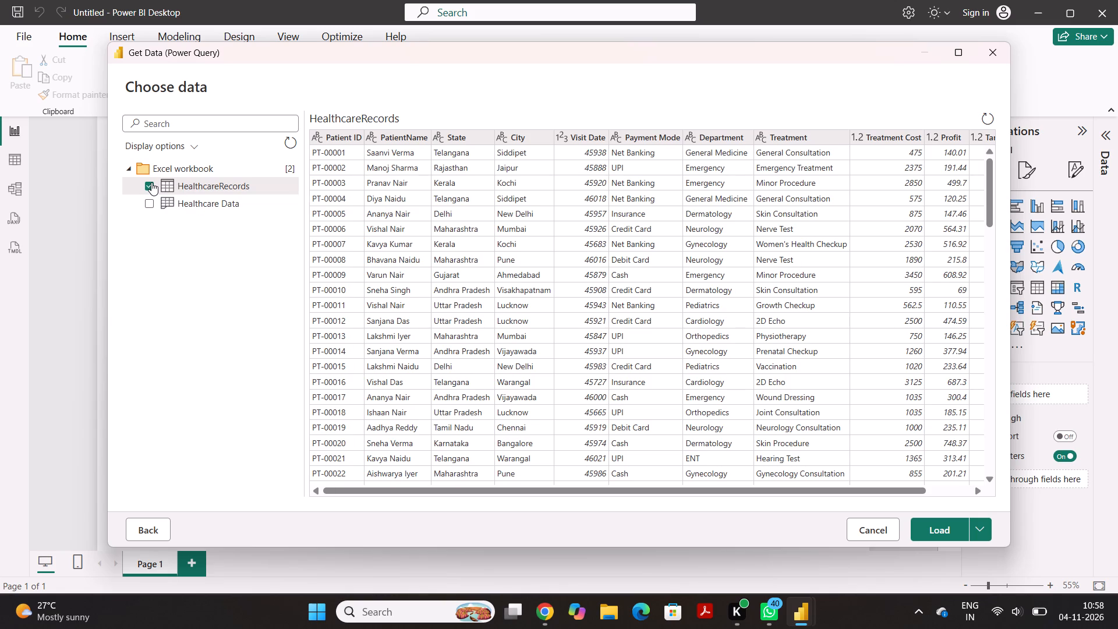
click(144, 208)
click(927, 534)
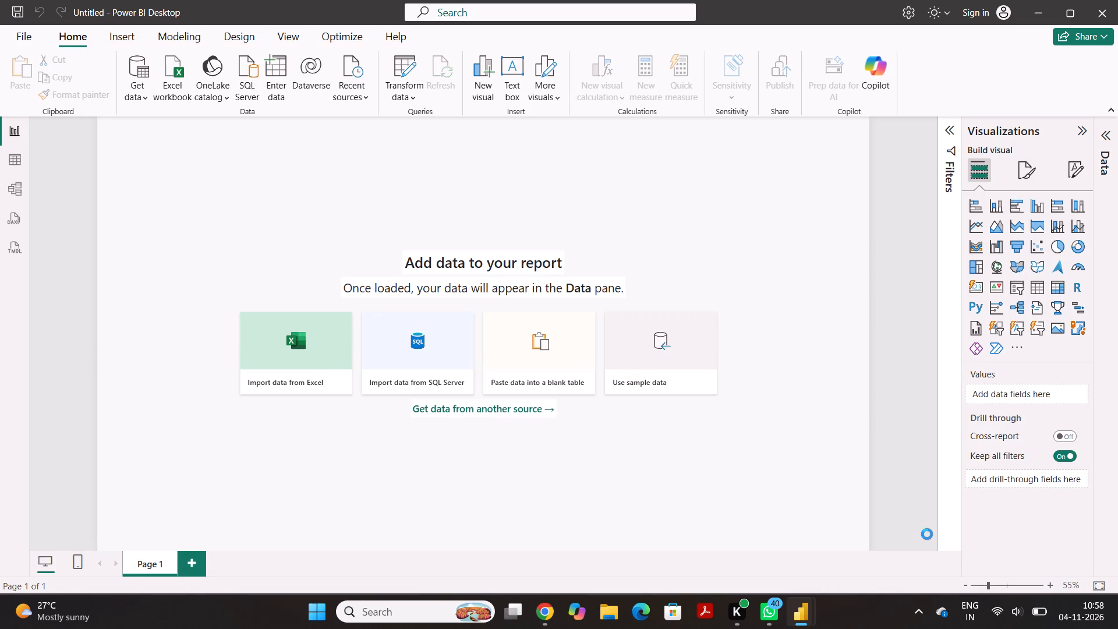
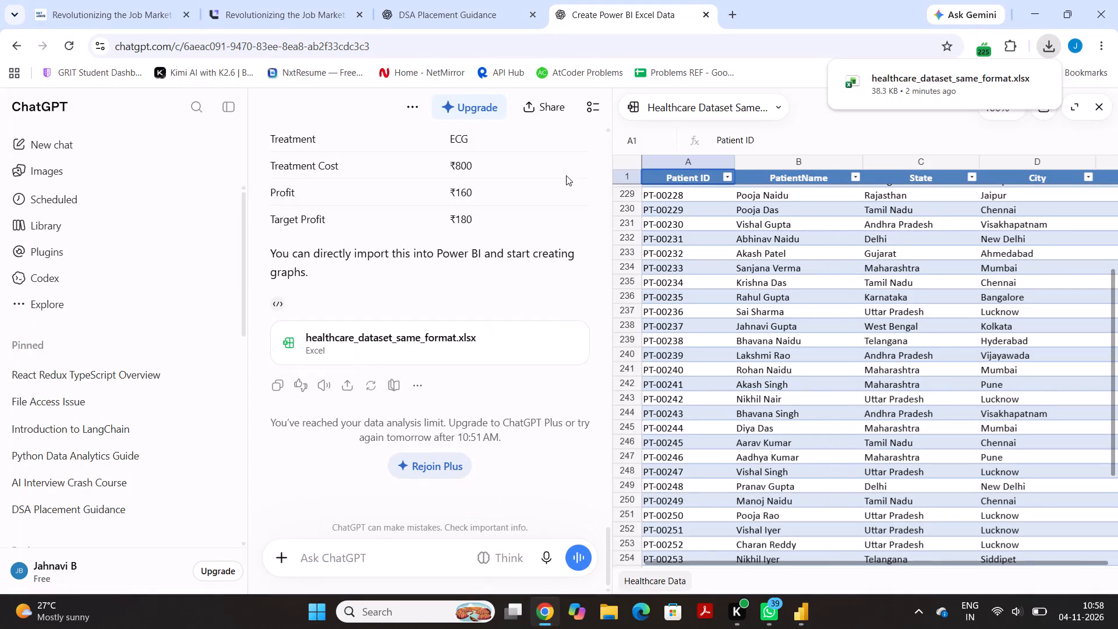
Open the Spotify web player in a new browser tab and start playback of the current song.
click(734, 13)
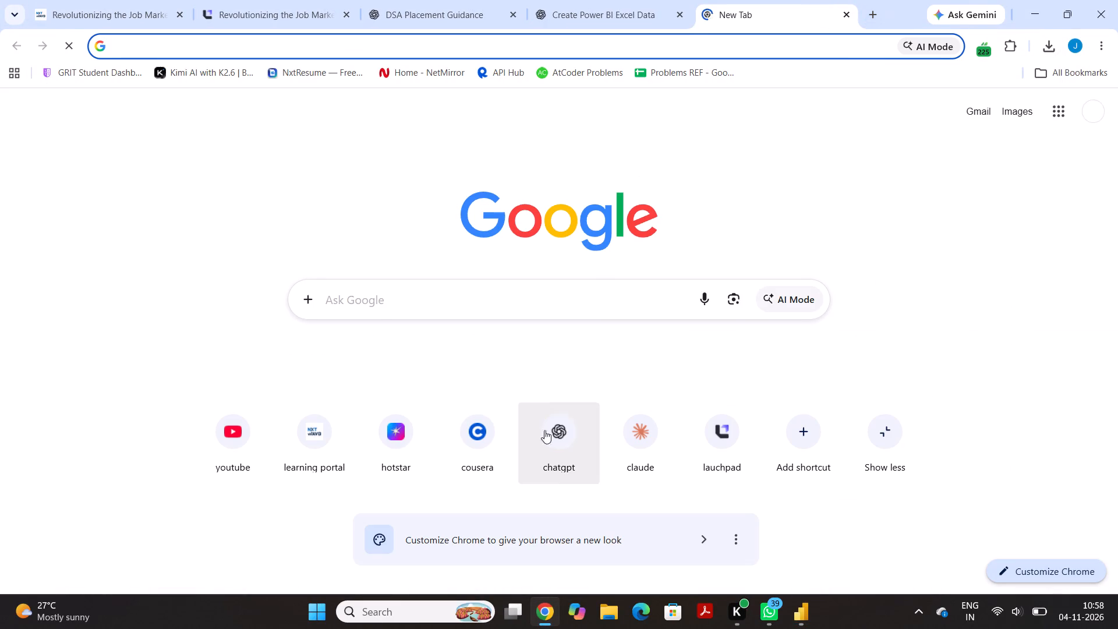
click(542, 51)
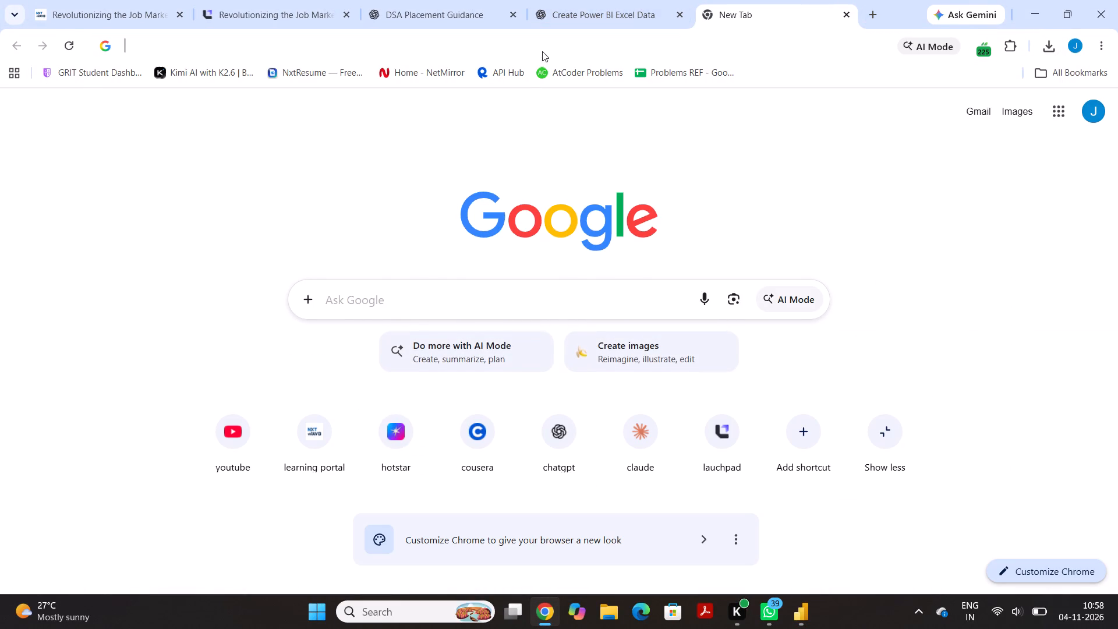
click(517, 84)
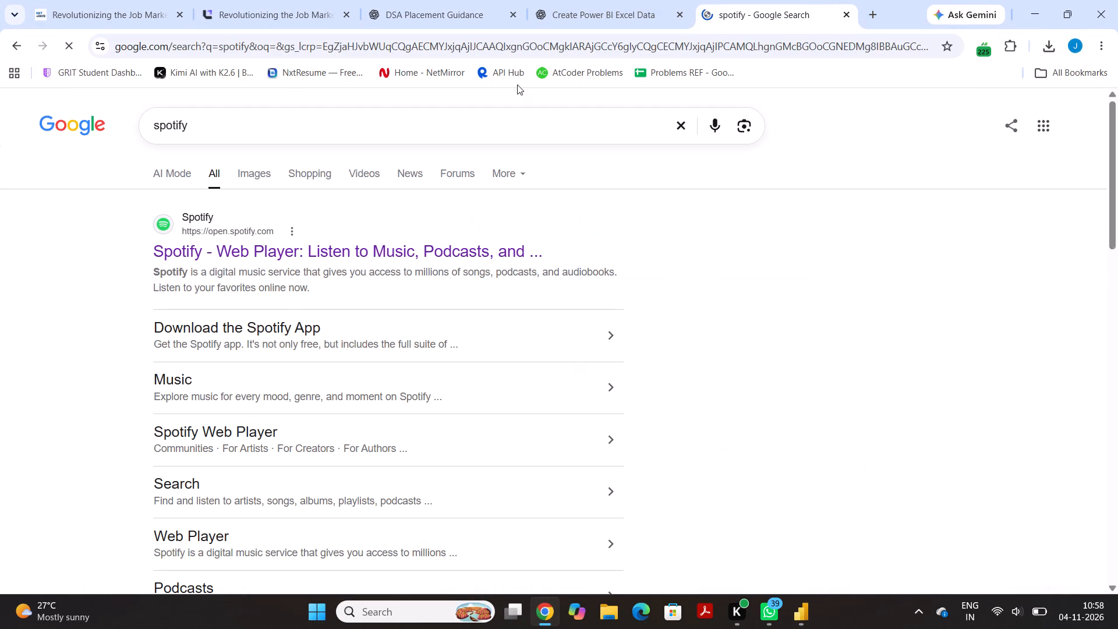
click(388, 242)
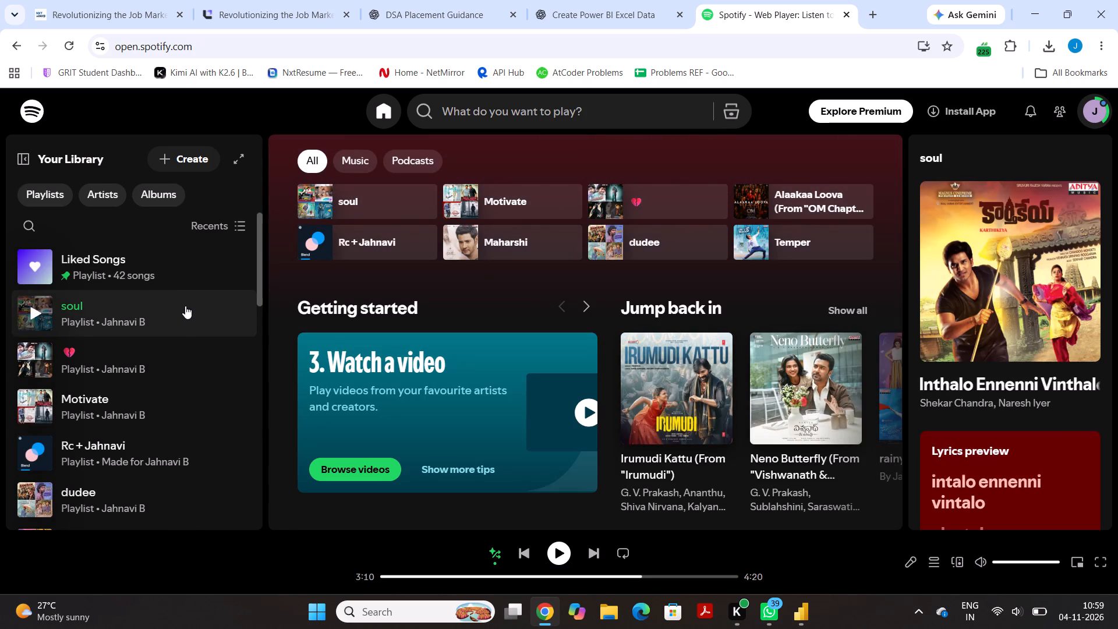
click(558, 553)
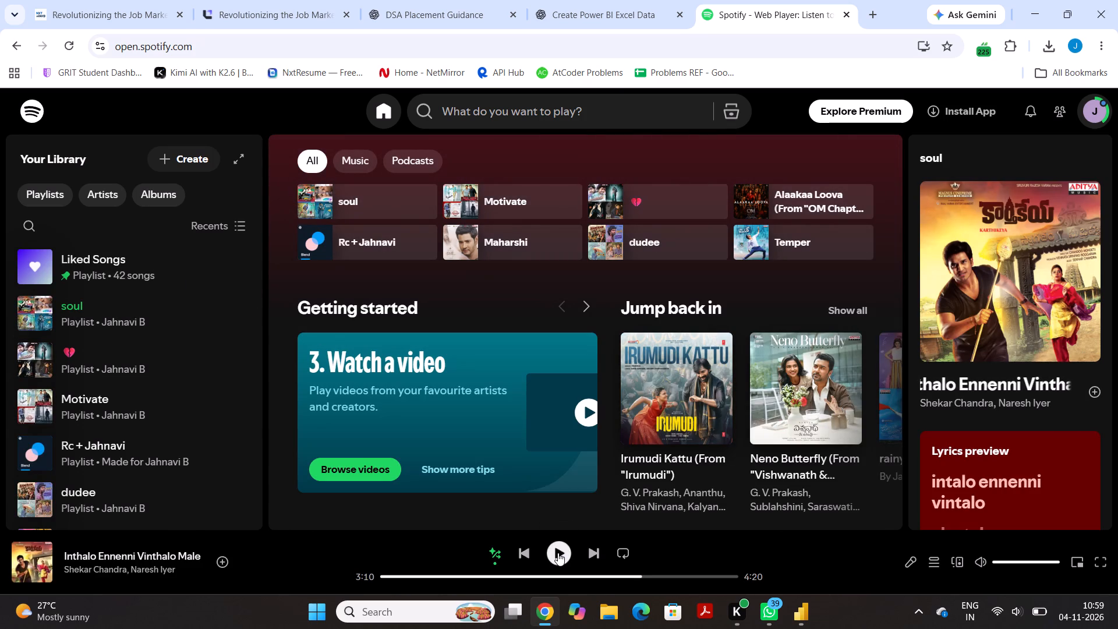
click(558, 553)
click(558, 553)
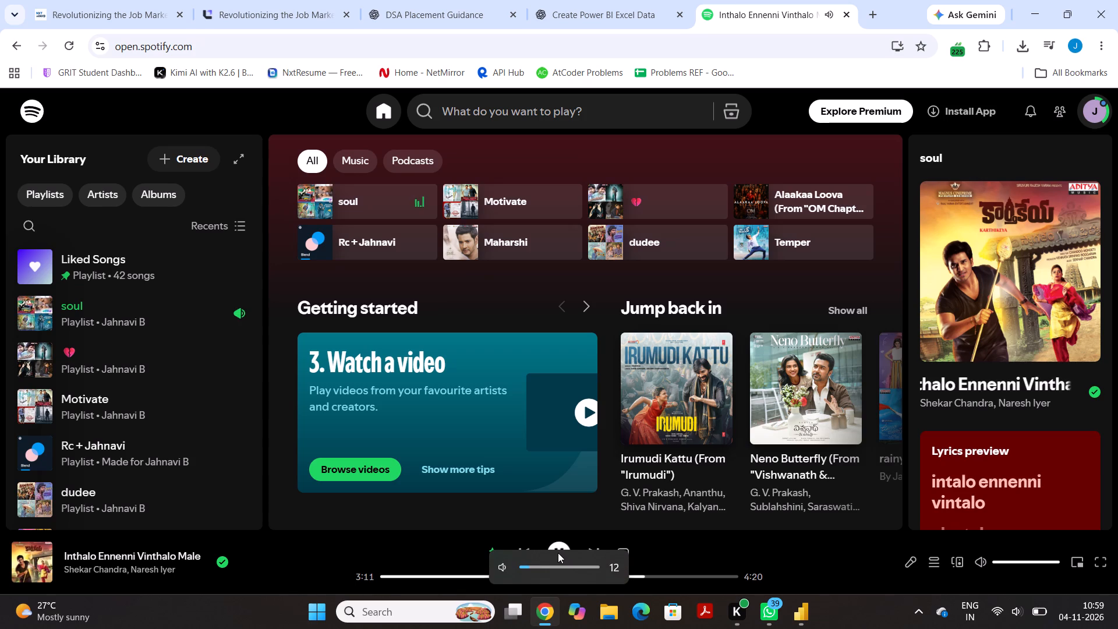
Switch to the untitled Power BI report, insert a text box on Page 1, and widen it.
click(615, 3)
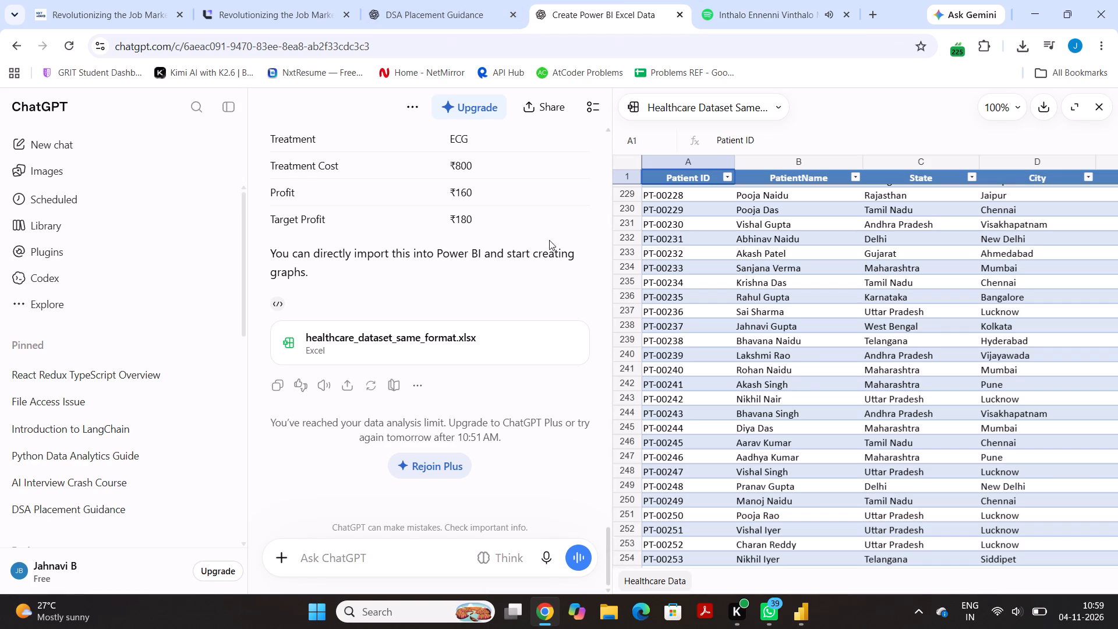
click(804, 618)
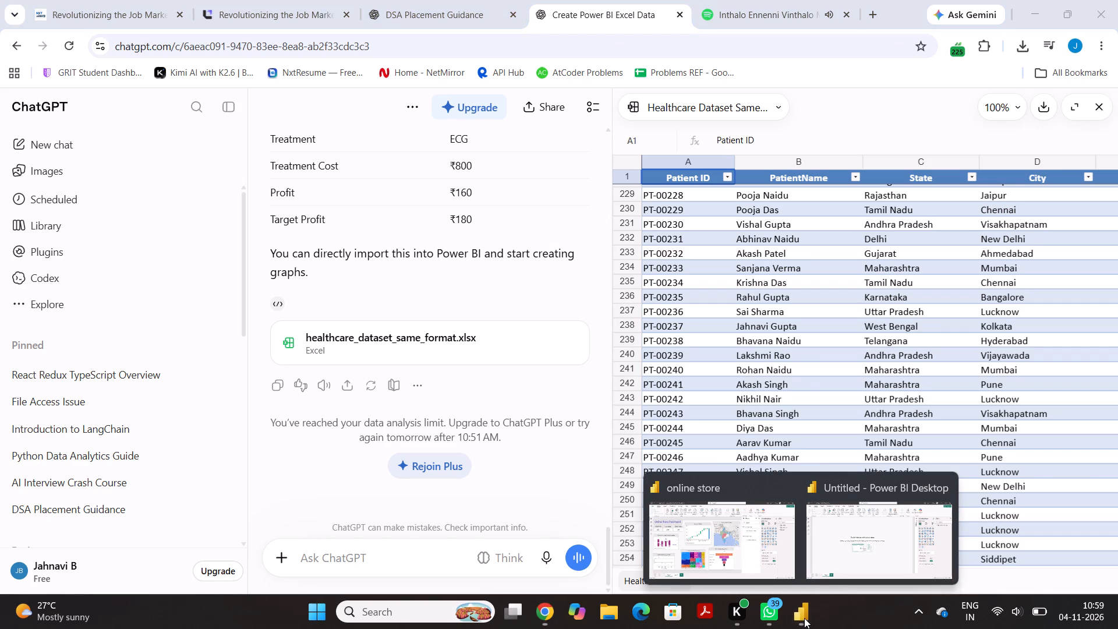
click(778, 491)
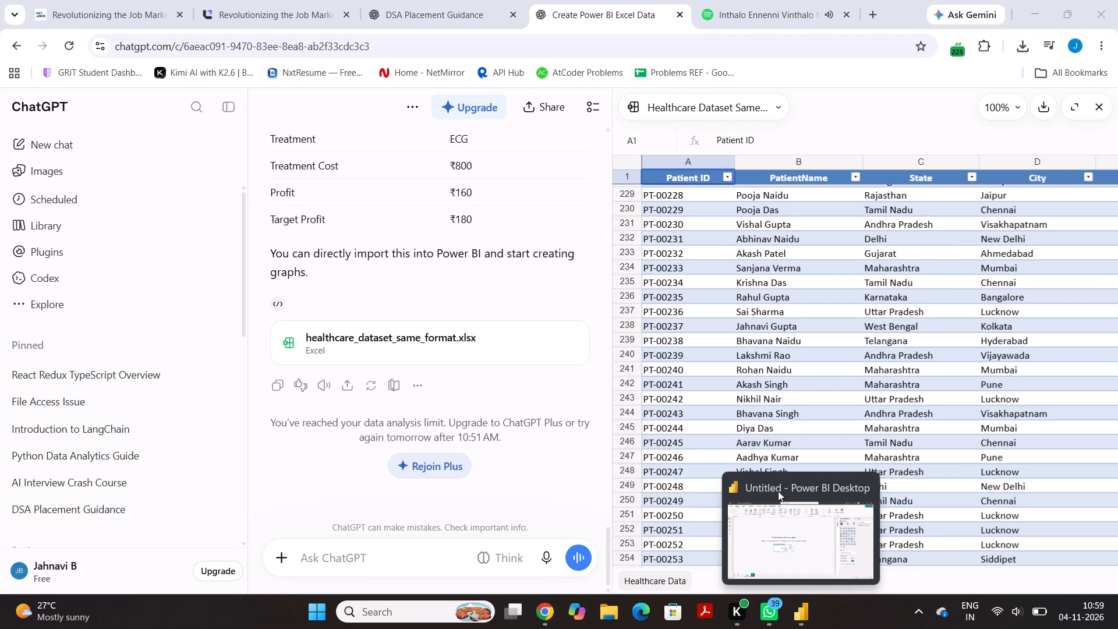
click(782, 517)
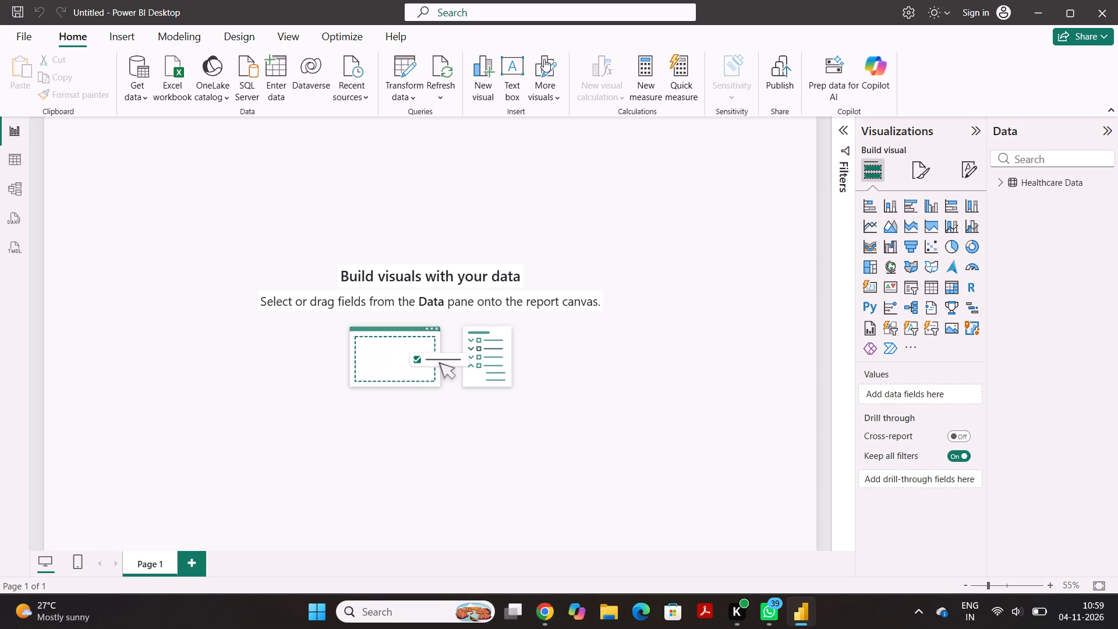
click(500, 65)
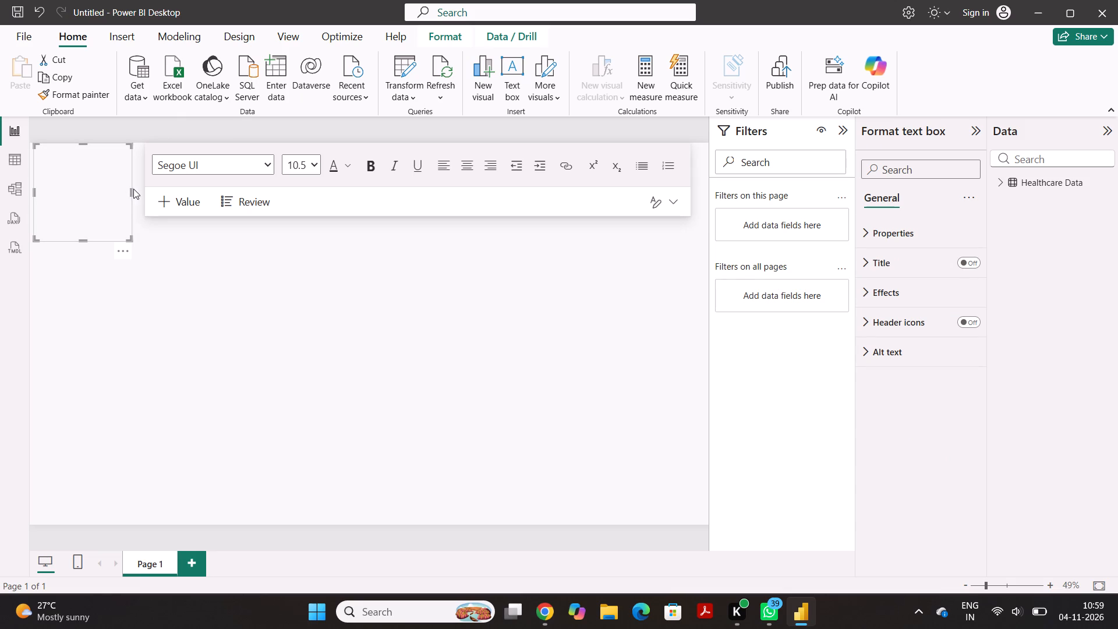
drag(130, 189, 189, 181)
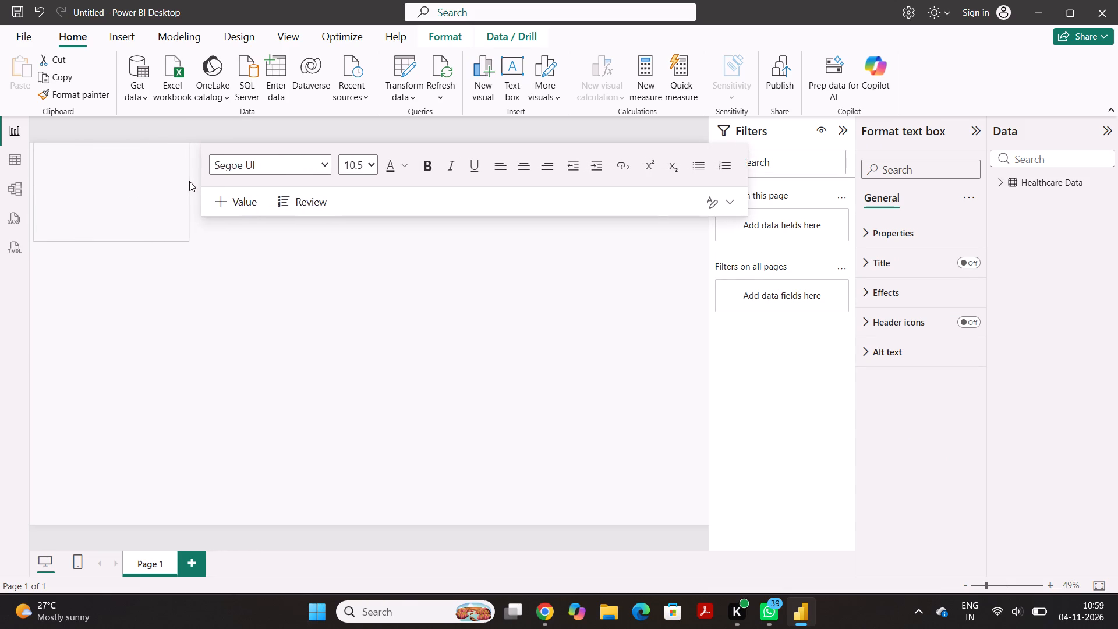
drag(189, 181, 196, 182)
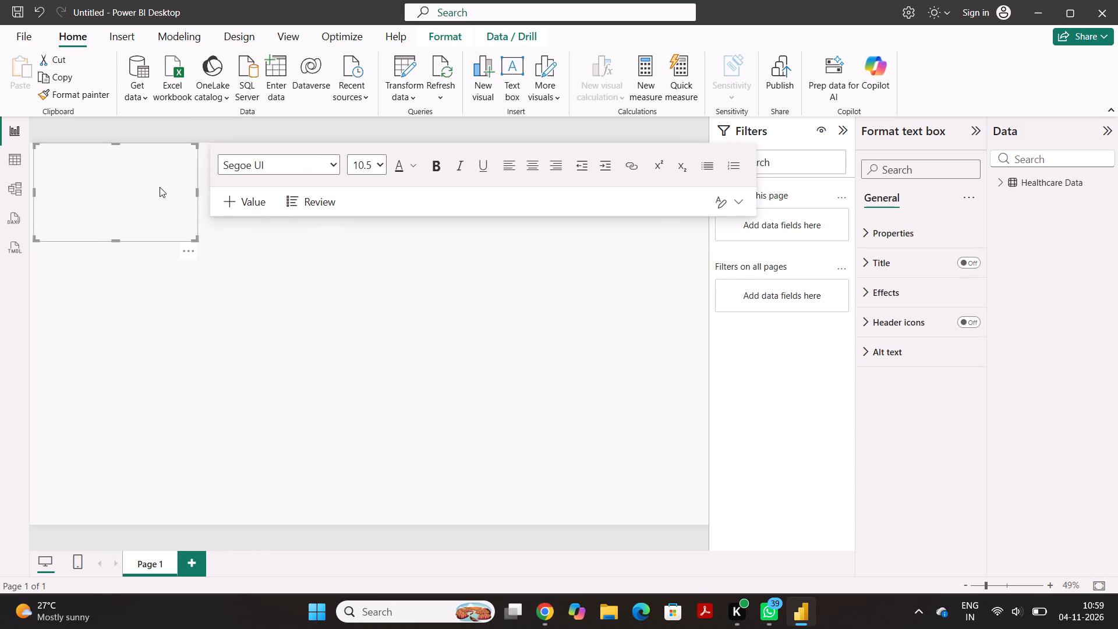
Enter the title "HealthCare Dashboard" in the new text box.
click(160, 187)
key(h)
text(eal)
key(BackSpace)
key(BackSpace)
key(BackSpace)
key(BackSpace)
key(BackSpace)
key(BackSpace)
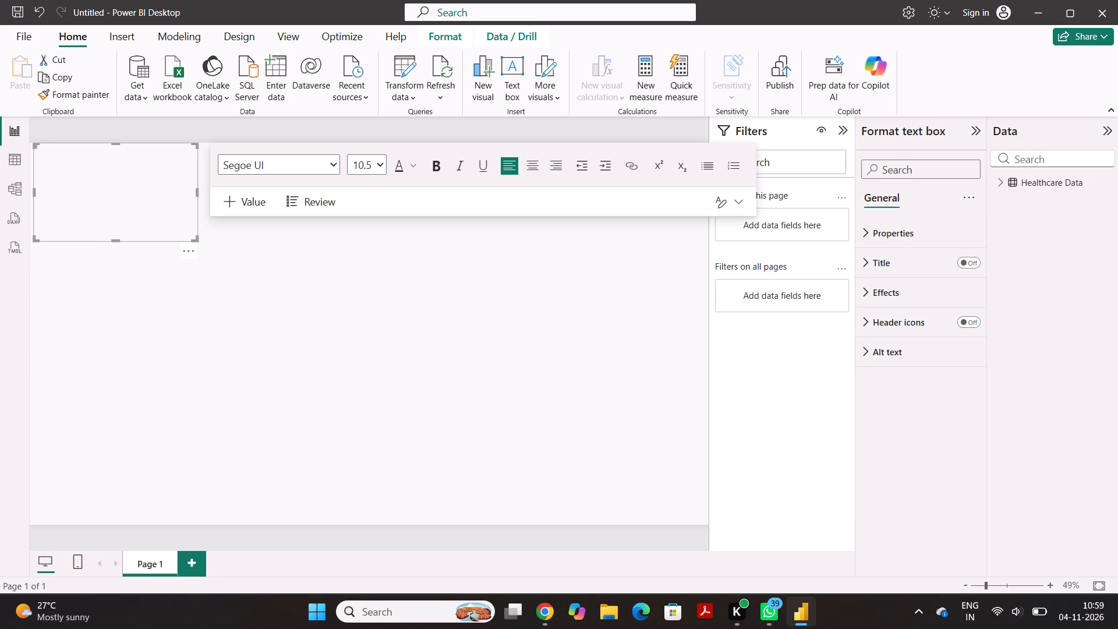
text(ealth)
text(are)
key(space)
key(d)
text(ash)
text(board)
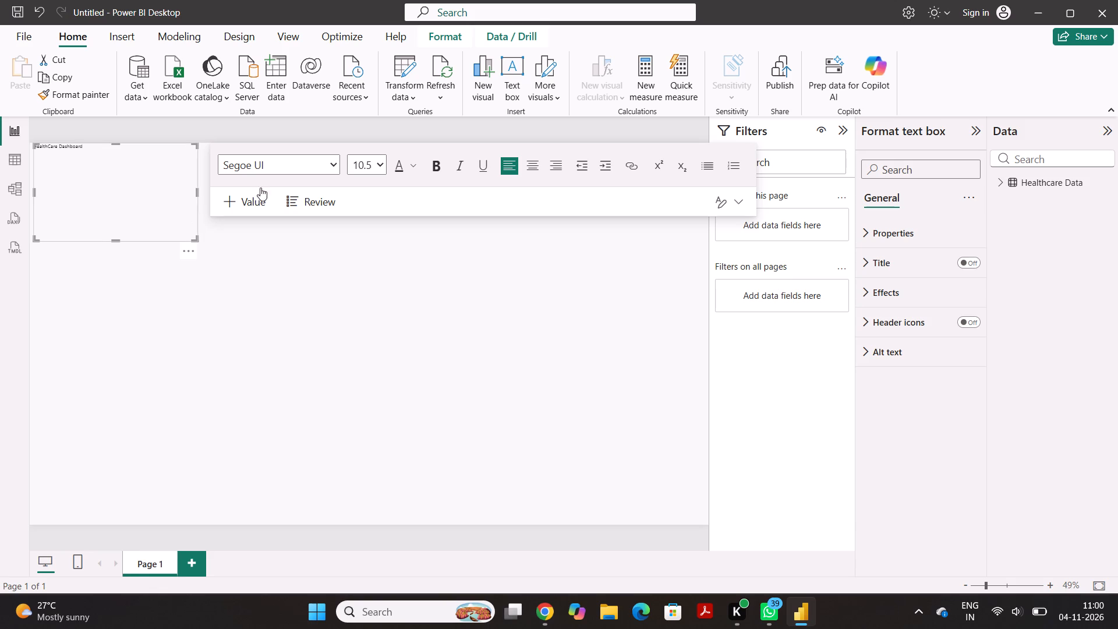
Format the HealthCare Dashboard title in Constantia at size 42, trying size 28 and Arial Black first.
triple_click(123, 152)
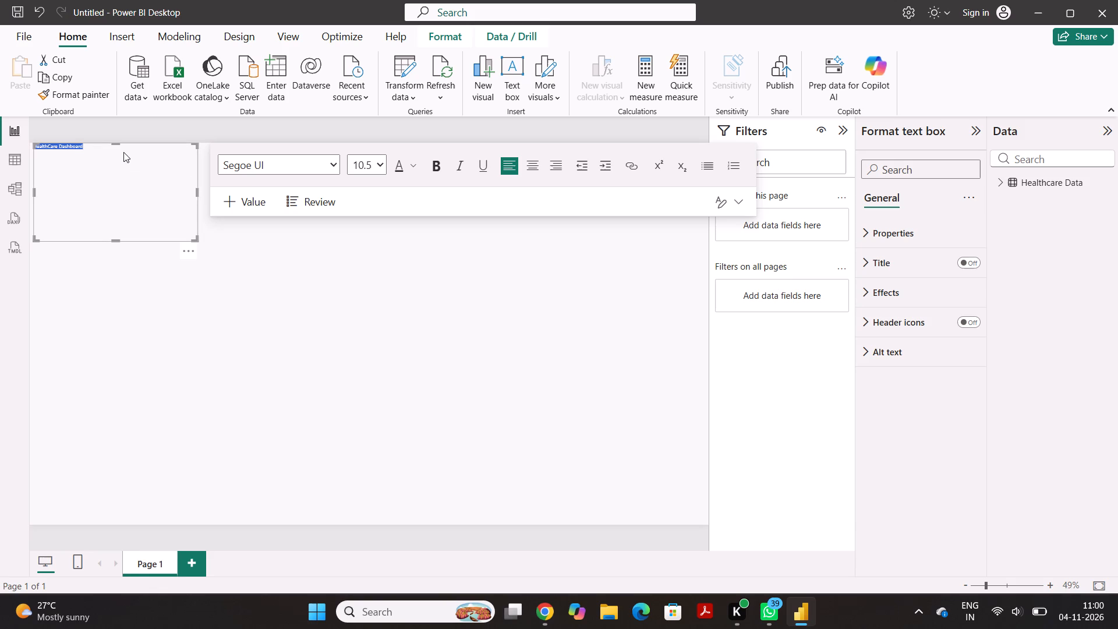
triple_click(378, 165)
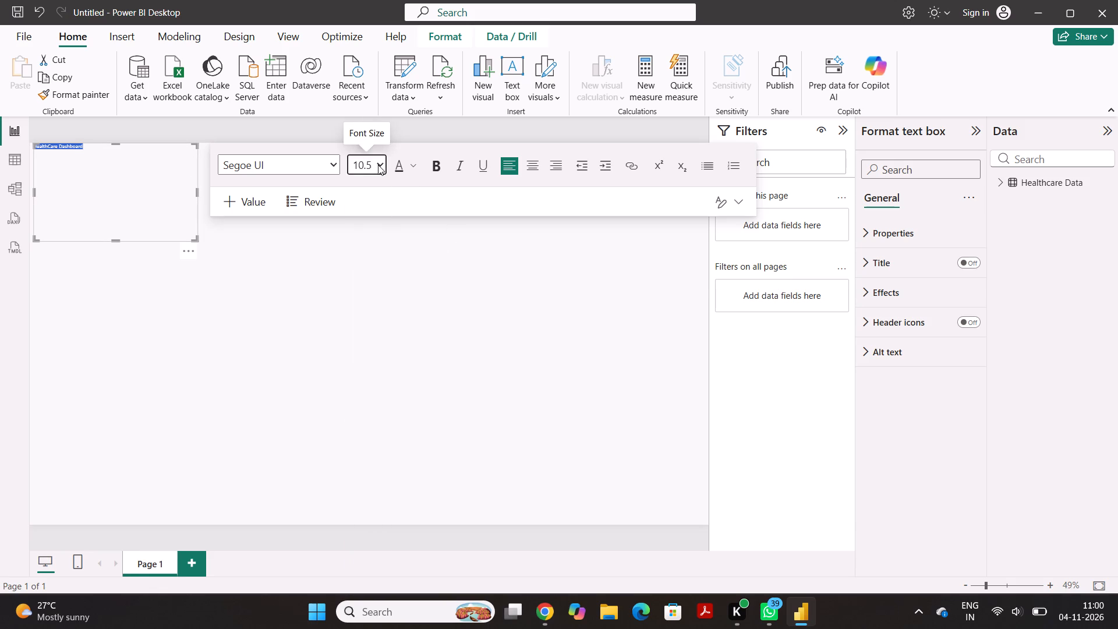
triple_click(378, 165)
click(378, 165)
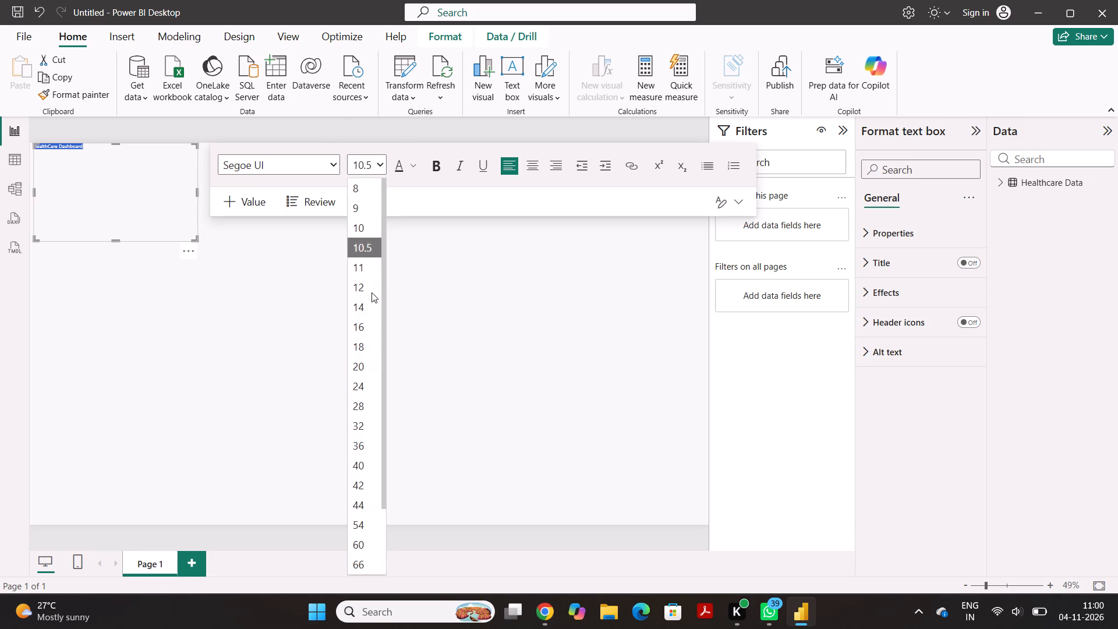
click(360, 412)
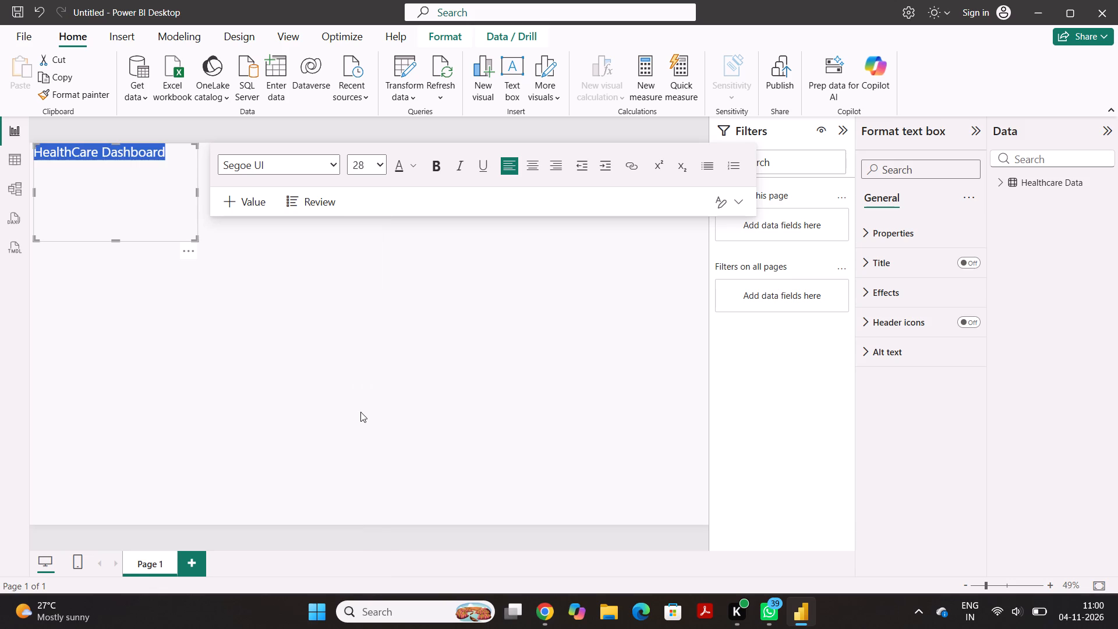
click(380, 168)
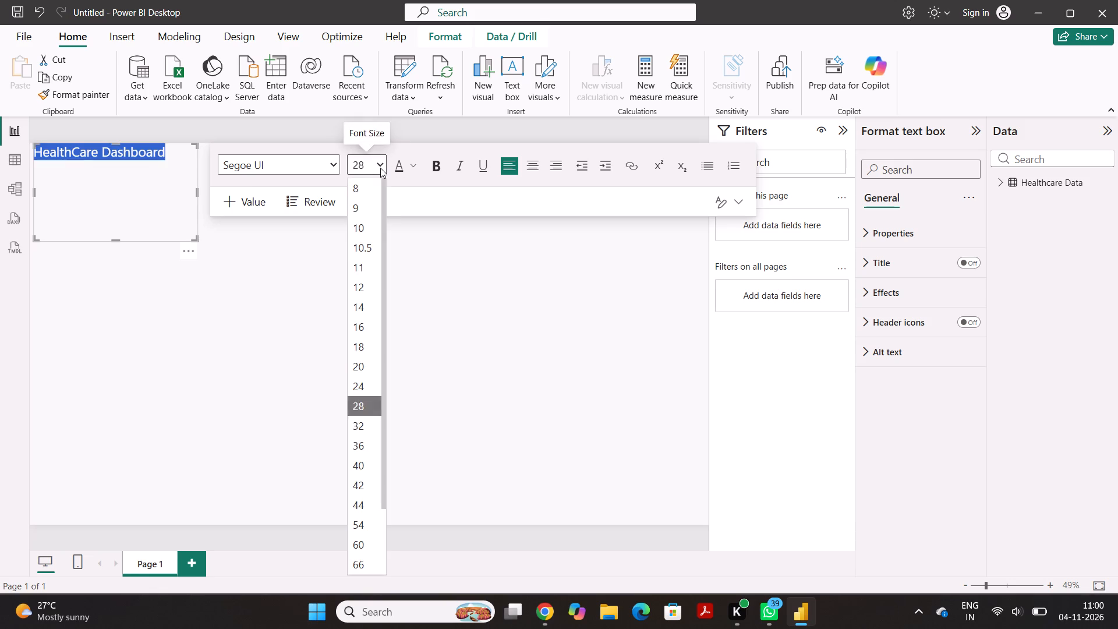
click(368, 493)
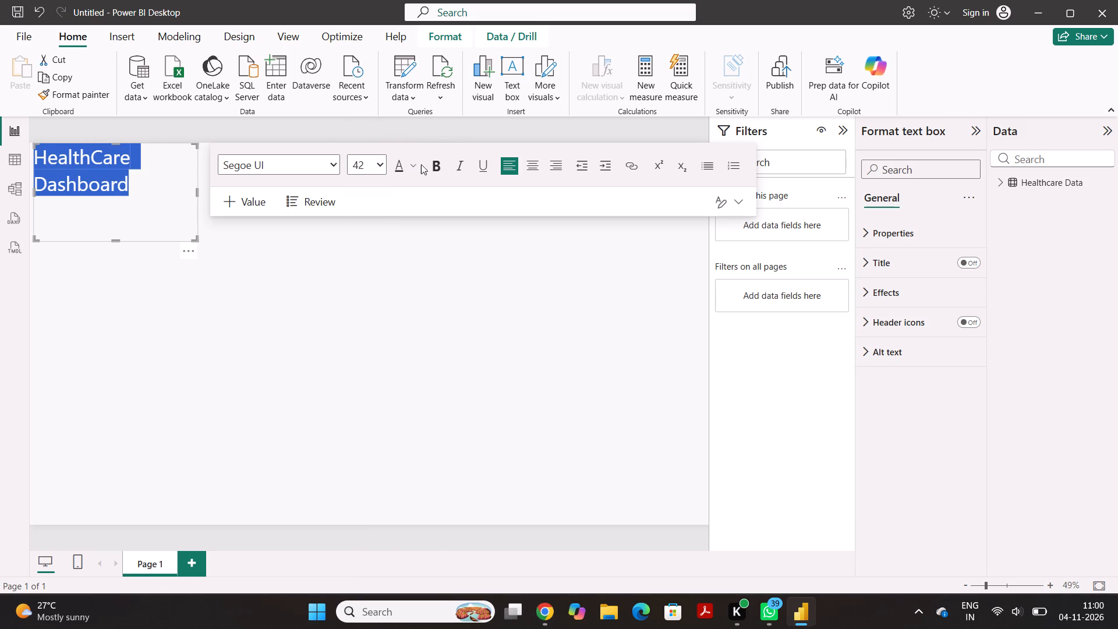
click(332, 166)
click(300, 209)
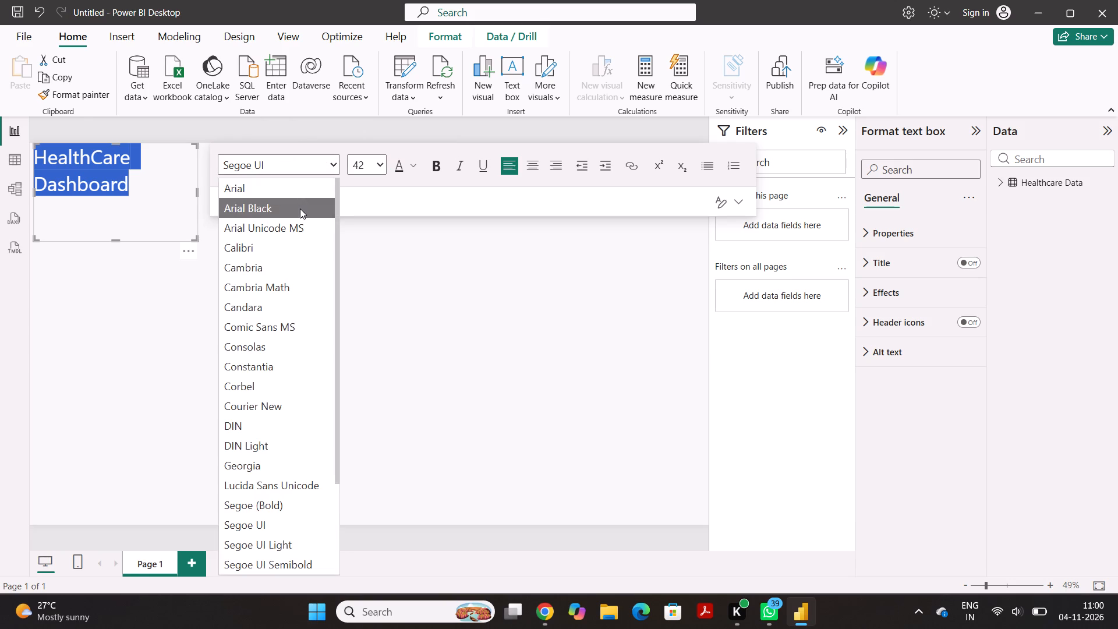
click(331, 164)
click(280, 363)
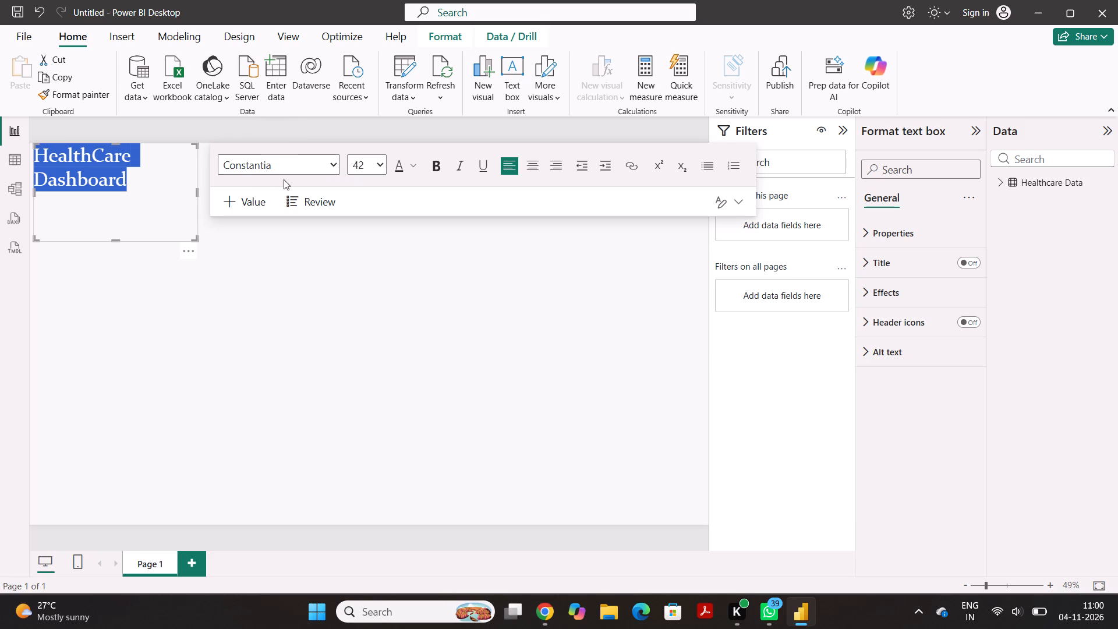
Widen the title text box so HealthCare Dashboard fits on one line.
drag(196, 190, 233, 181)
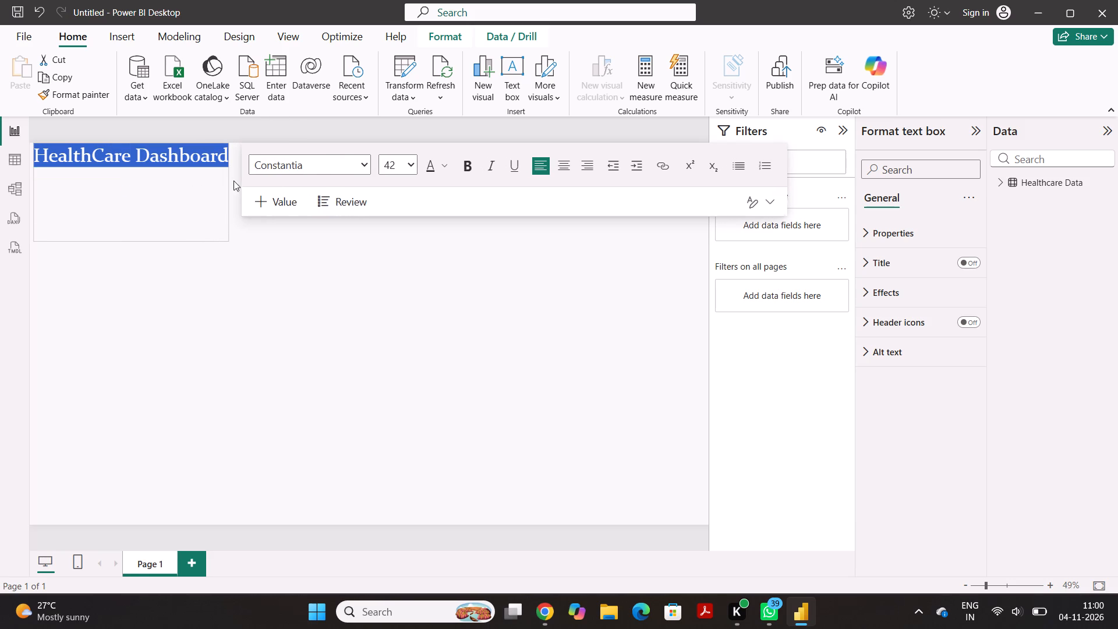
drag(233, 181, 242, 169)
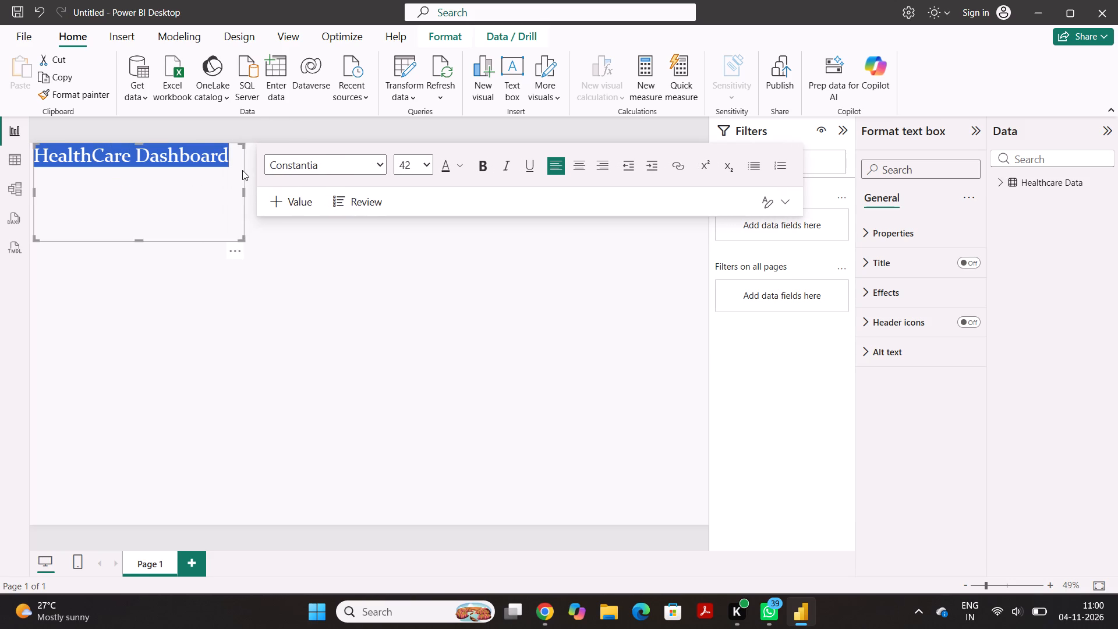
Move the title text box to the top of the report page, centred horizontally.
drag(234, 249, 235, 255)
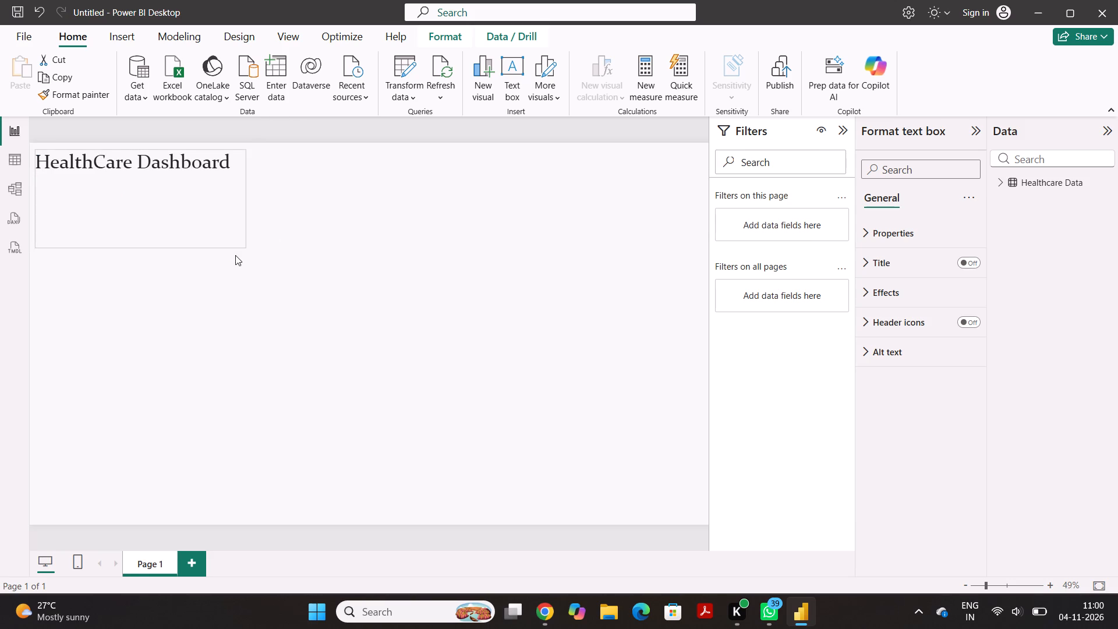
drag(235, 255, 236, 255)
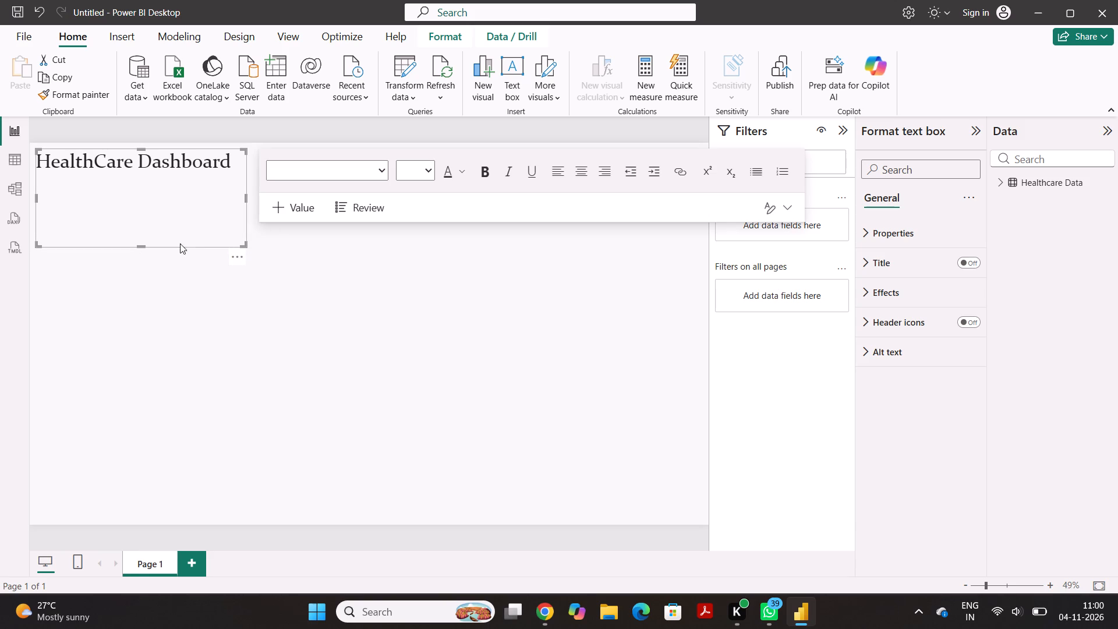
click(246, 200)
drag(234, 256, 431, 258)
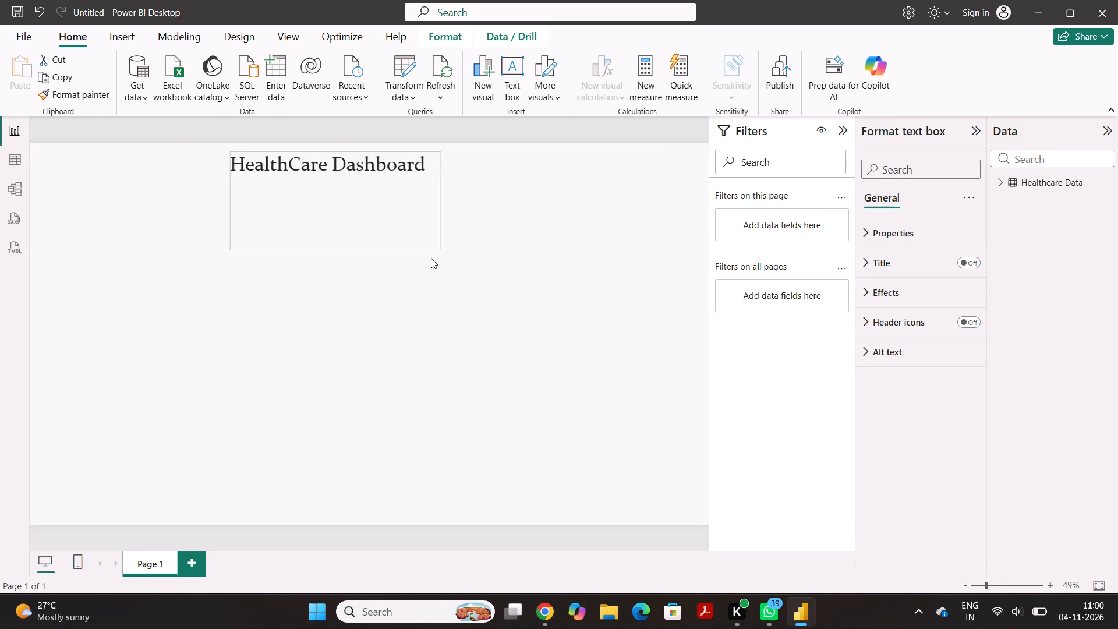
drag(431, 258, 464, 255)
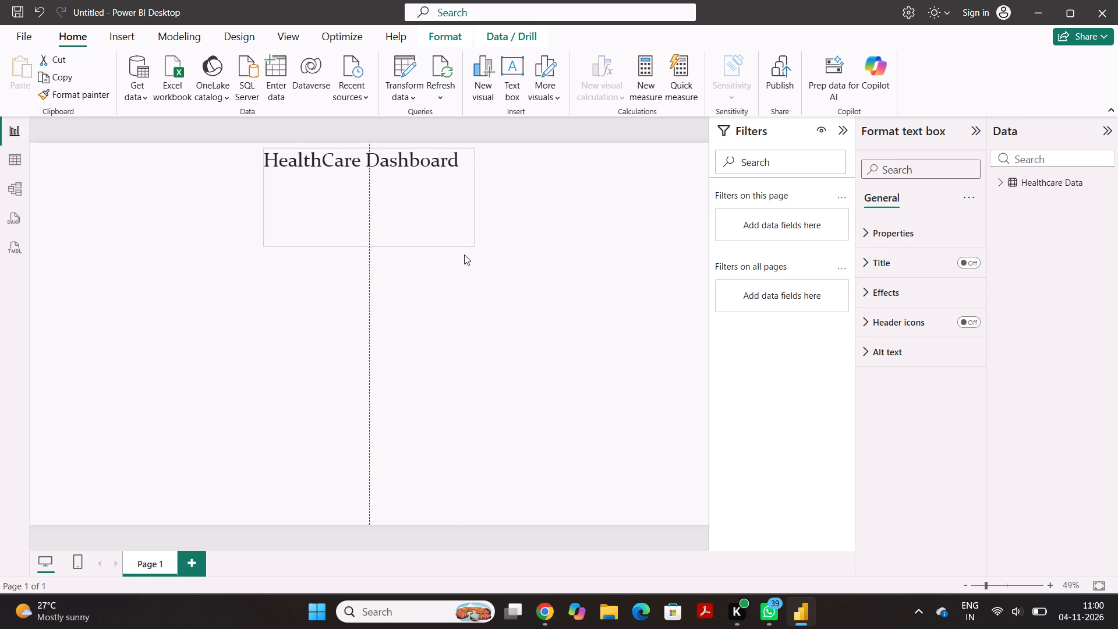
Nudge the title text box slightly down and reduce its height to fit the single line HealthCare Dashboard.
drag(464, 255, 464, 257)
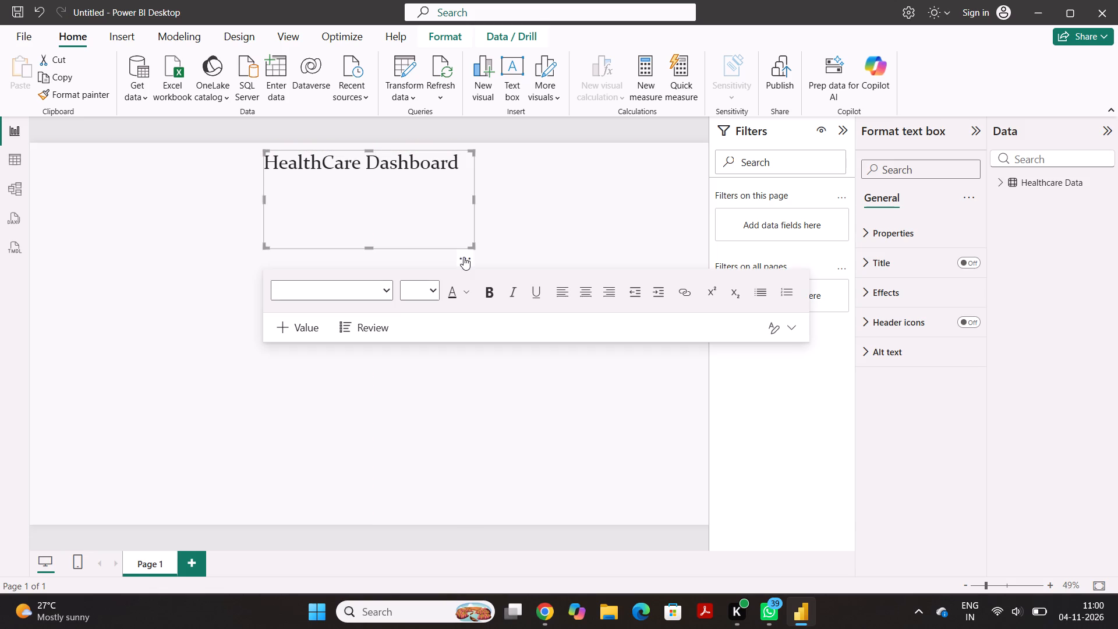
drag(369, 247, 369, 238)
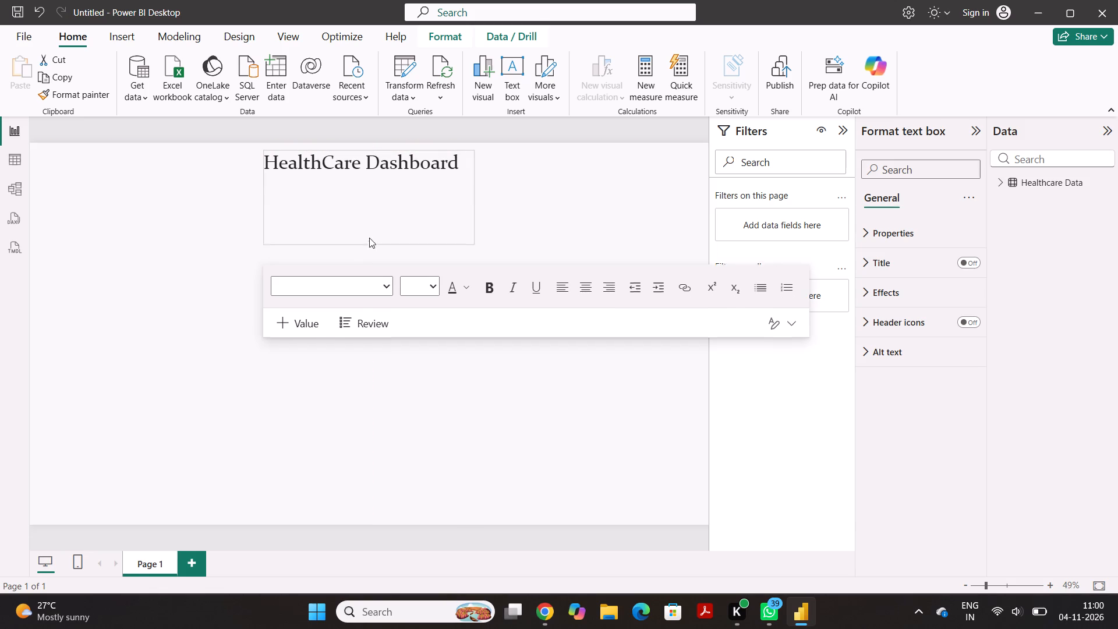
drag(369, 238, 371, 175)
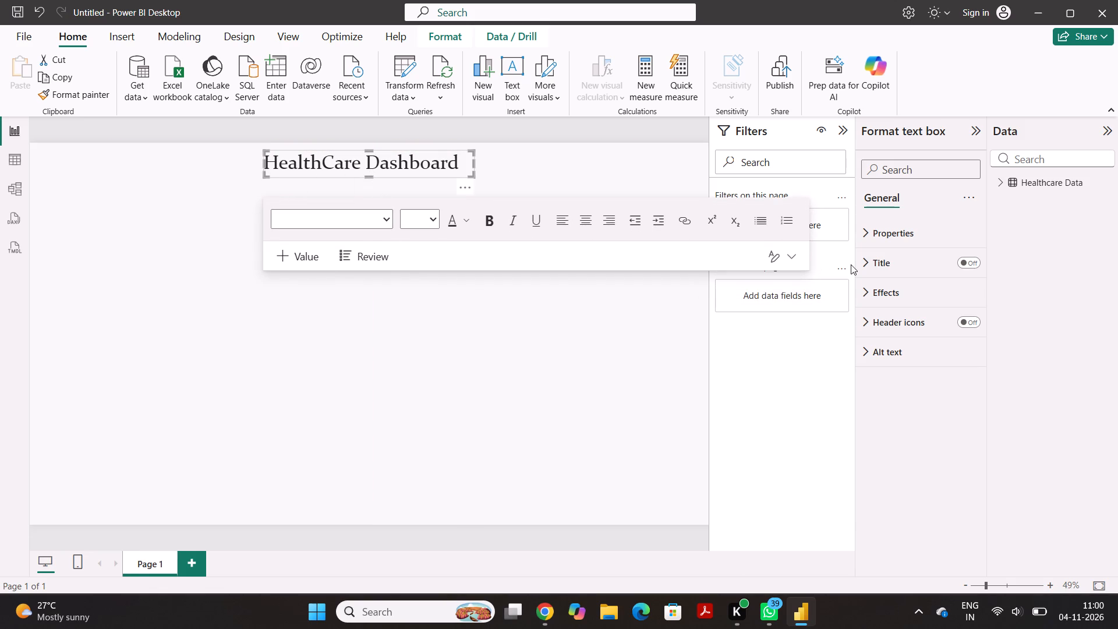
Turn on the title text box's background and set its colour to the darkest red shade of the theme colours.
click(872, 292)
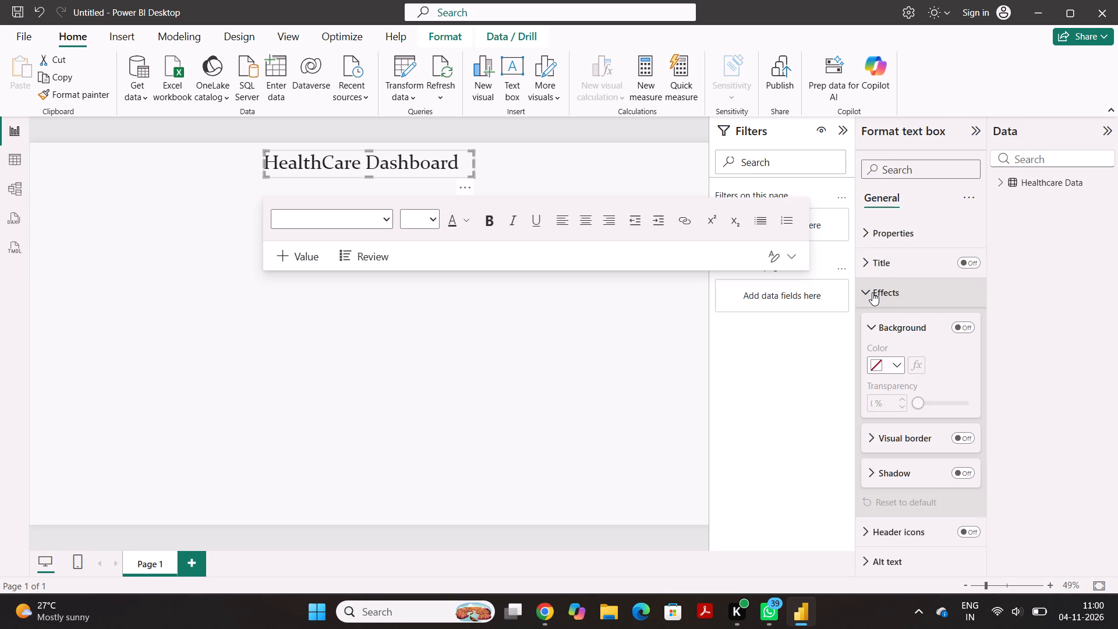
click(956, 327)
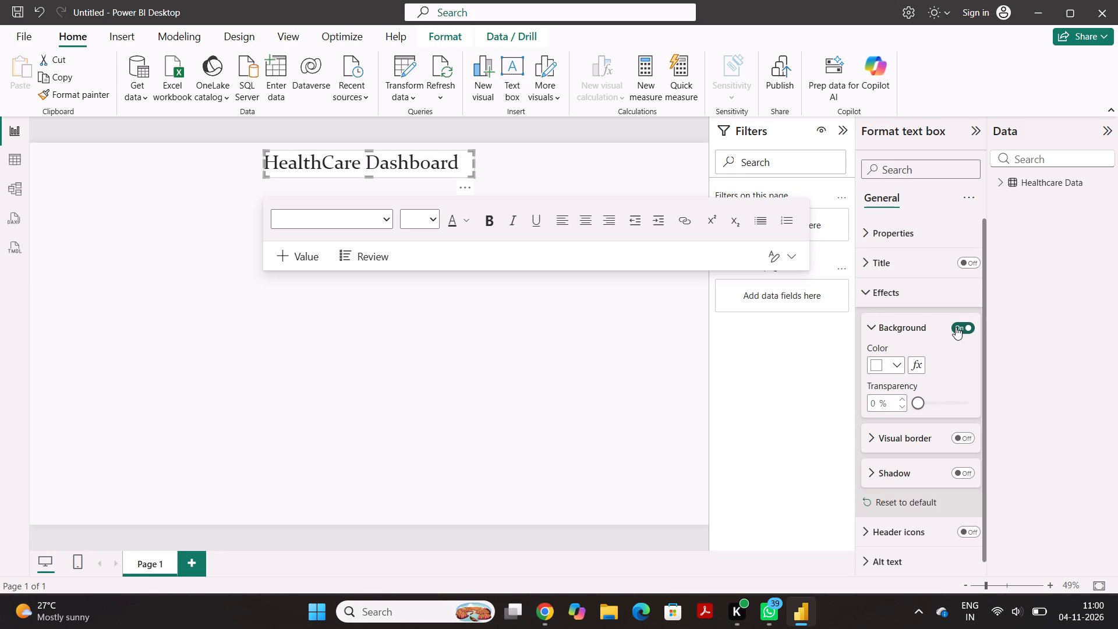
click(901, 363)
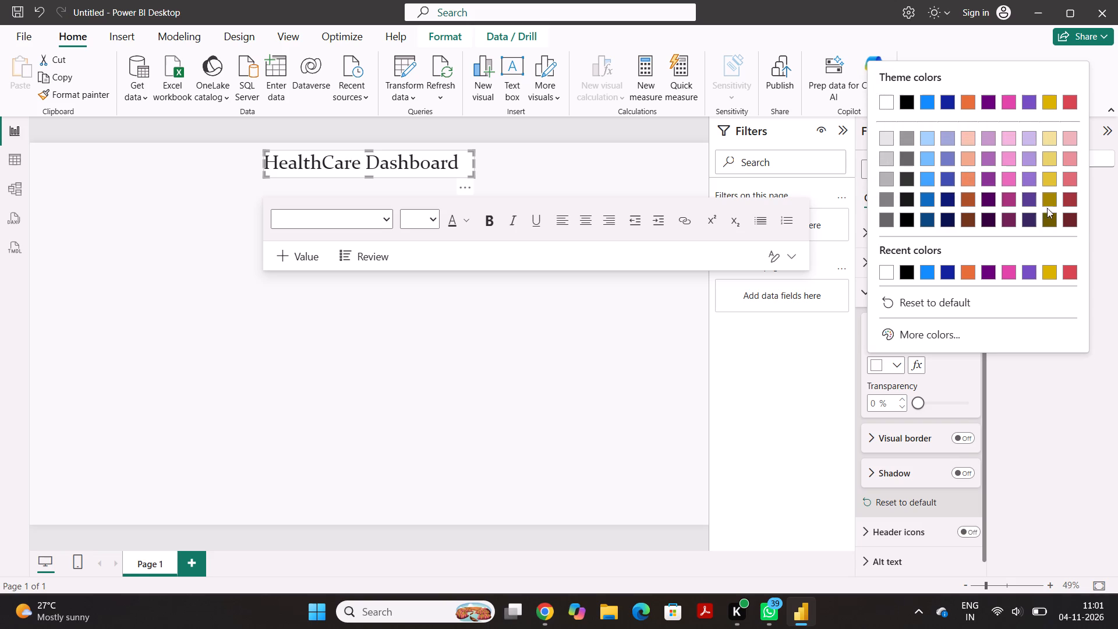
click(1072, 223)
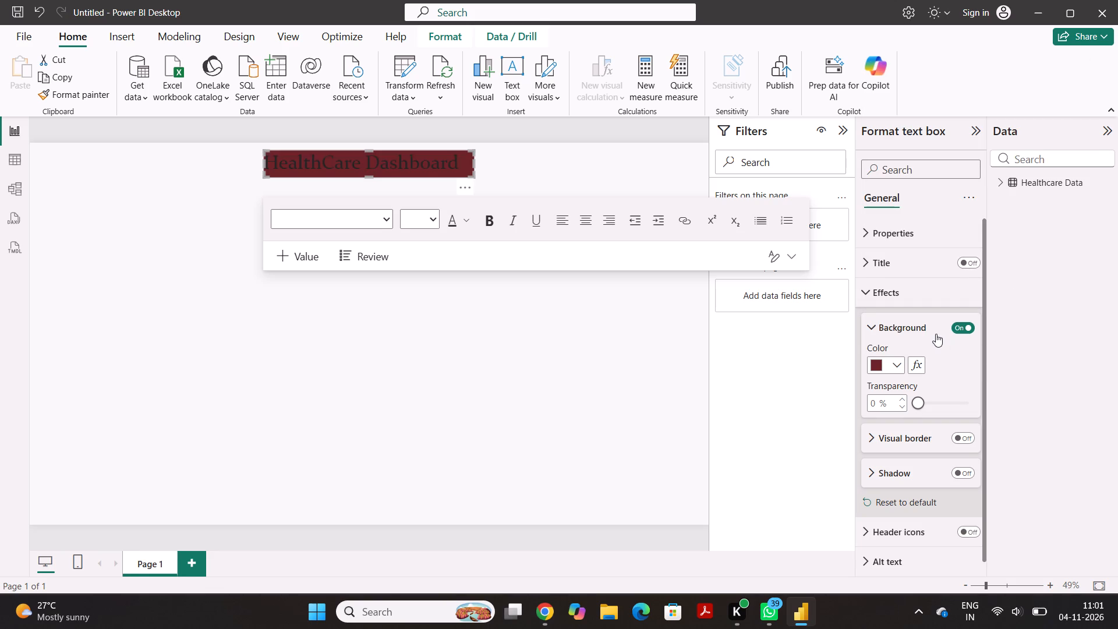
Set the HealthCare Dashboard title's font colour to white and centre the text in its box.
scroll(926, 418, down, 1)
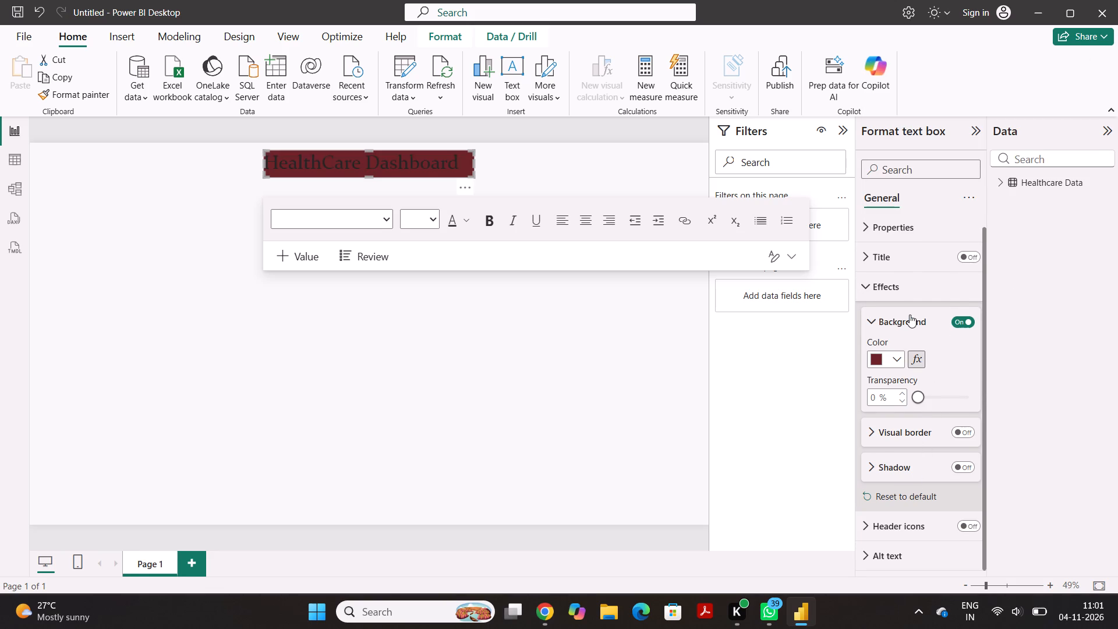
scroll(905, 349, down, 1)
click(465, 217)
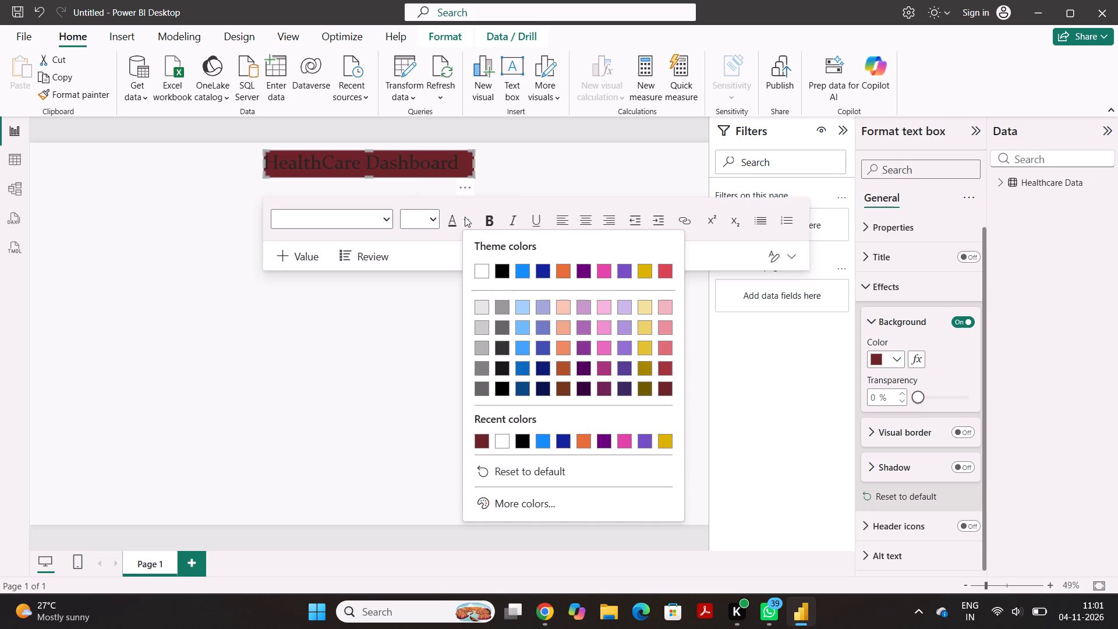
click(482, 272)
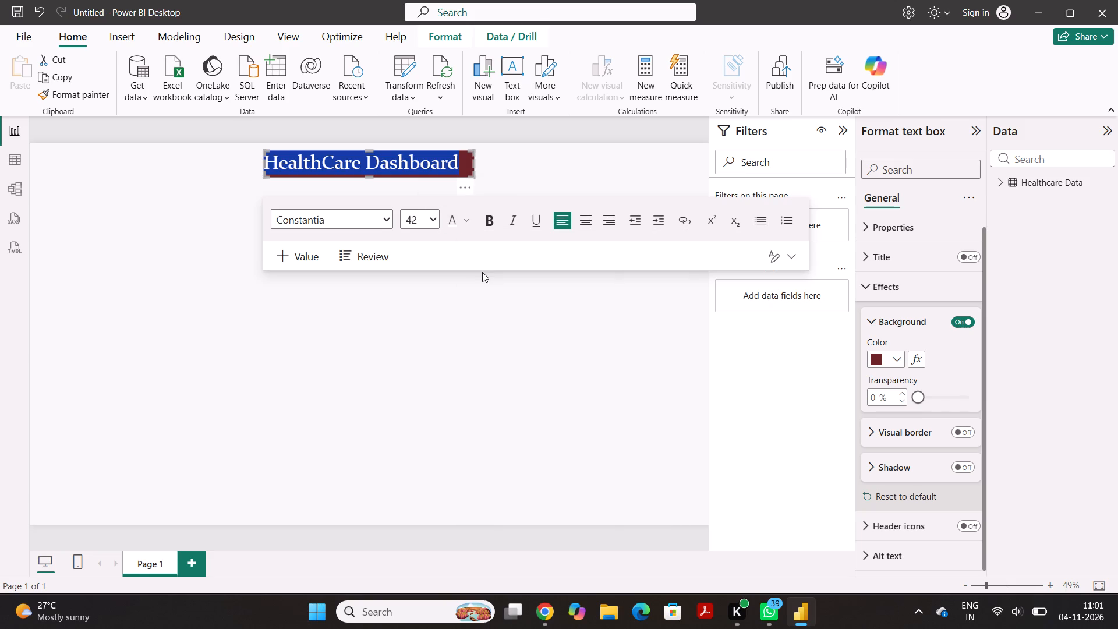
click(585, 224)
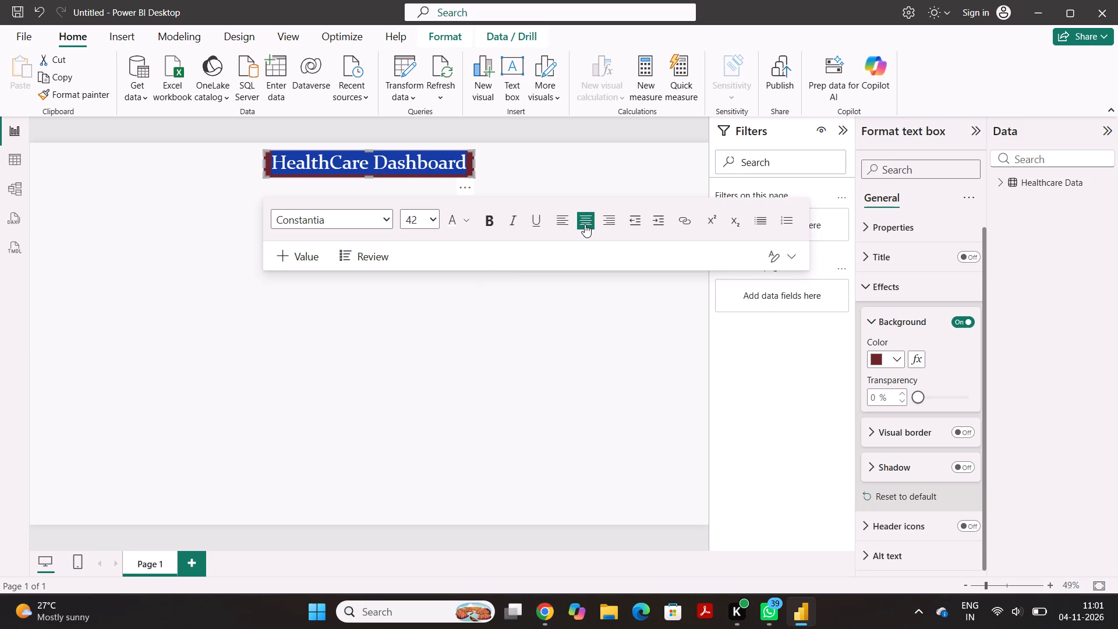
click(569, 291)
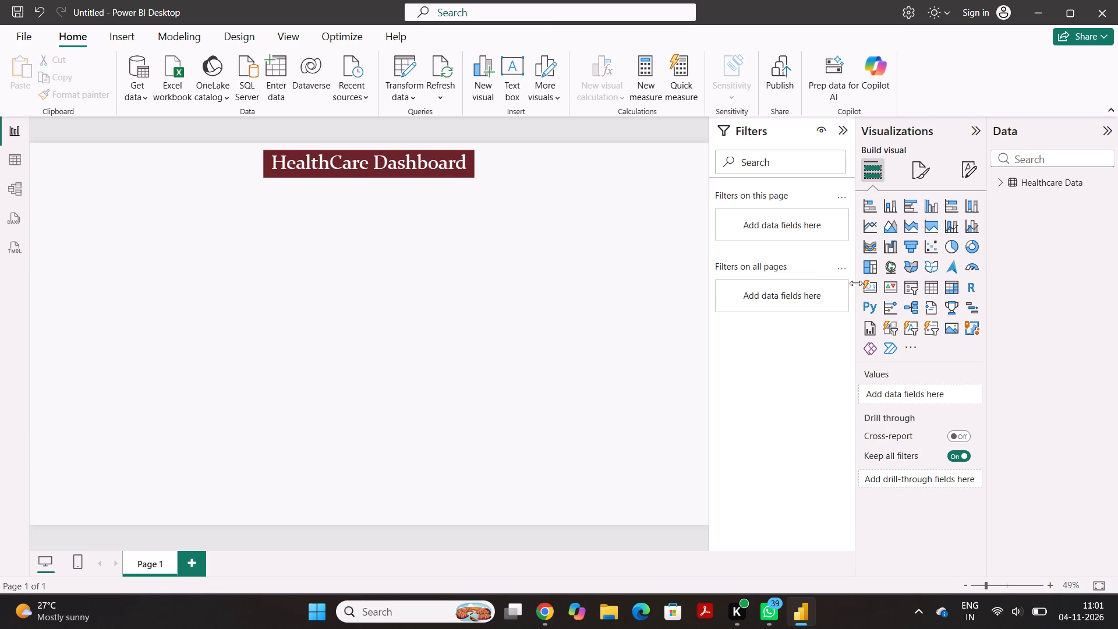
Add a card visual and place it near the report page's left edge, below the title; expand the Healthcare Data fields.
click(871, 287)
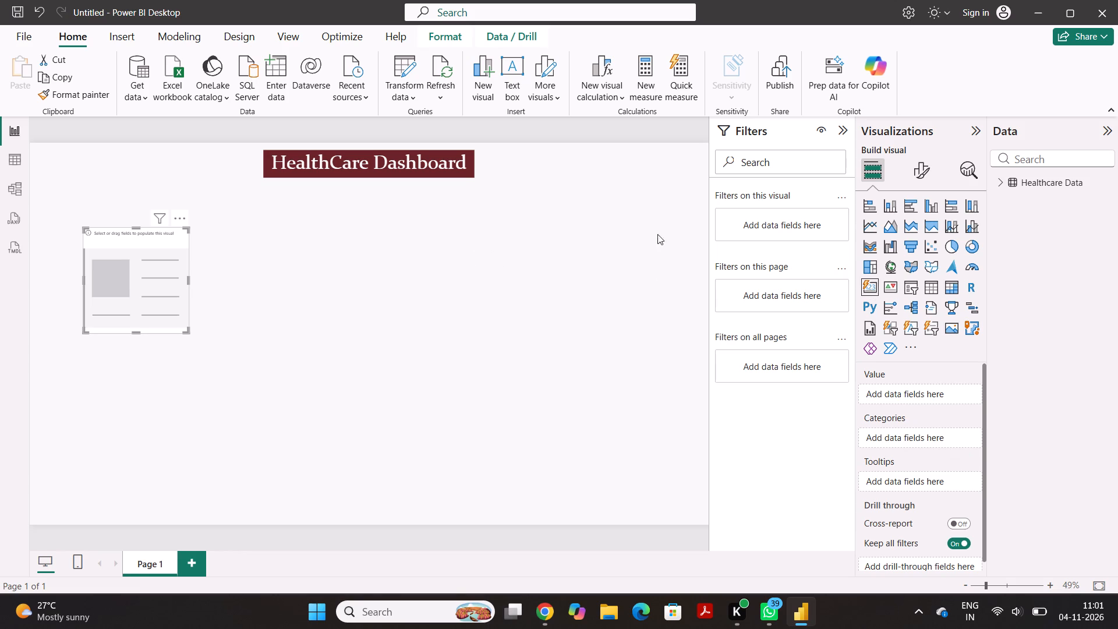
click(999, 179)
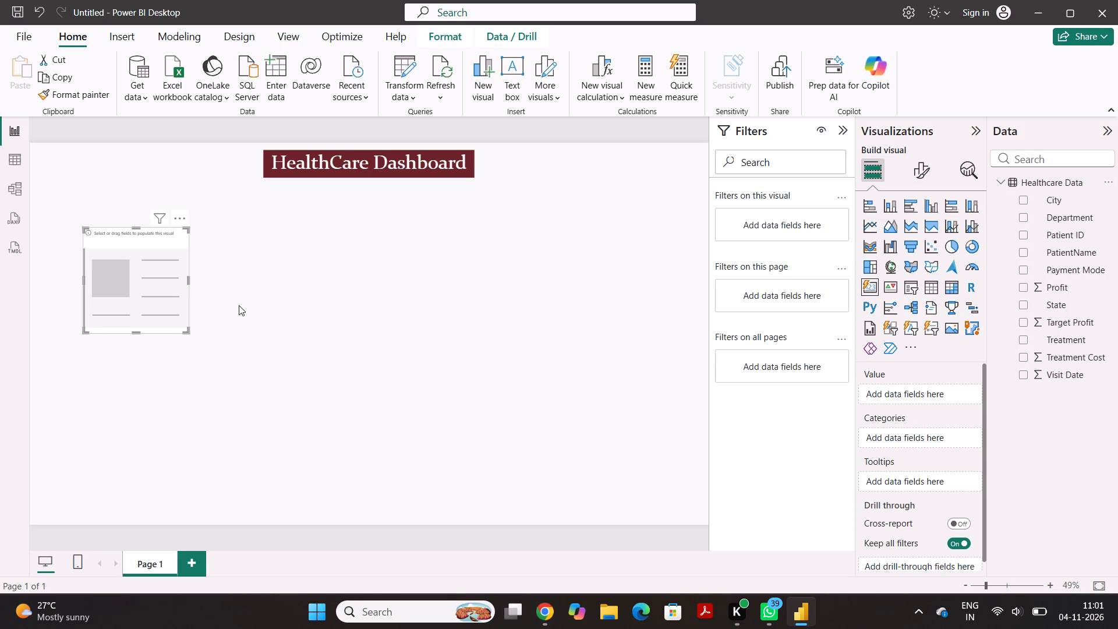
drag(137, 284, 95, 268)
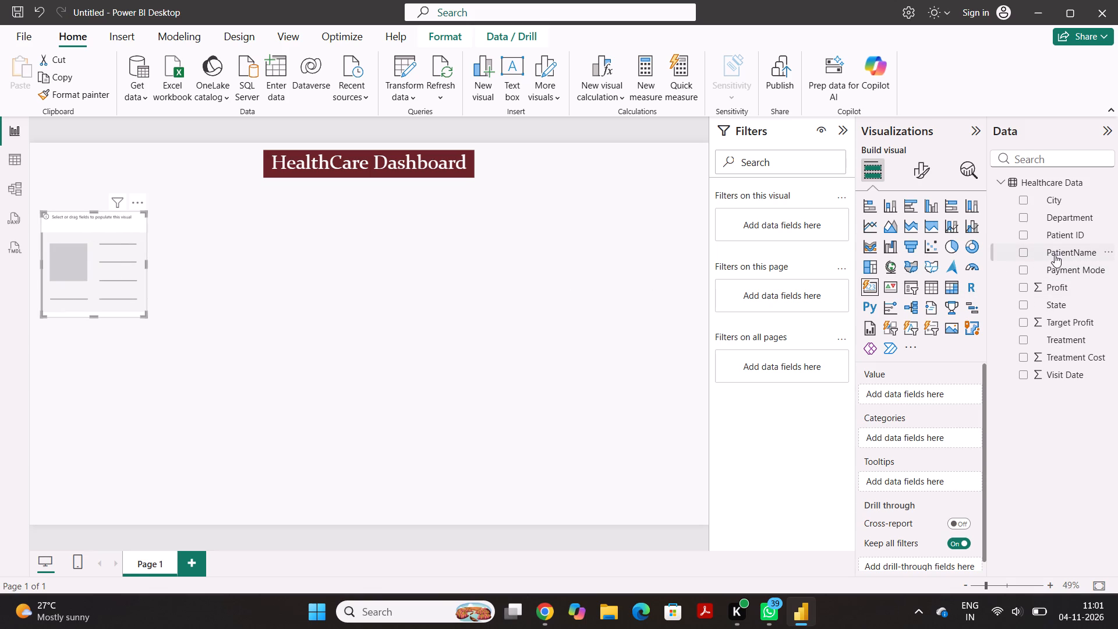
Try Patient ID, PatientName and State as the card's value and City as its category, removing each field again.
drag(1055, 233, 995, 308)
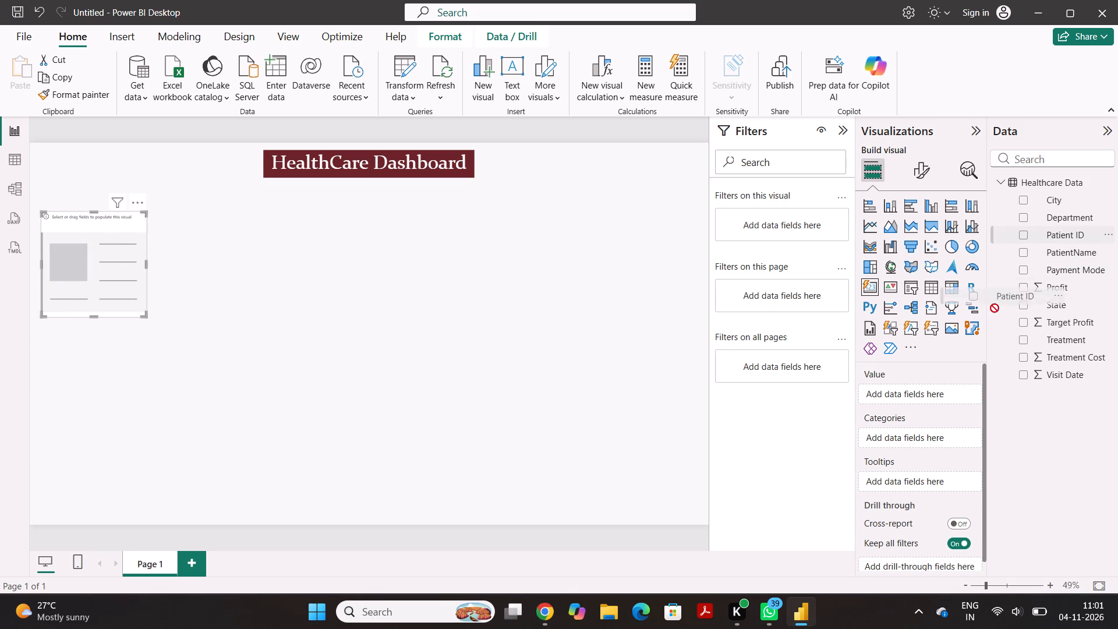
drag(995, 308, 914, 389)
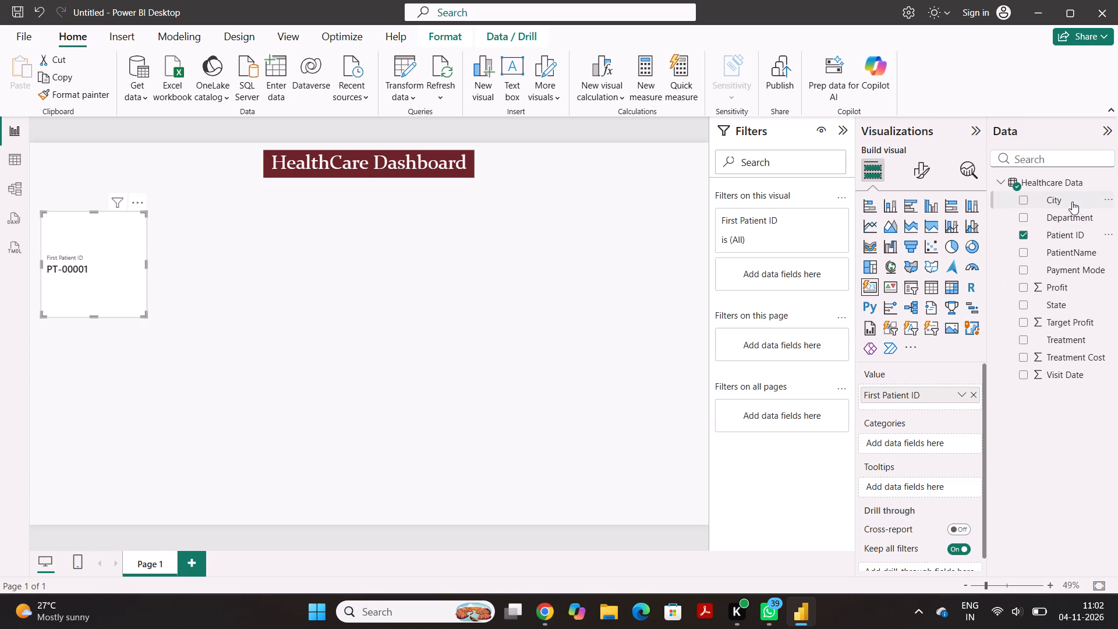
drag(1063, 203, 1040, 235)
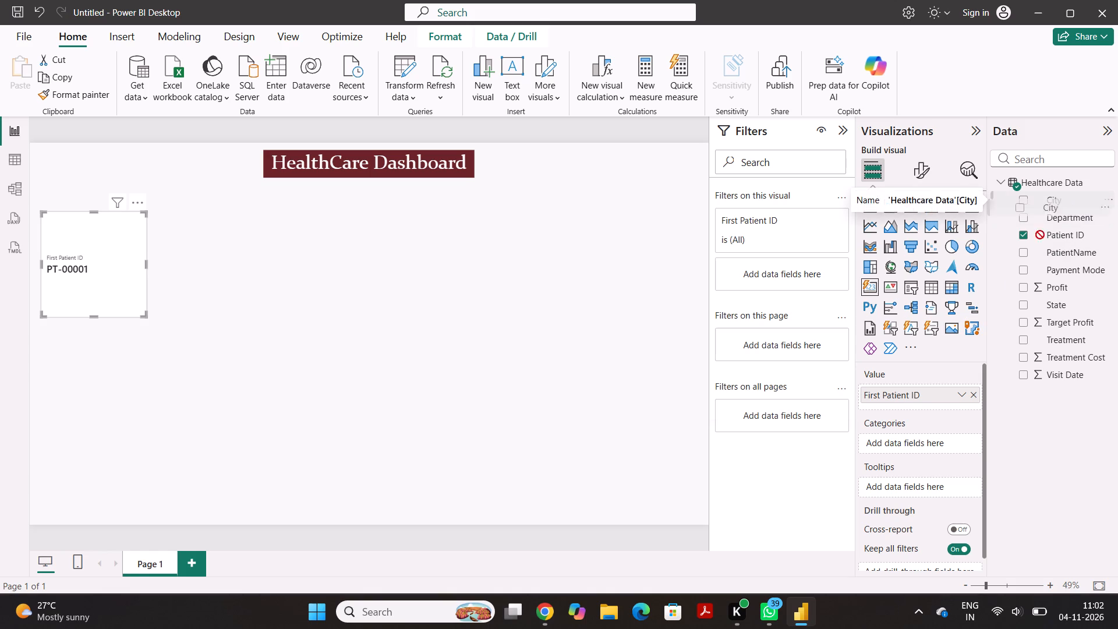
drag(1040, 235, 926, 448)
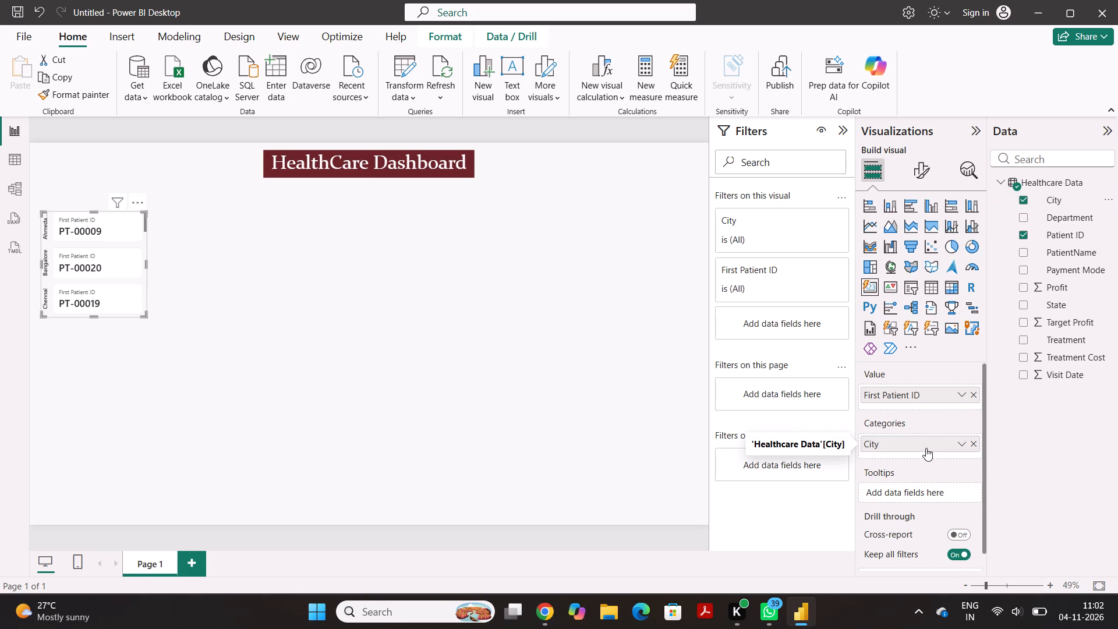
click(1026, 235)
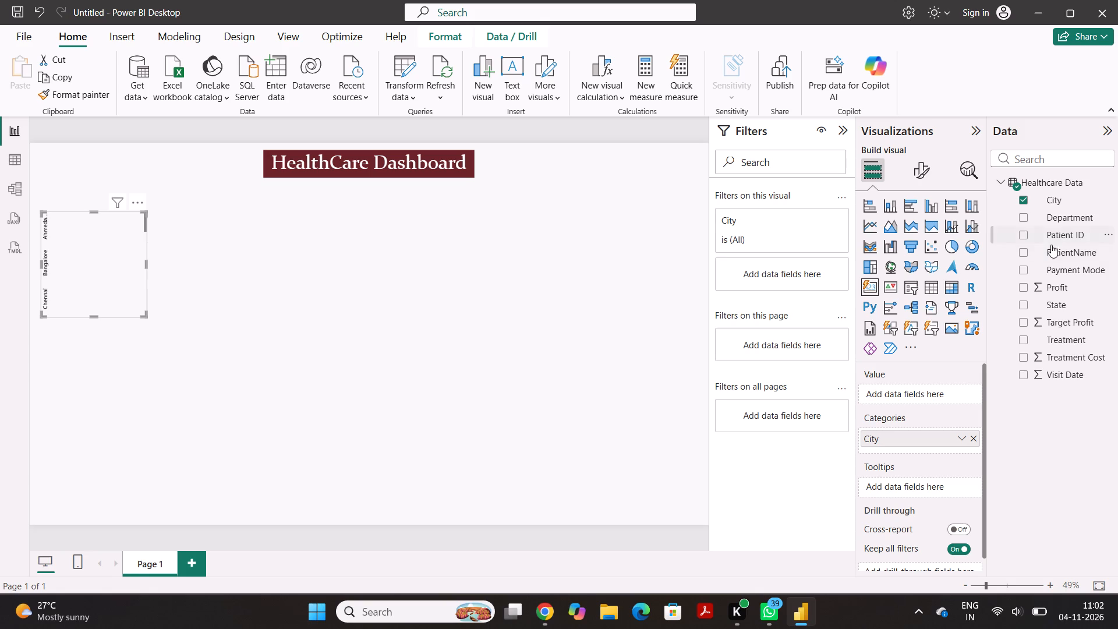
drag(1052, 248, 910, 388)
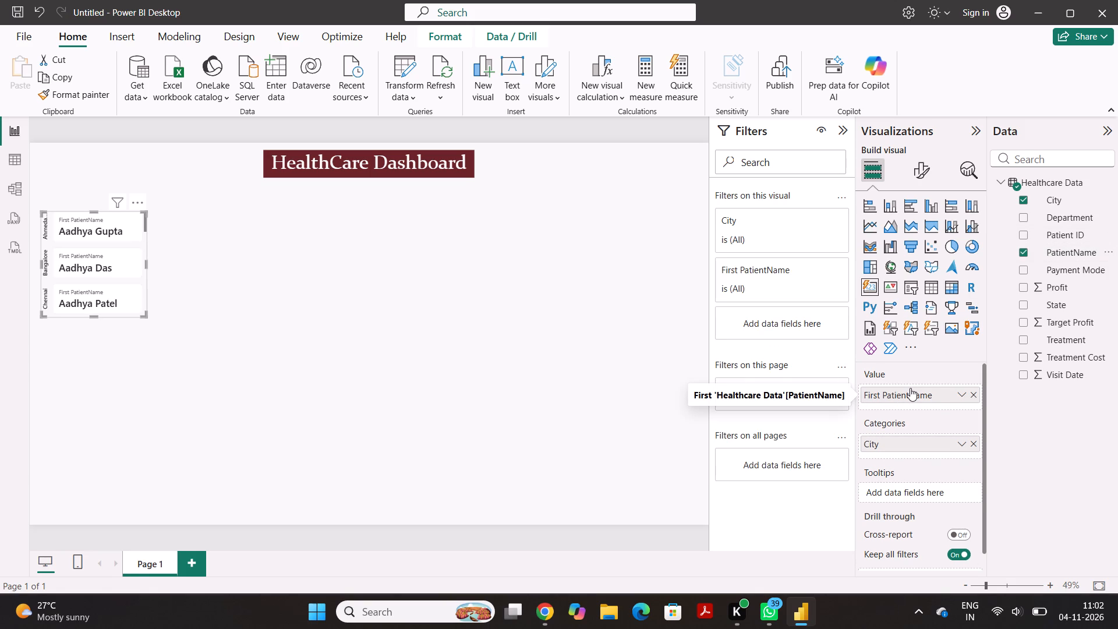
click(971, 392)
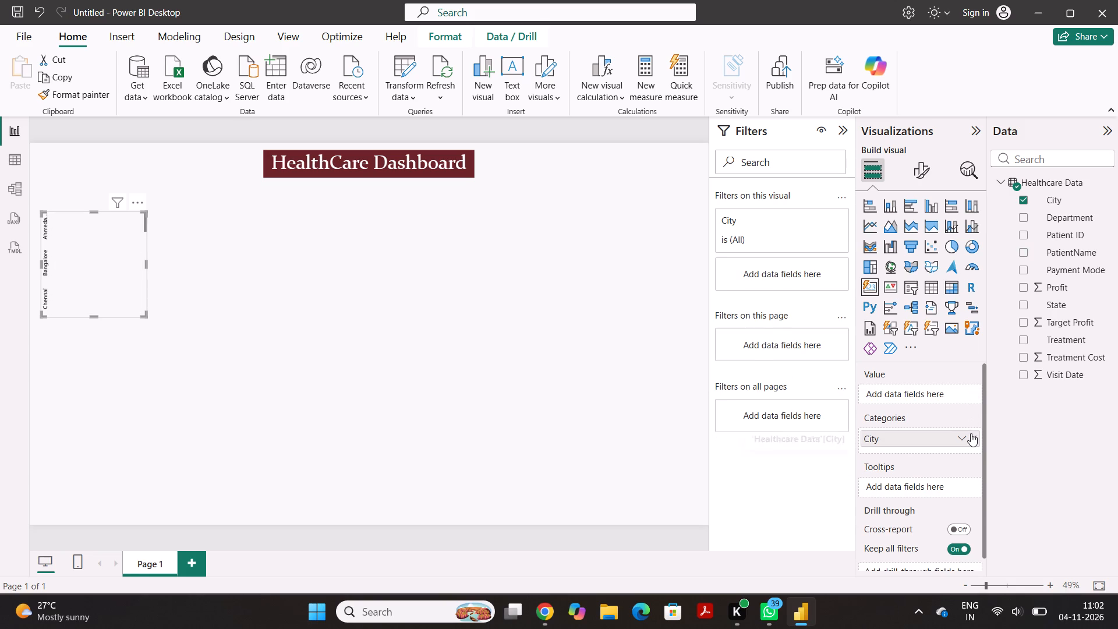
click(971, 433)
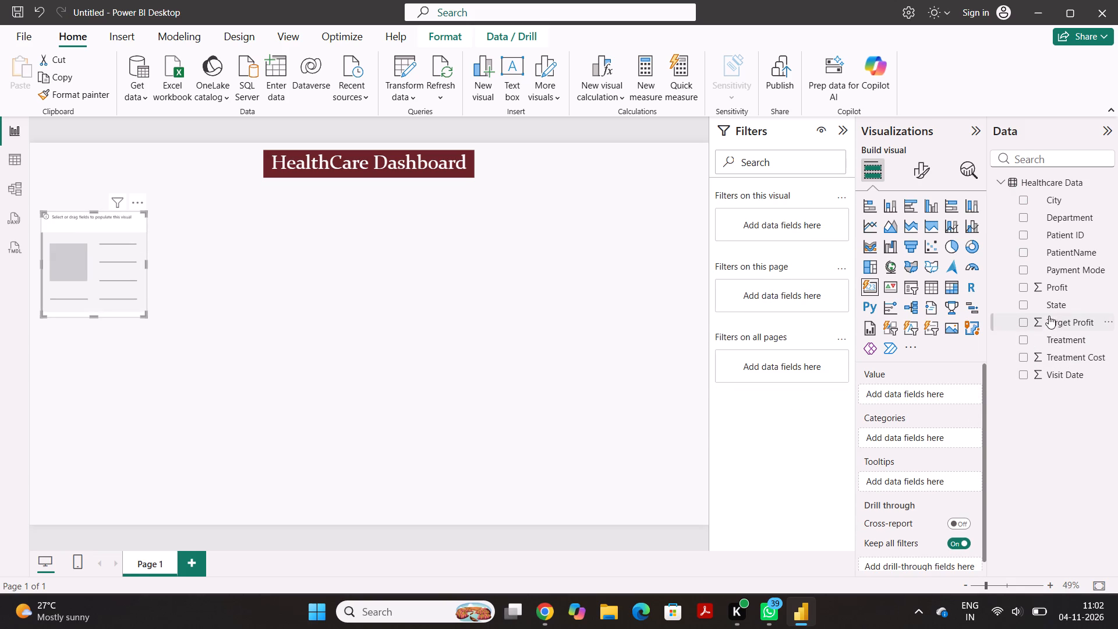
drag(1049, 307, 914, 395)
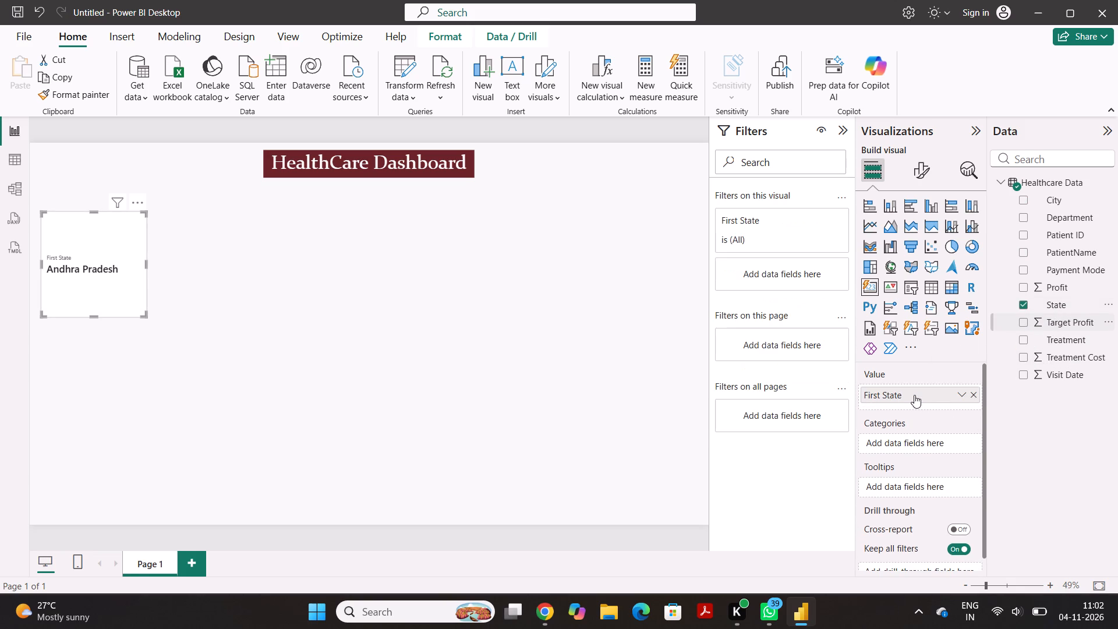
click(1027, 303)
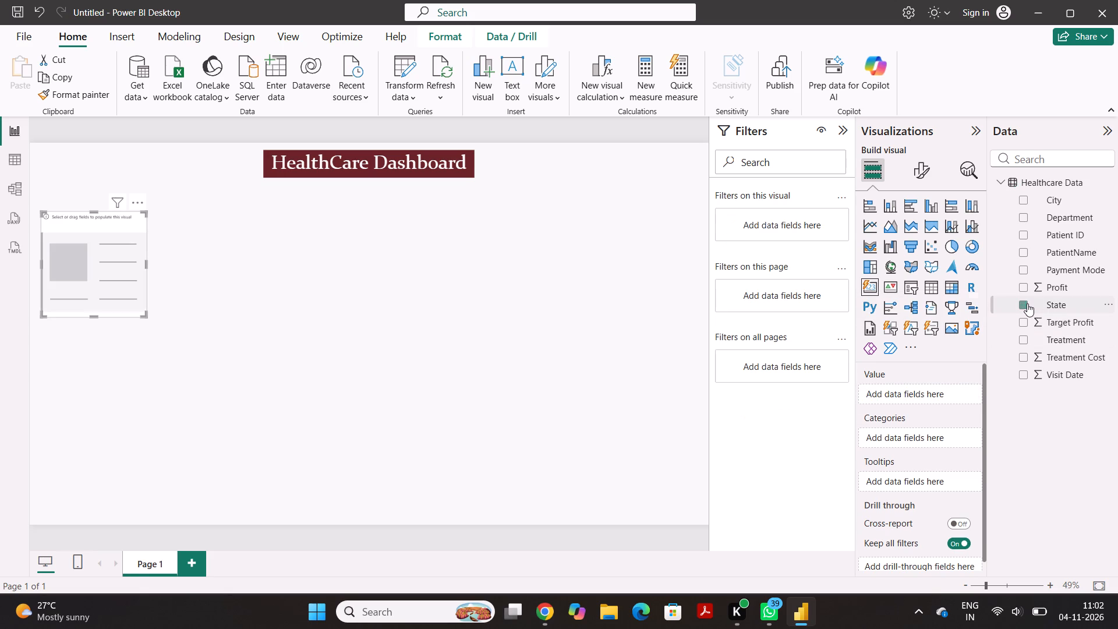
Add the Profit field as the card's value.
drag(1029, 286, 886, 394)
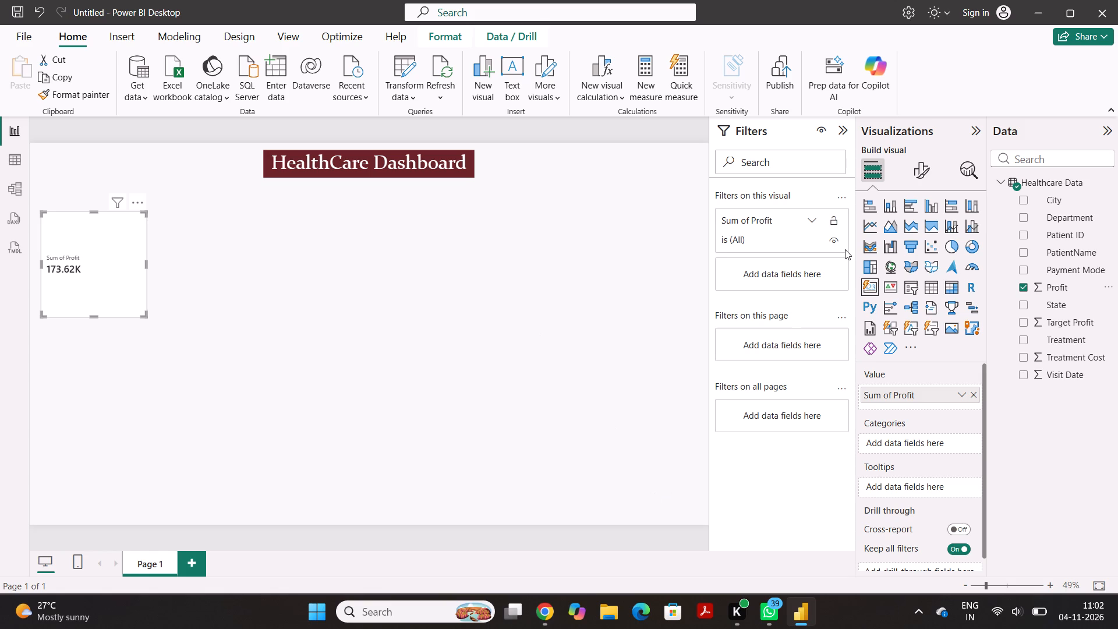
Look through the Profit card's visual formatting options for multi-card layout, padding, card layout and border.
click(922, 174)
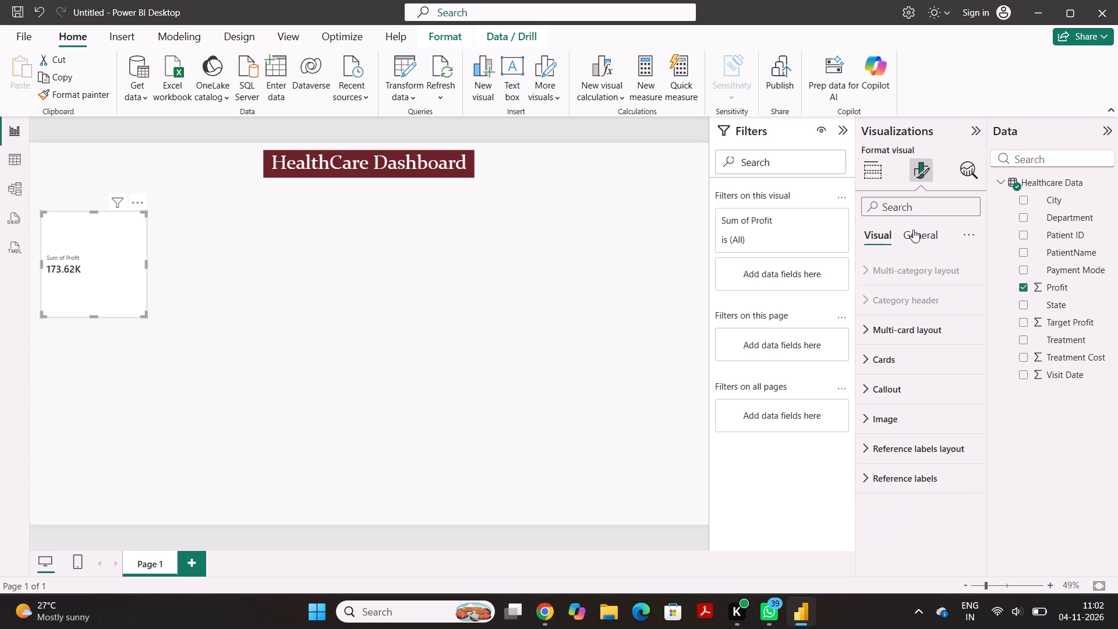
click(911, 323)
scroll(911, 323, down, 1)
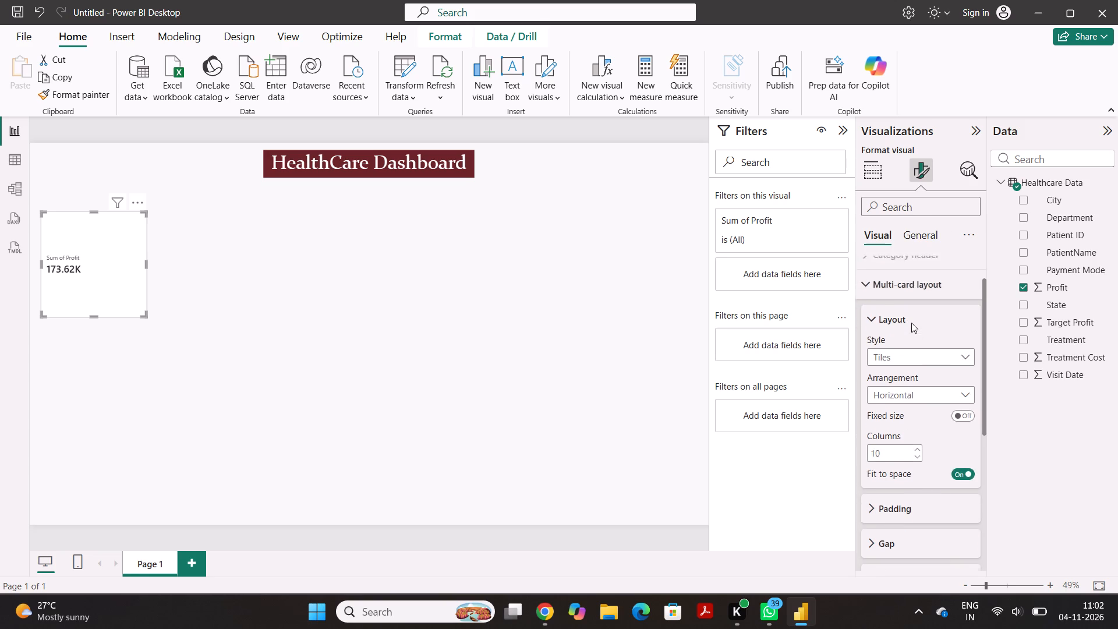
scroll(911, 323, down, 2)
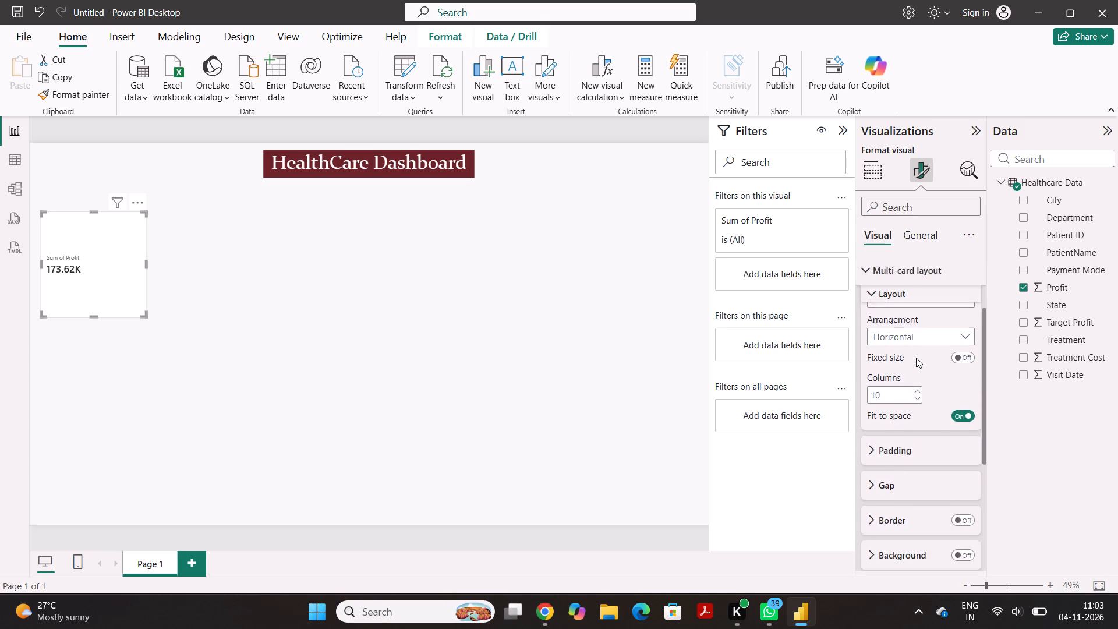
scroll(916, 358, down, 1)
click(924, 434)
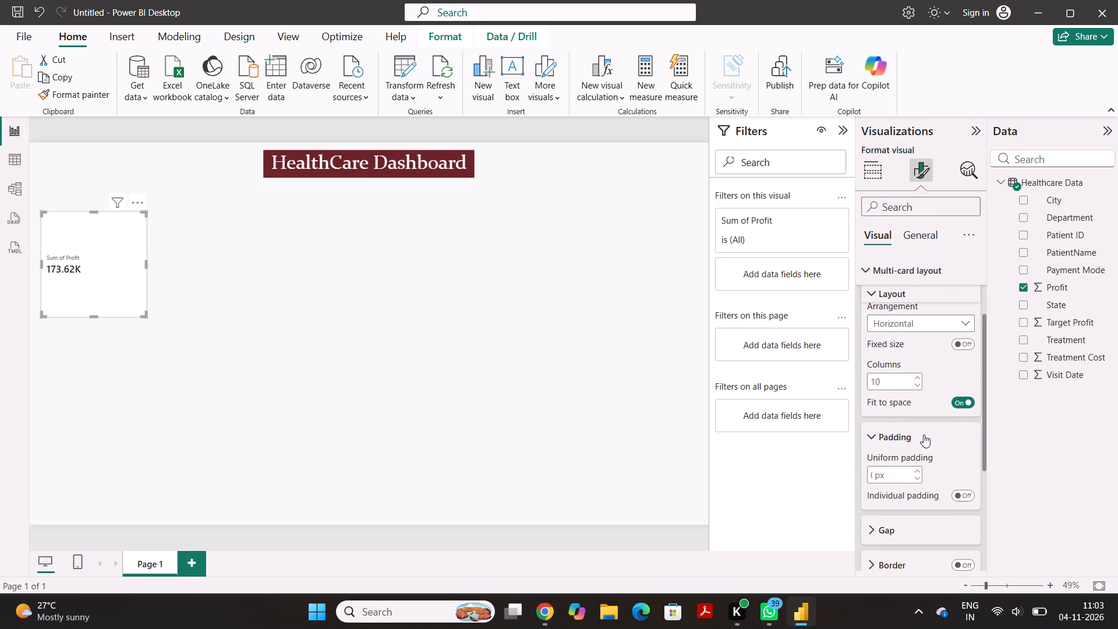
scroll(924, 434, down, 3)
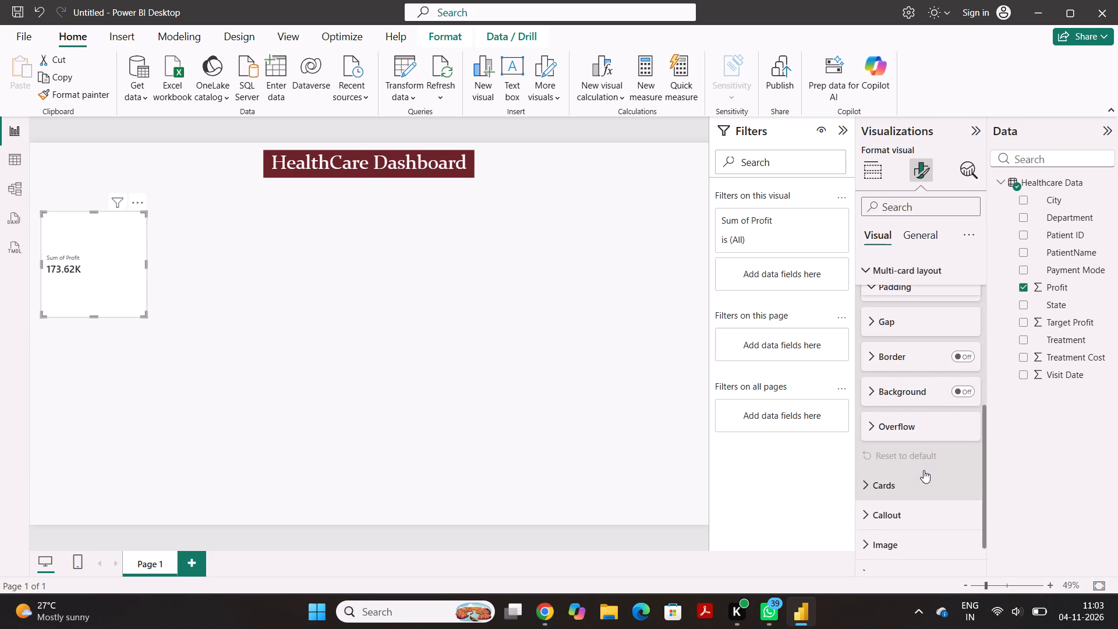
scroll(924, 470, down, 1)
click(924, 450)
scroll(924, 450, down, 1)
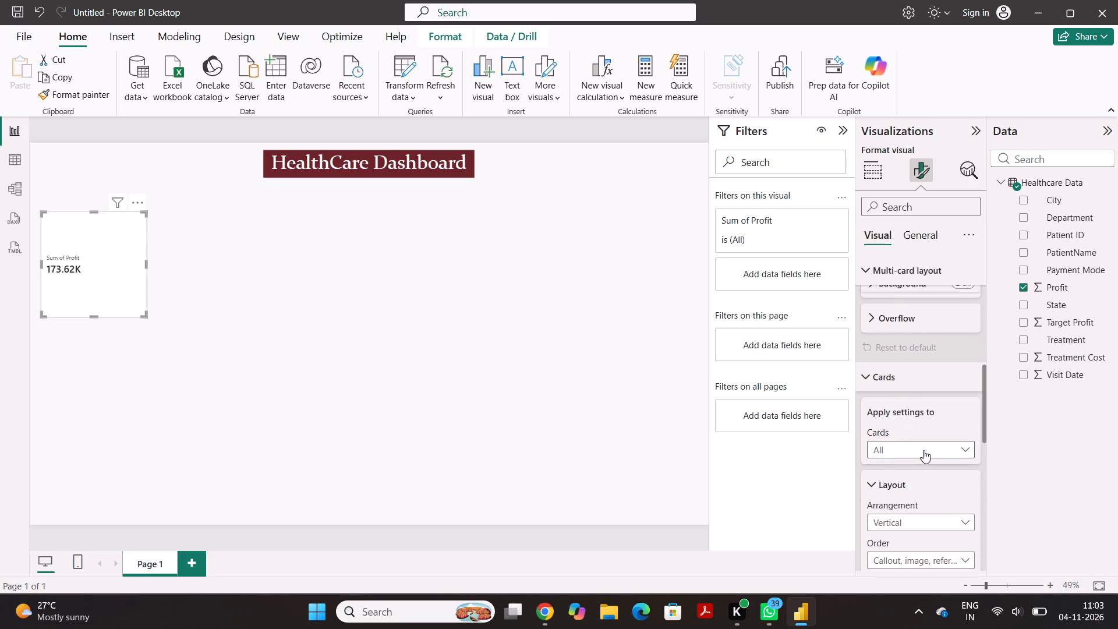
scroll(924, 450, down, 2)
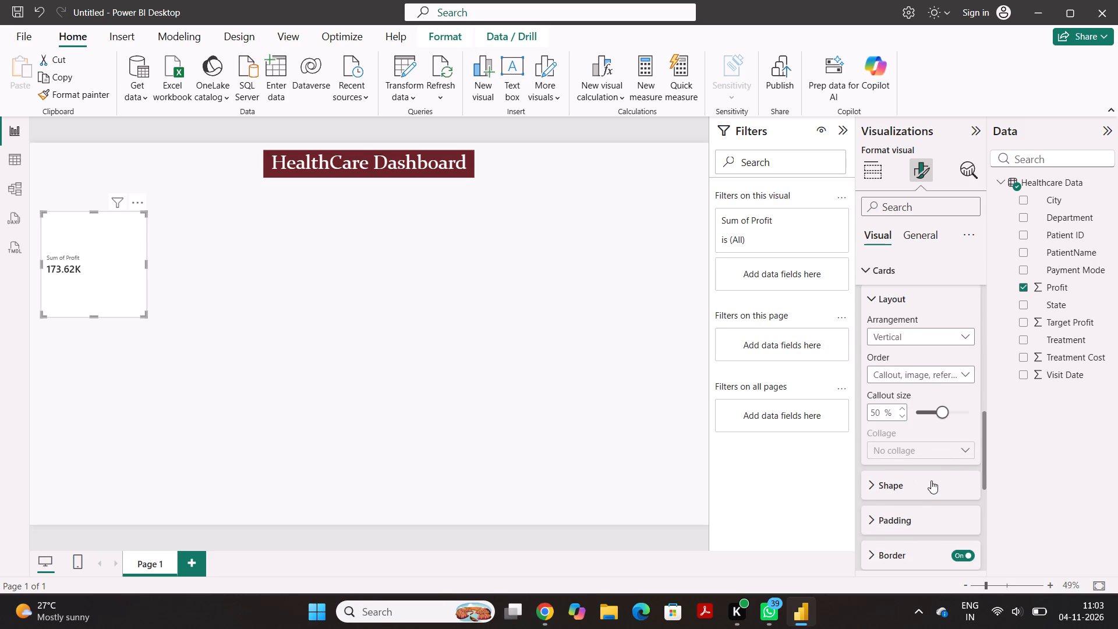
scroll(931, 480, down, 1)
click(910, 432)
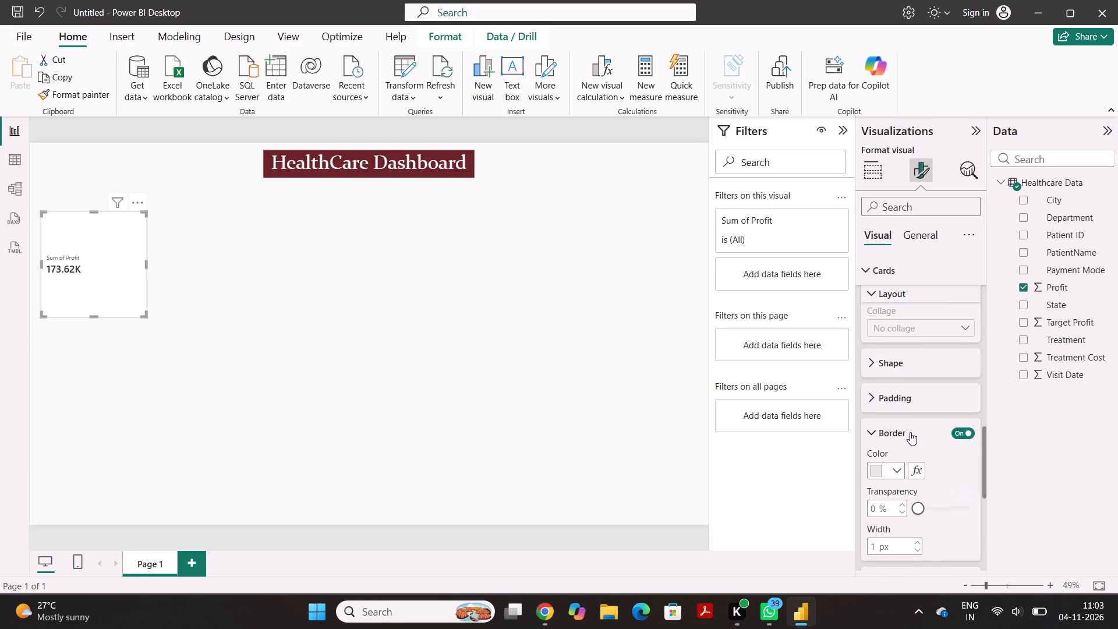
scroll(911, 469, down, 2)
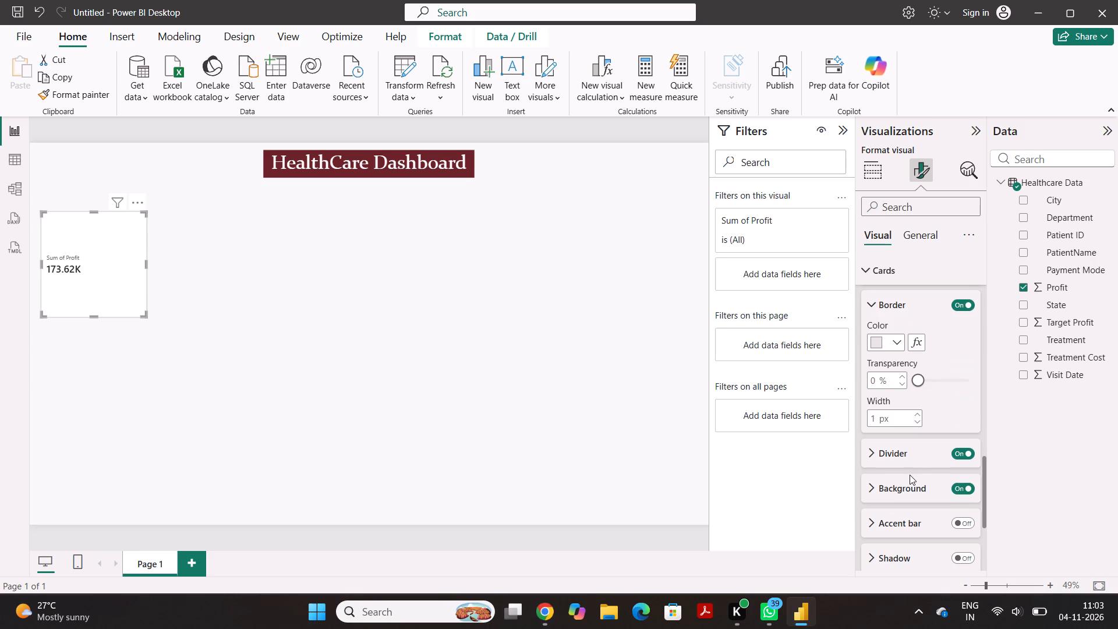
Try dark purple, dark olive and light lavender as the Profit card's background fill colour, and settle on a soft red.
drag(910, 475, 911, 485)
click(911, 485)
scroll(911, 485, down, 1)
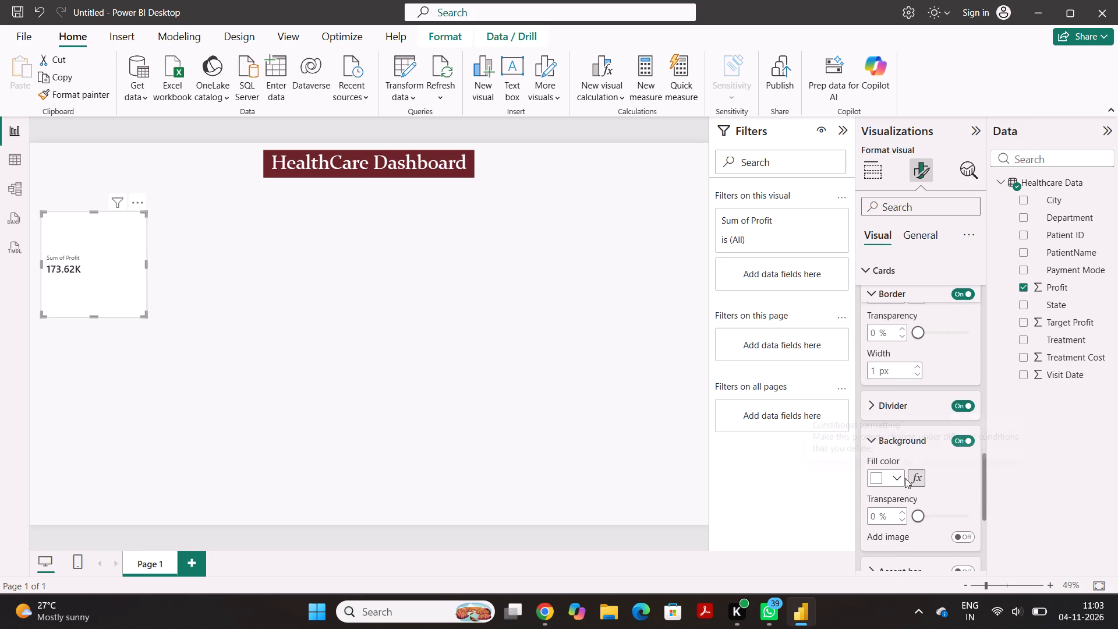
click(899, 476)
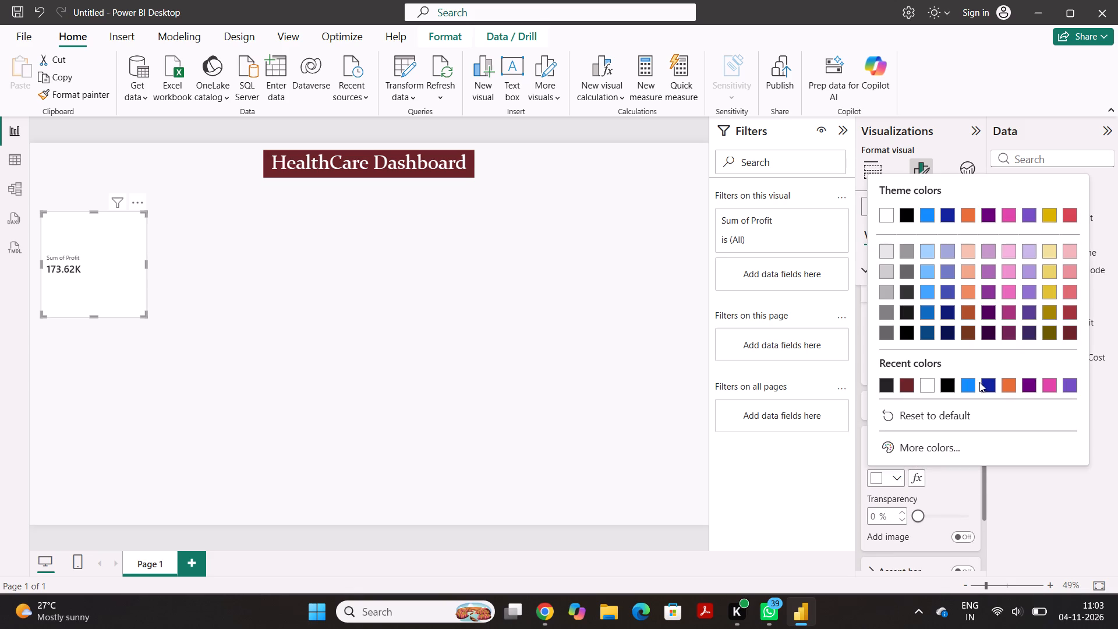
click(991, 308)
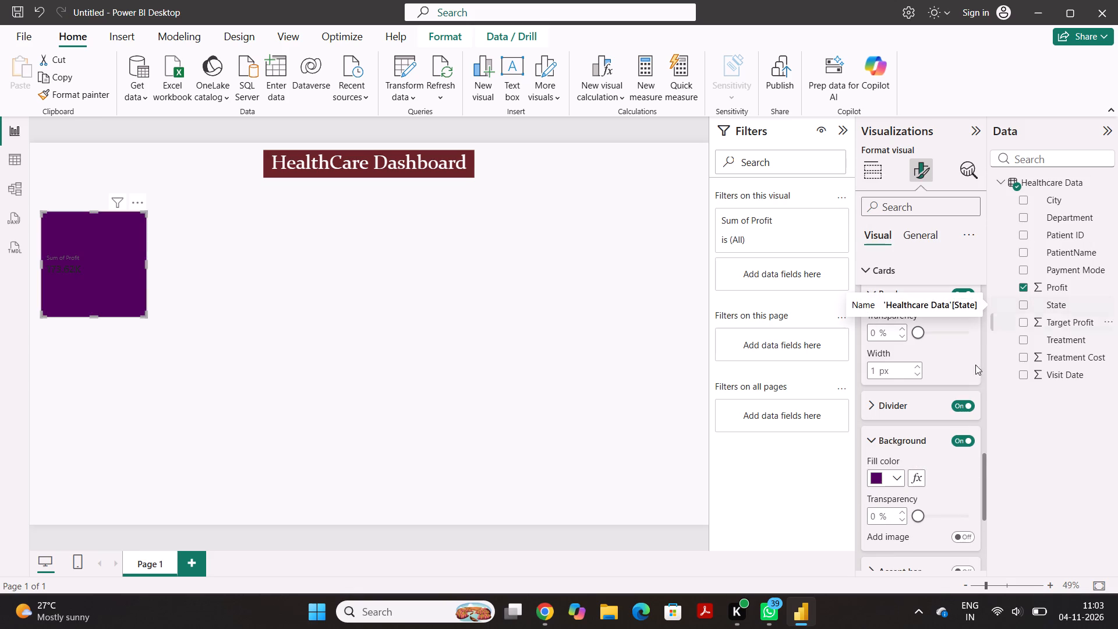
click(895, 476)
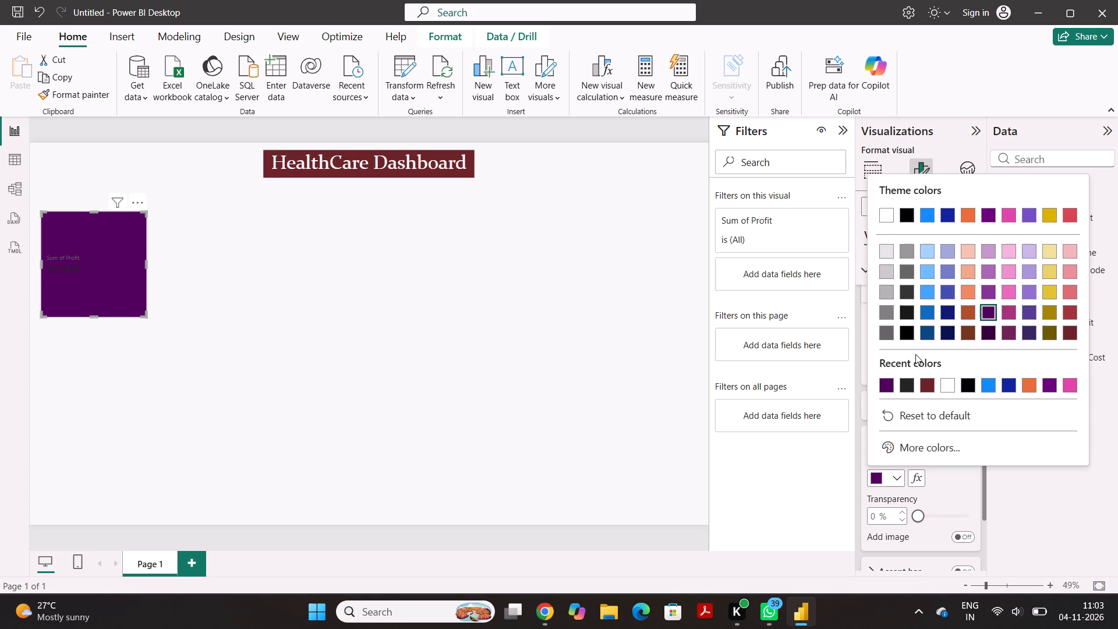
click(1050, 328)
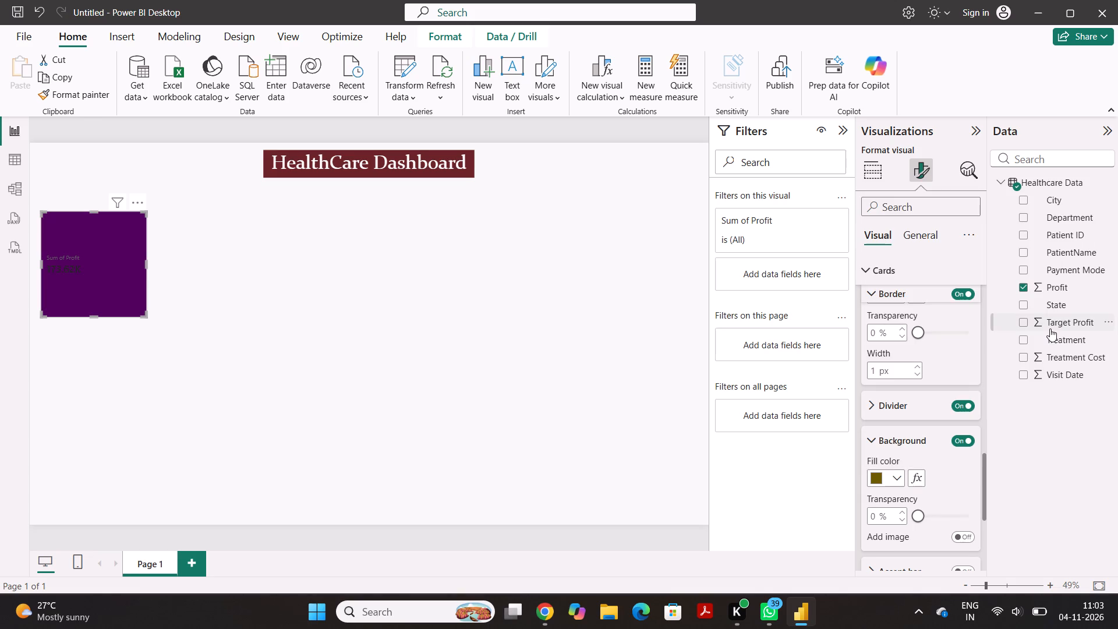
click(901, 475)
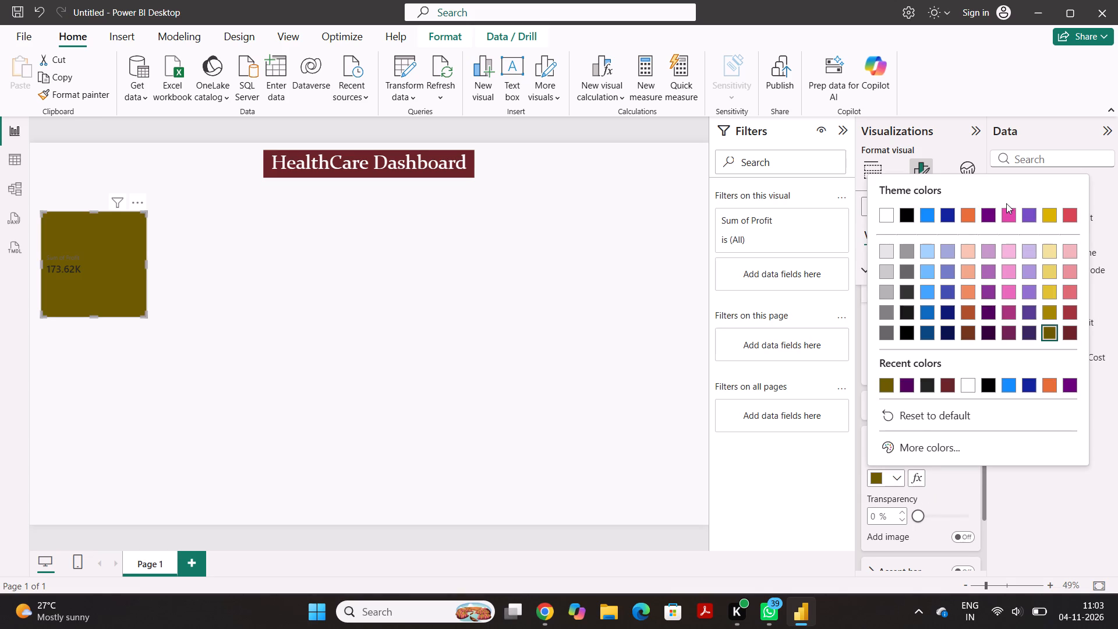
click(1028, 253)
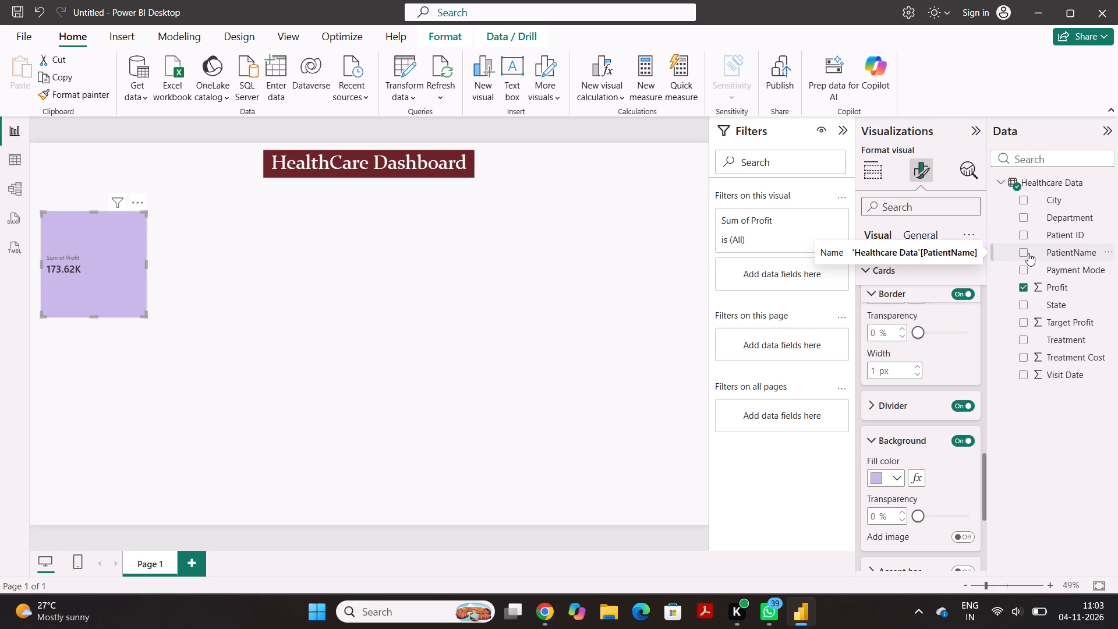
click(893, 478)
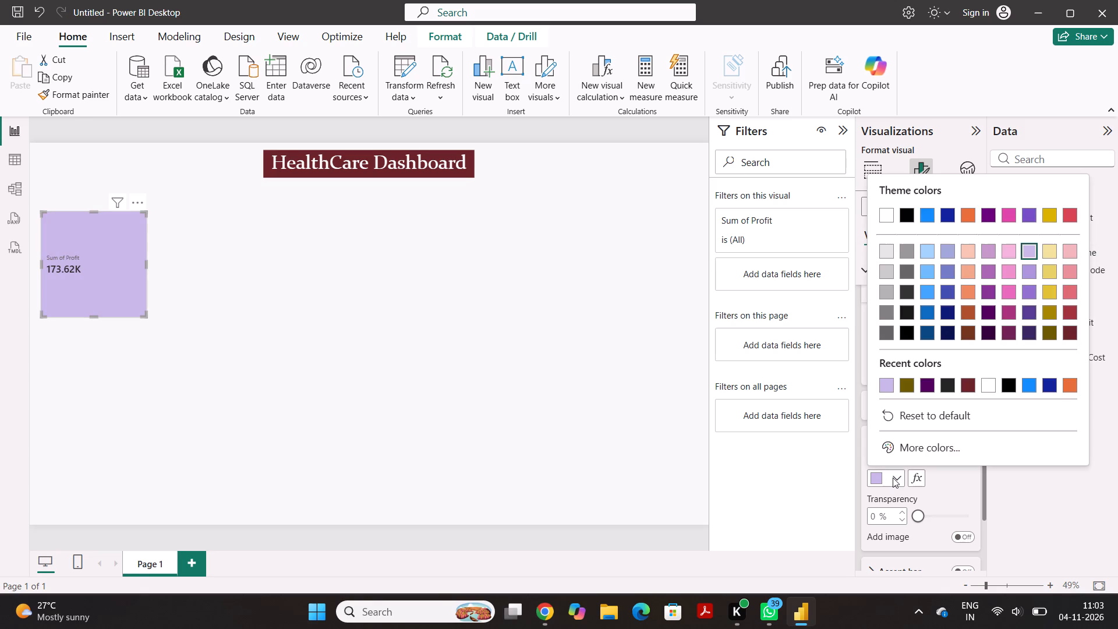
click(1068, 285)
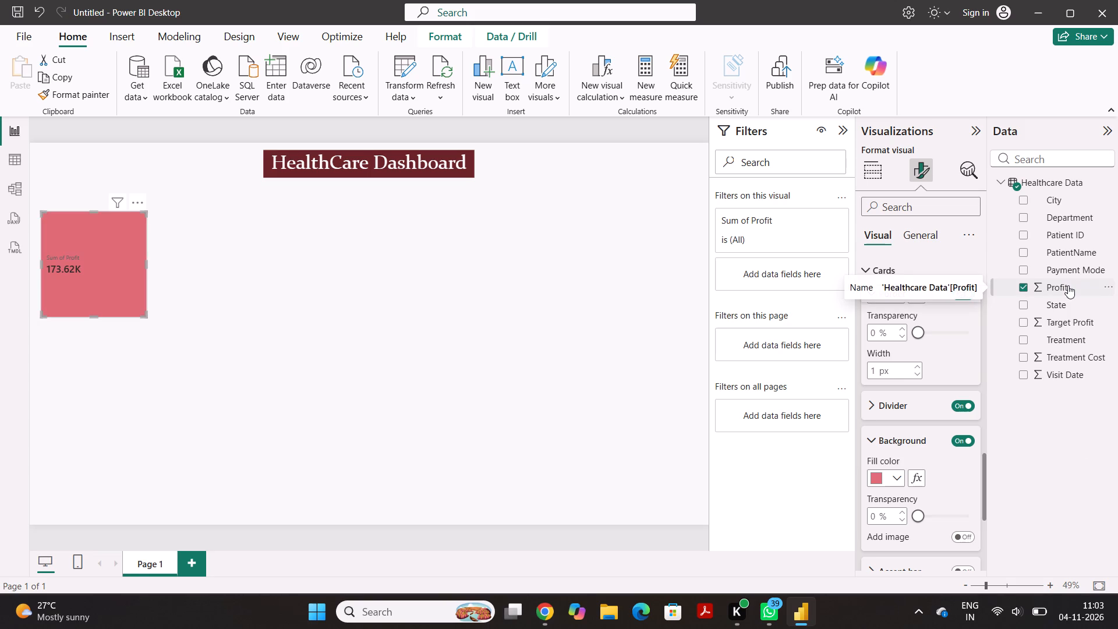
Open the fill colour choices for the Profit card's background.
click(897, 476)
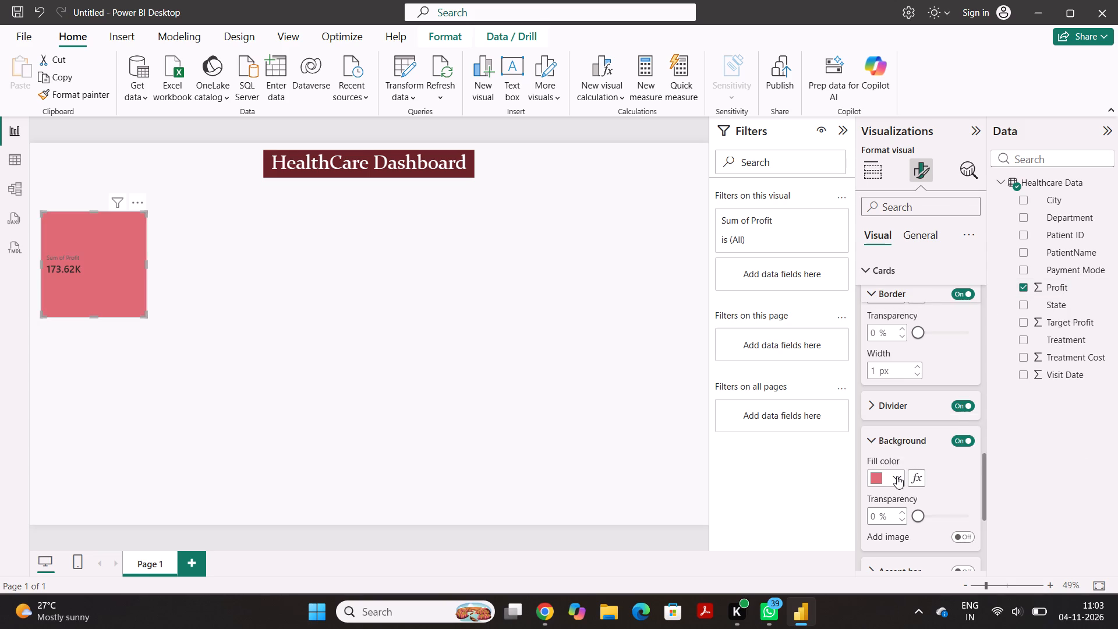
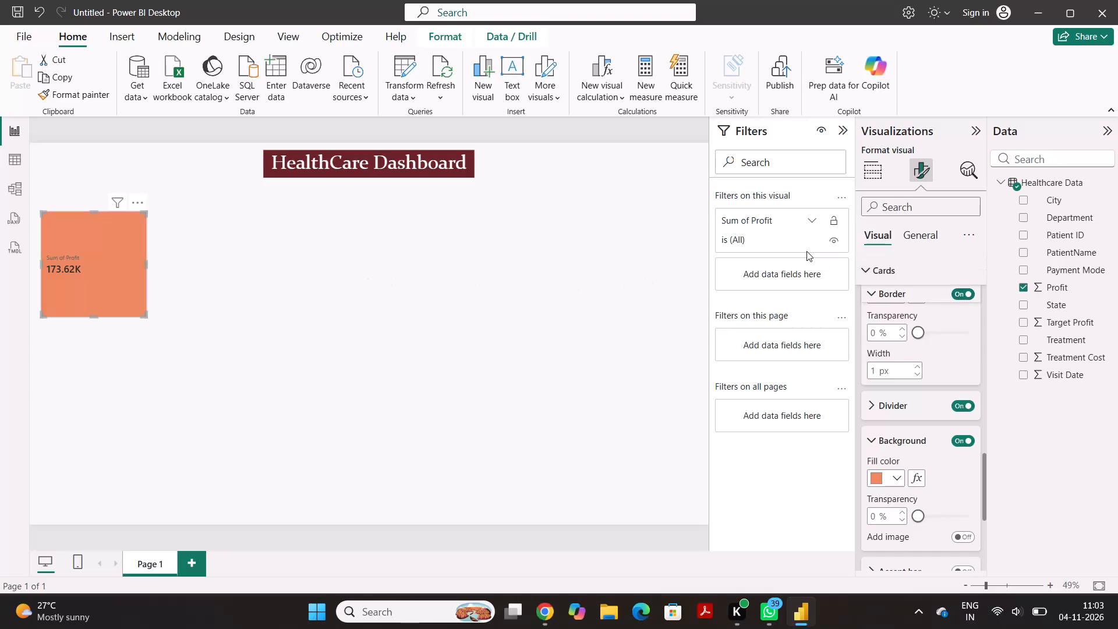
Try a stronger orange as the Profit card's background fill and settle on the base theme red.
click(896, 482)
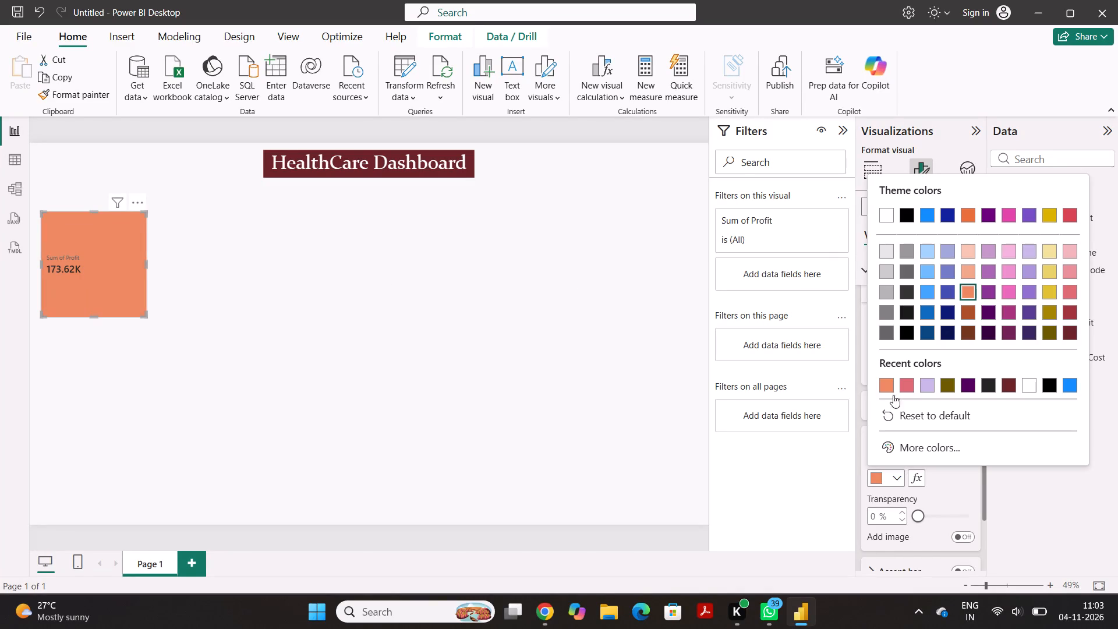
click(967, 214)
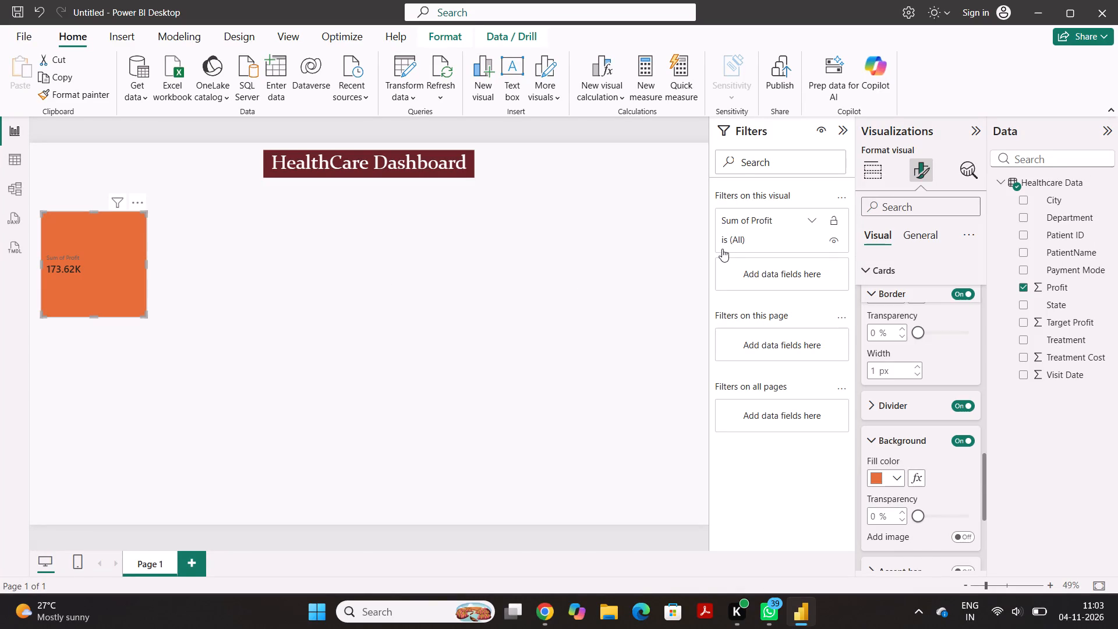
click(898, 476)
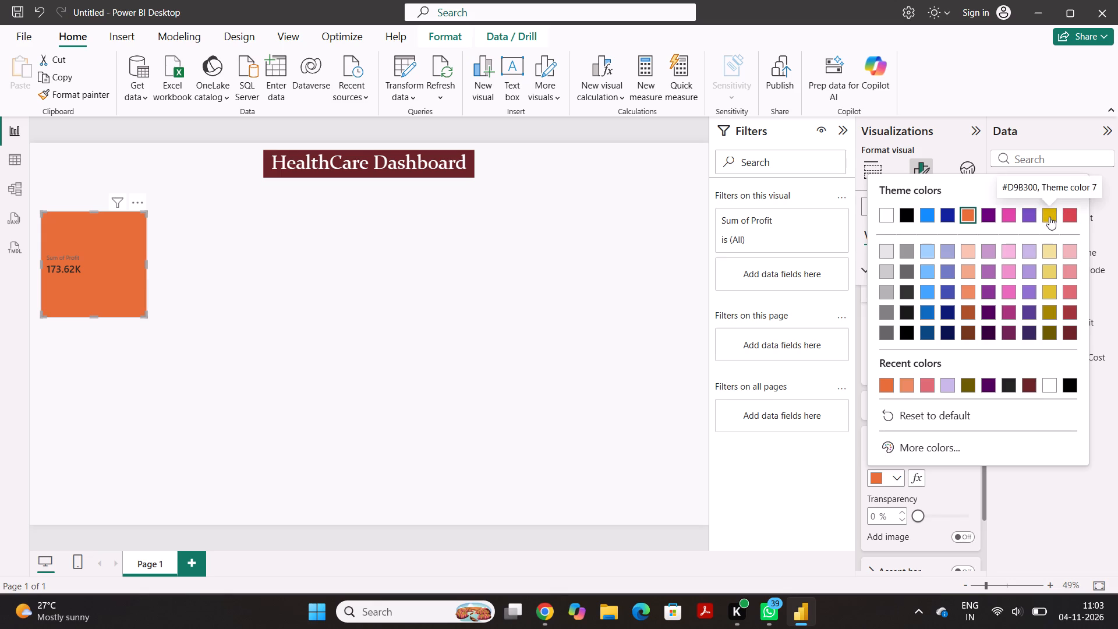
click(1069, 217)
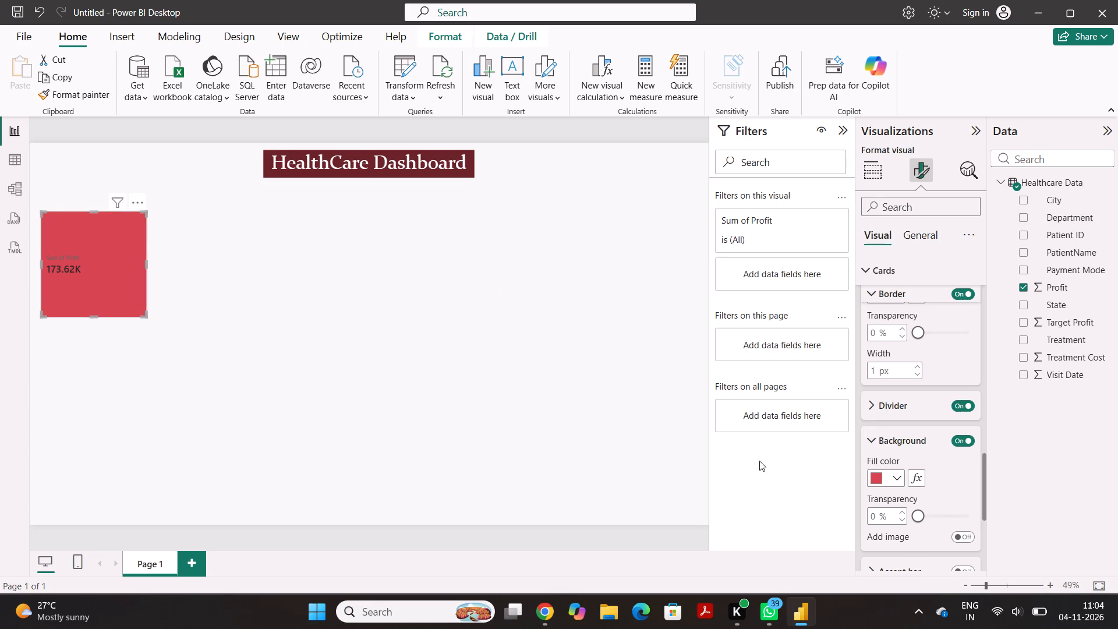
Centre the Profit card's callout value horizontally and set its font to Times New Roman.
scroll(935, 513, down, 4)
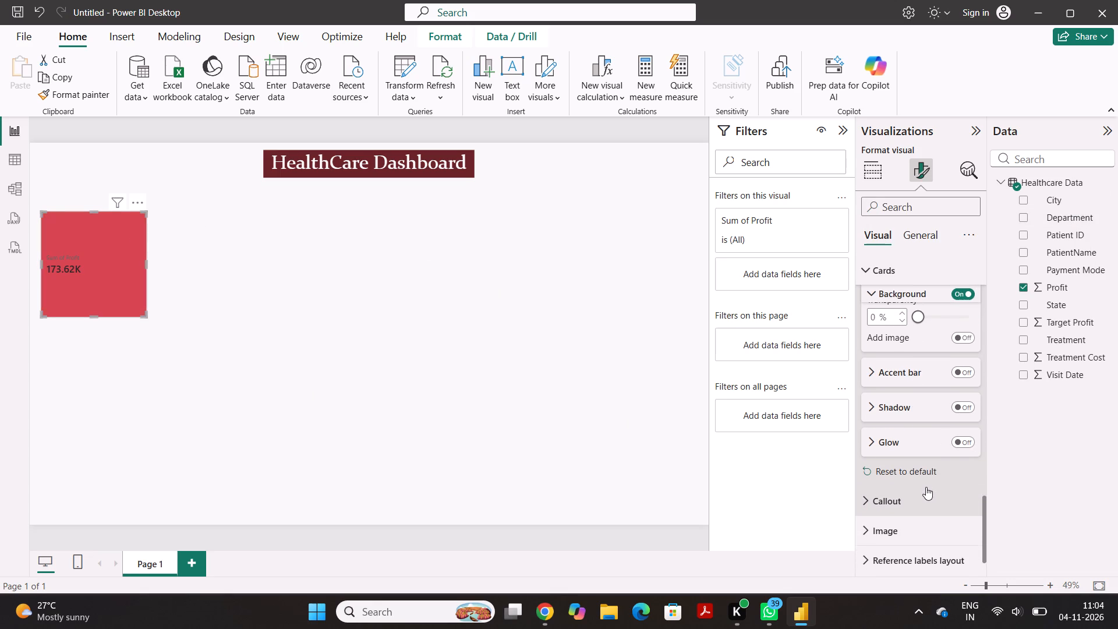
click(926, 487)
scroll(926, 487, down, 2)
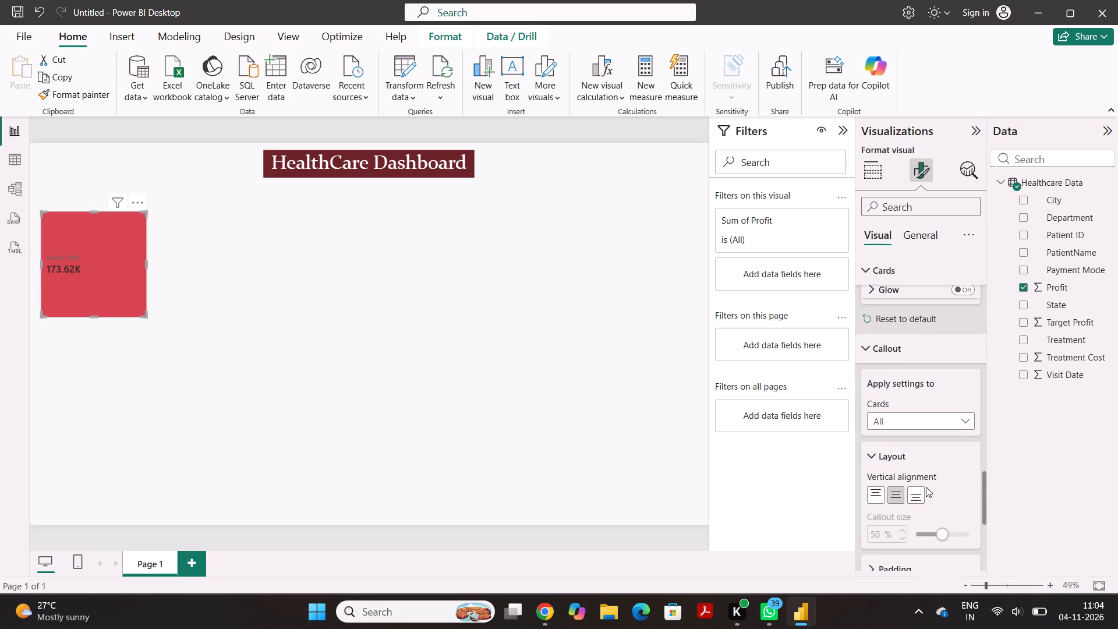
scroll(926, 487, down, 1)
click(893, 490)
scroll(918, 514, down, 1)
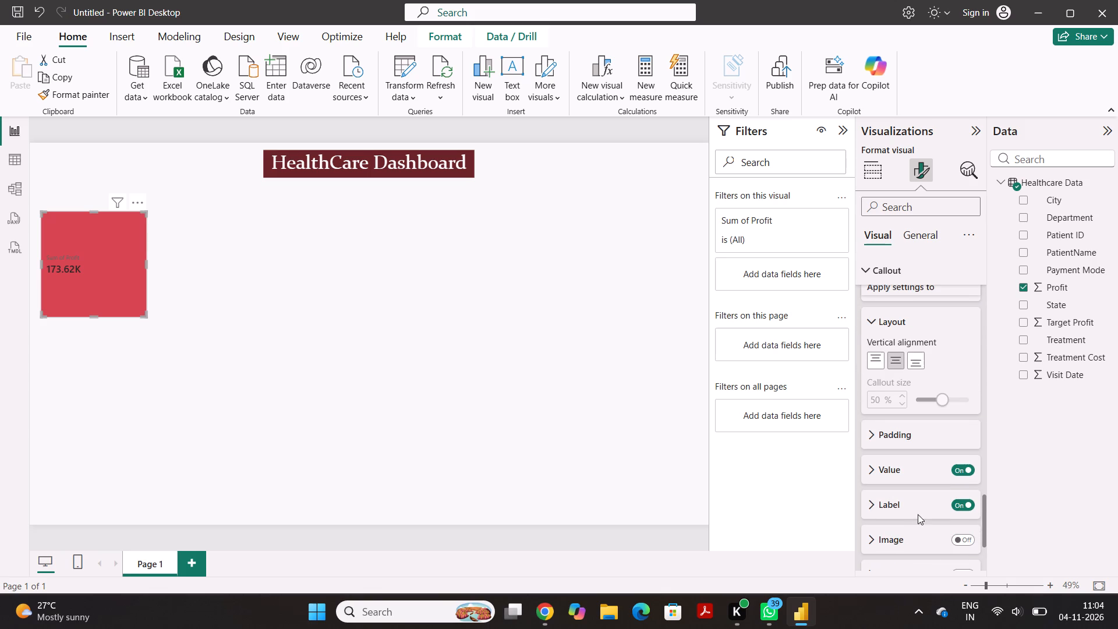
scroll(918, 514, down, 1)
click(903, 471)
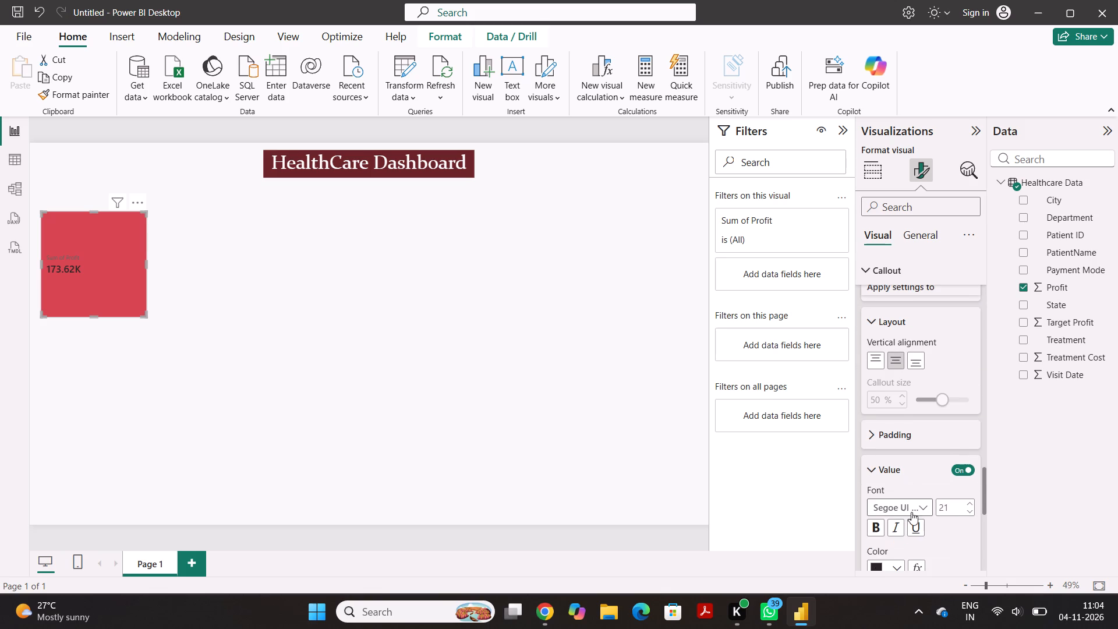
scroll(911, 512, down, 1)
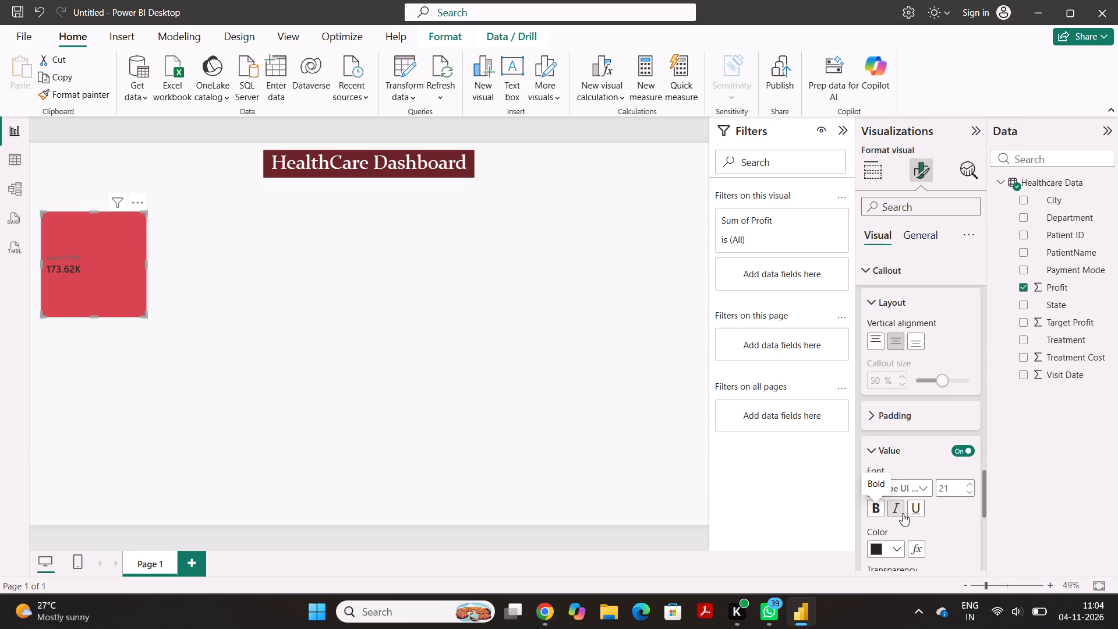
scroll(903, 513, down, 1)
click(898, 528)
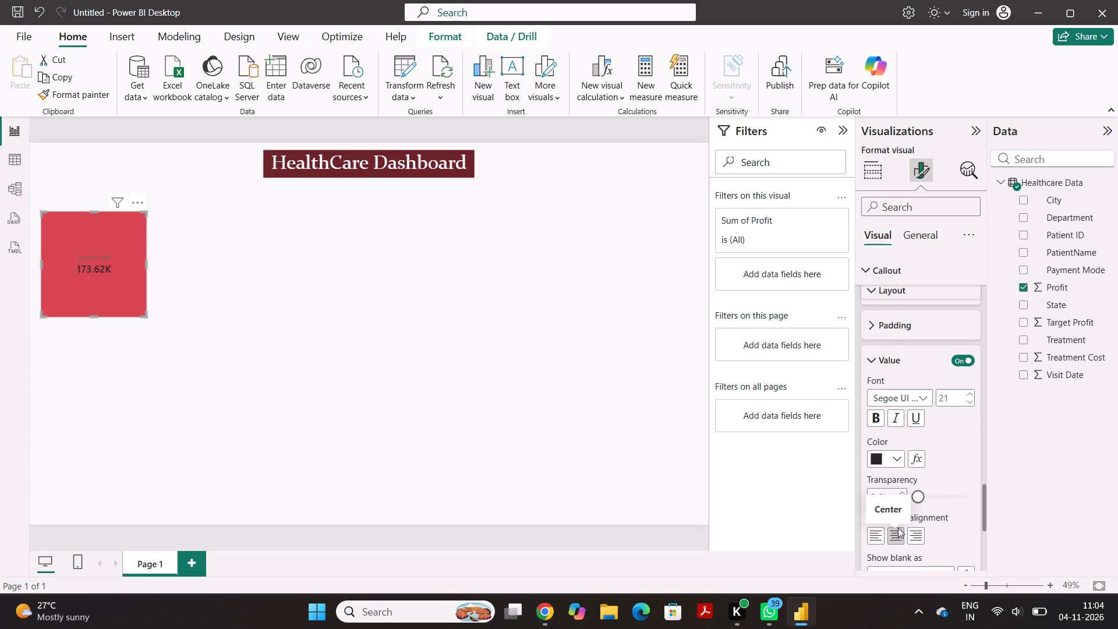
click(922, 395)
click(909, 338)
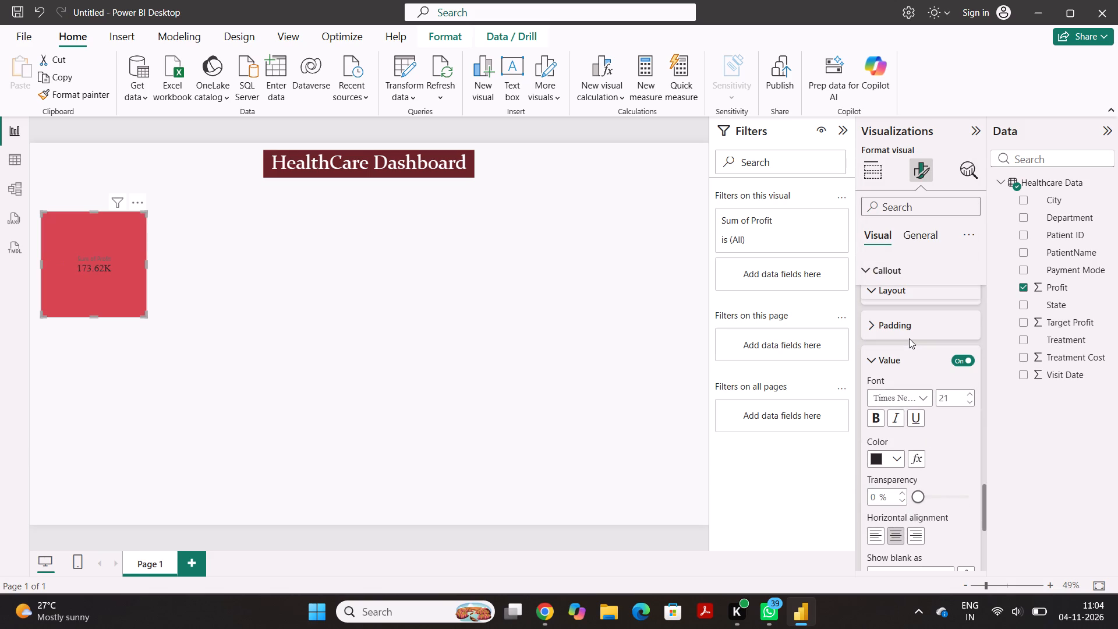
Set the colour of the Profit card's callout label to white.
scroll(924, 392, down, 1)
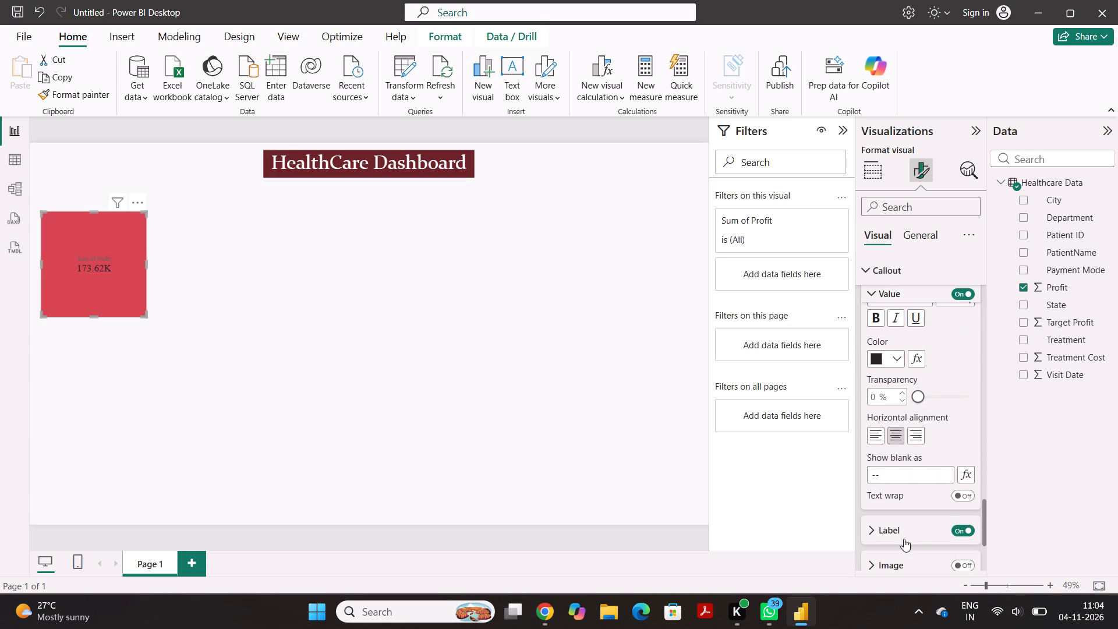
click(894, 527)
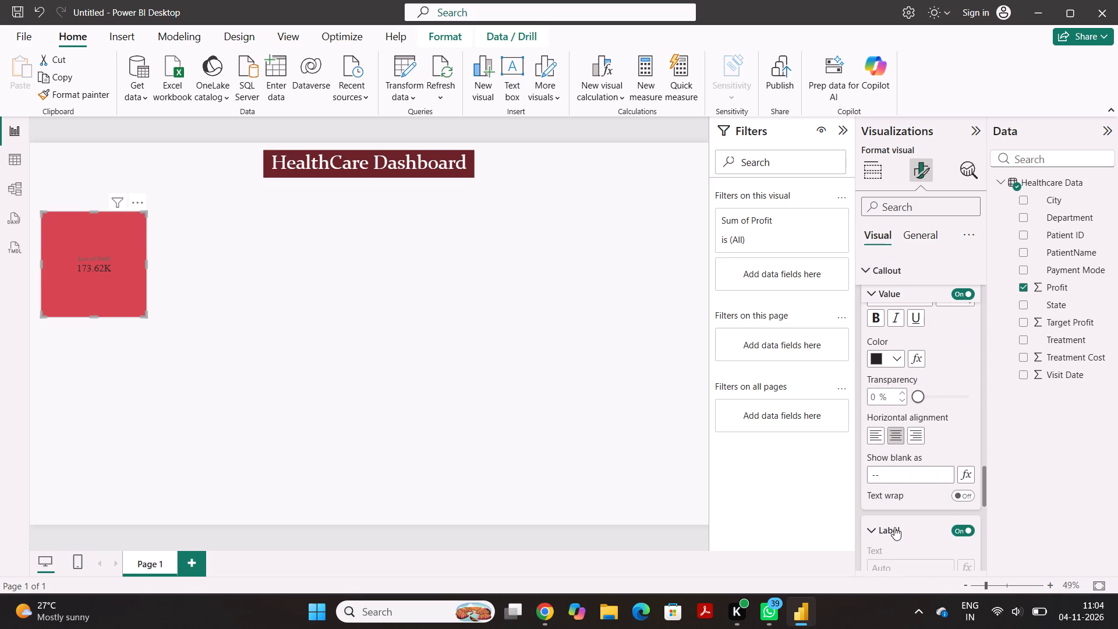
click(894, 527)
scroll(894, 527, down, 2)
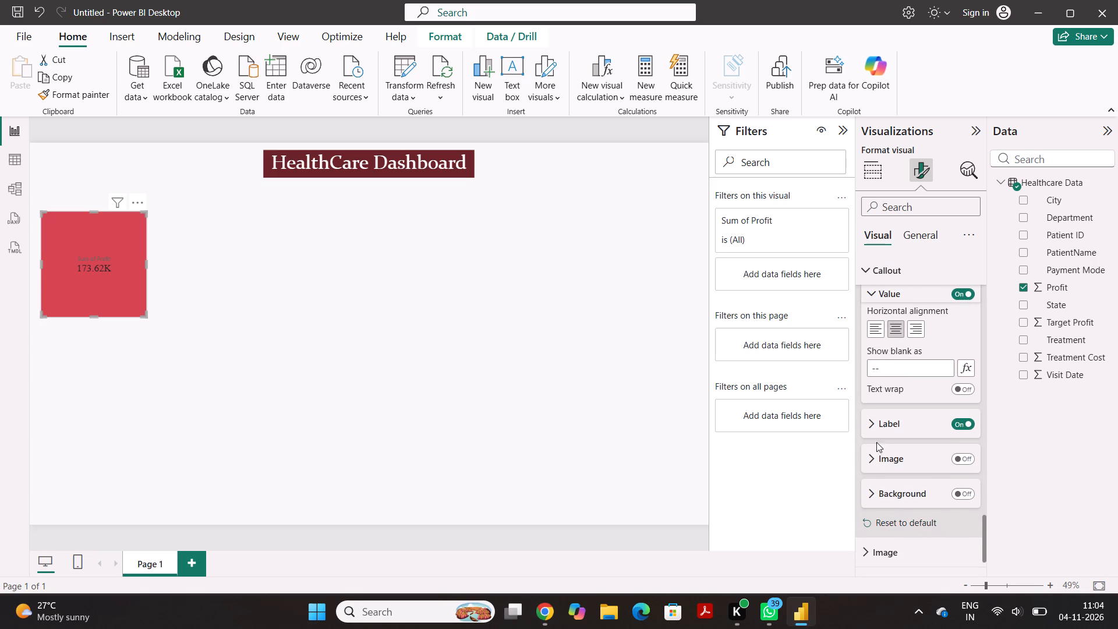
click(877, 426)
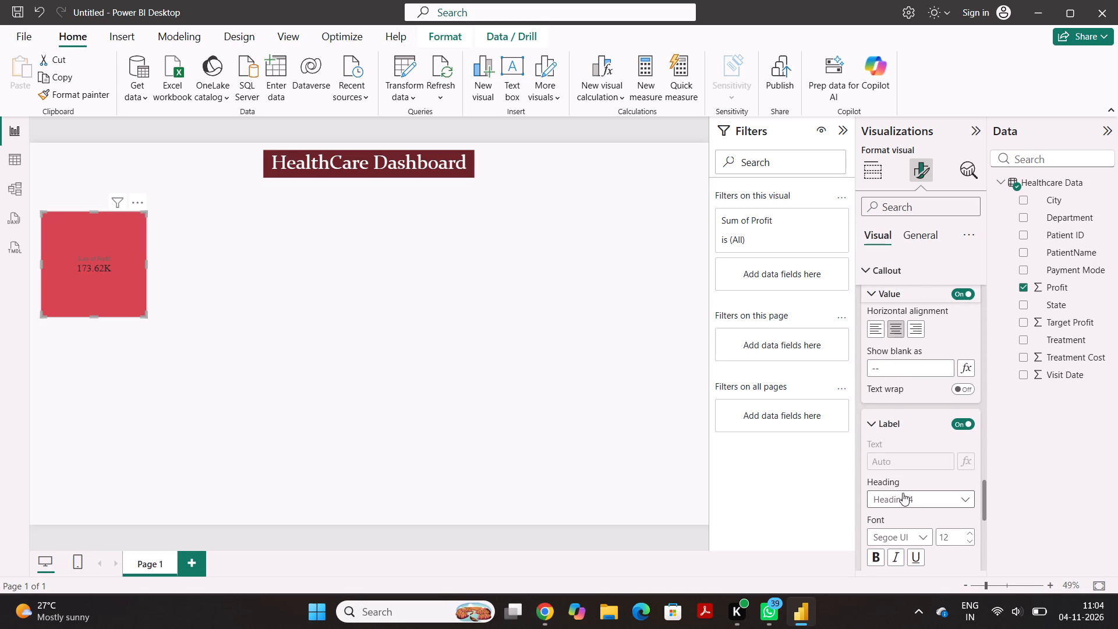
scroll(903, 493, down, 1)
click(897, 515)
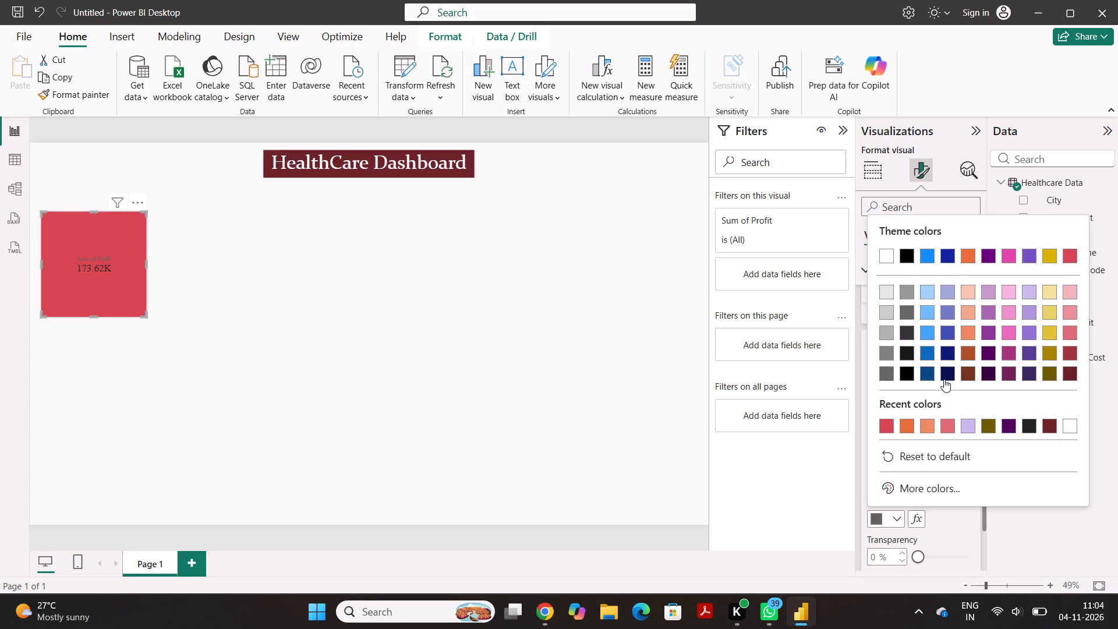
click(1069, 422)
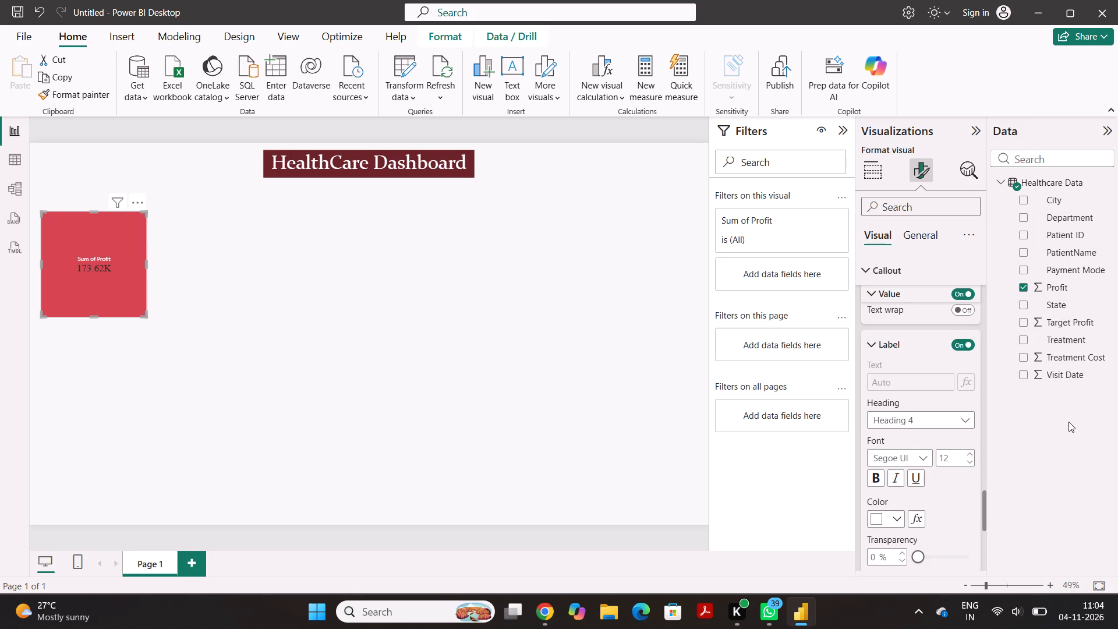
Set the colour of the Profit card's callout value to white.
scroll(929, 437, up, 1)
scroll(898, 357, up, 1)
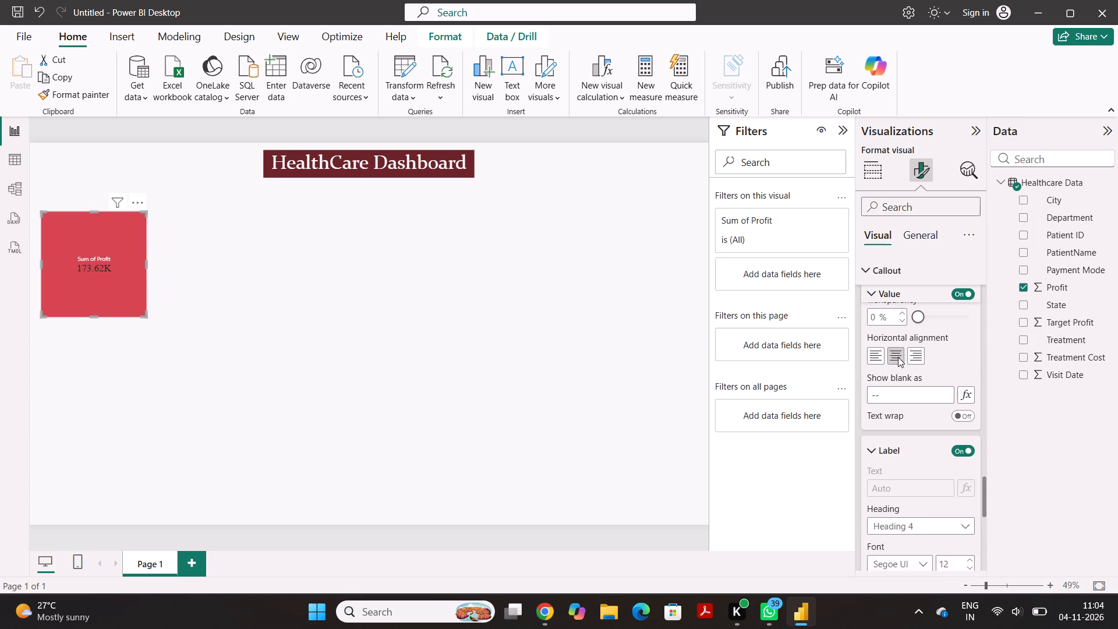
scroll(898, 357, up, 1)
click(894, 326)
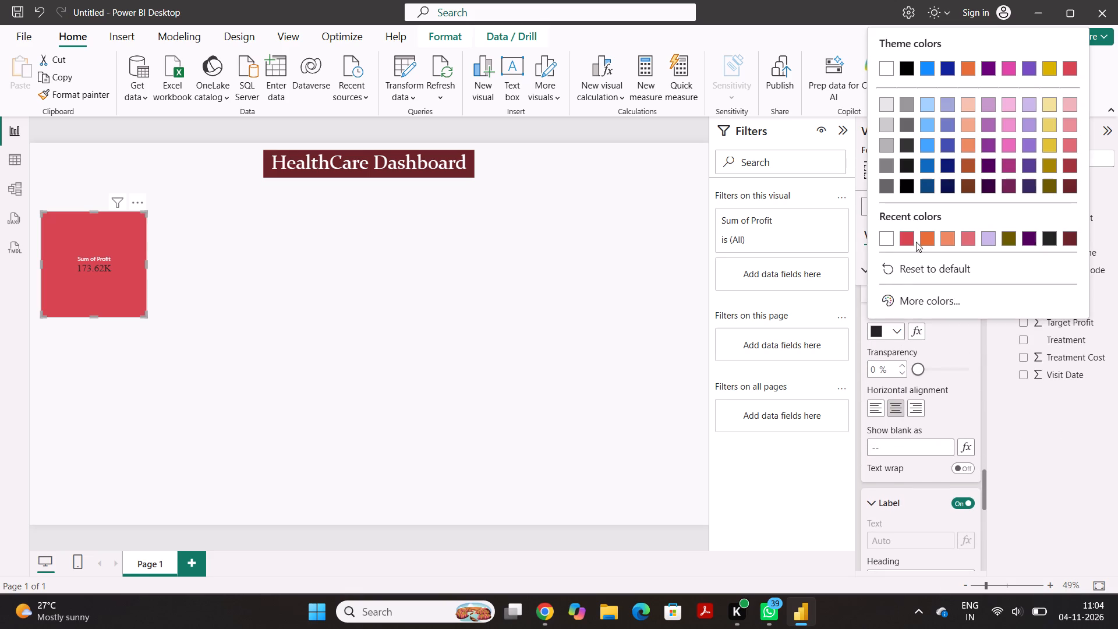
click(882, 240)
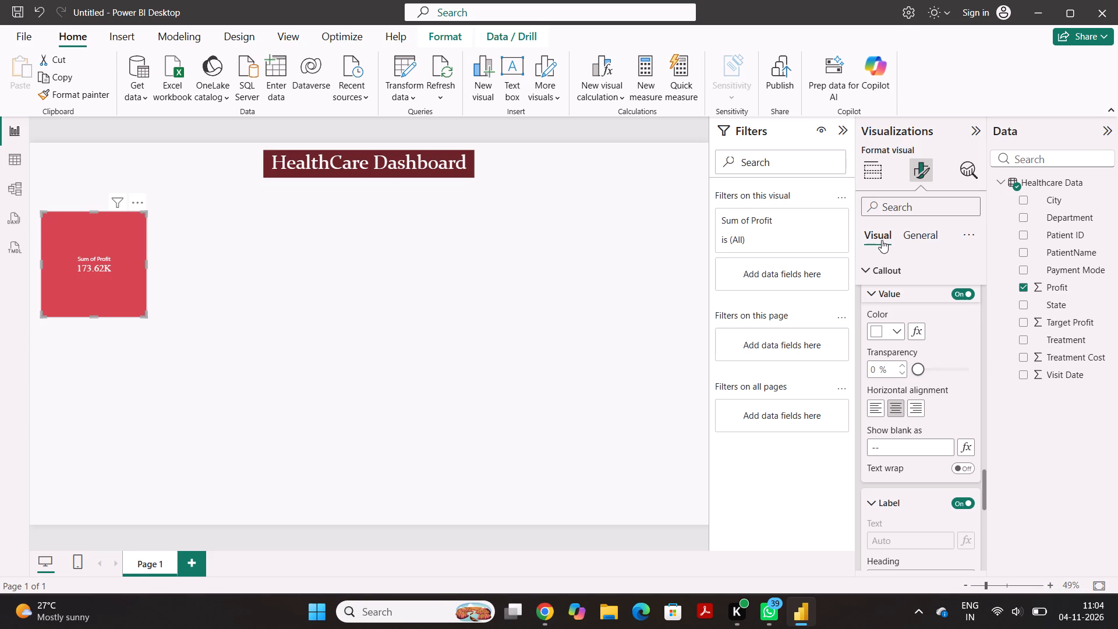
Increase the font size of the Profit card's callout label to 23.
scroll(909, 385, down, 2)
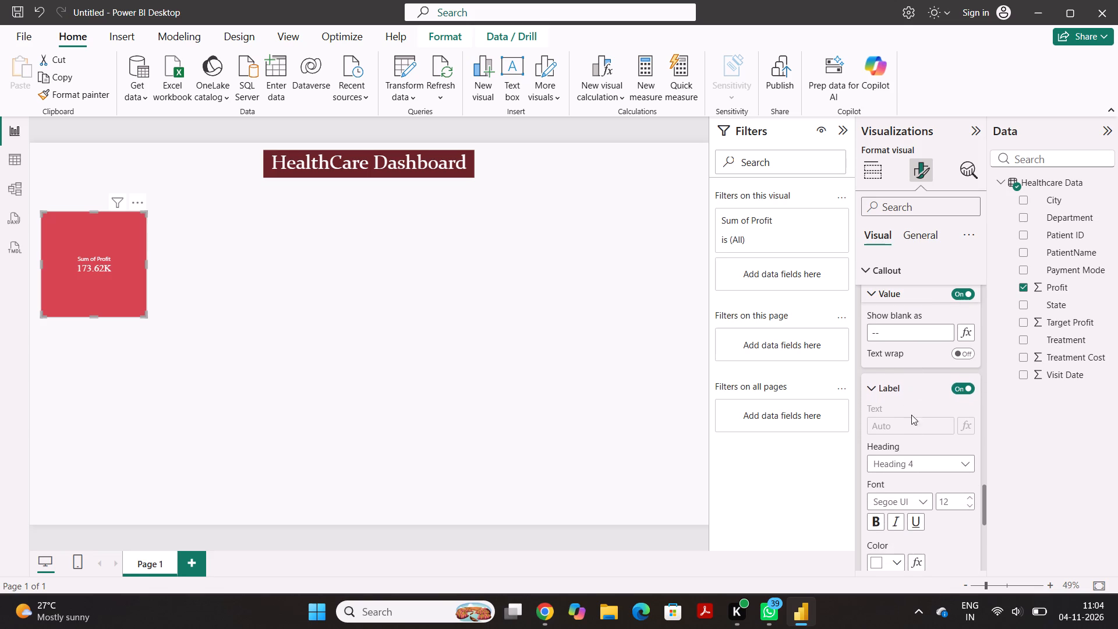
double_click(970, 495)
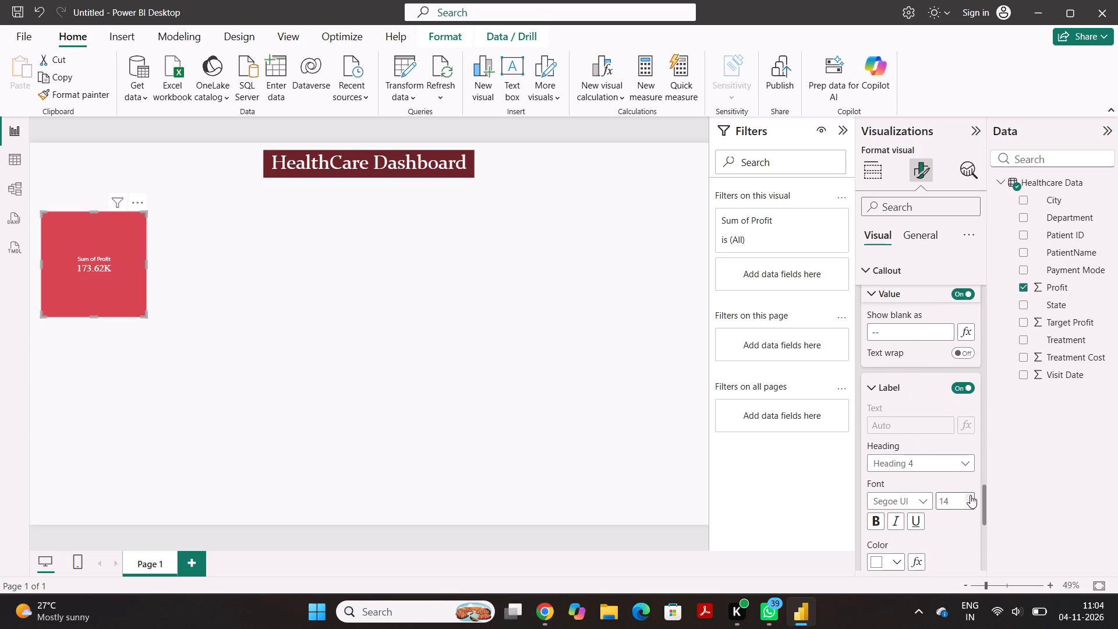
click(970, 495)
click(970, 495)
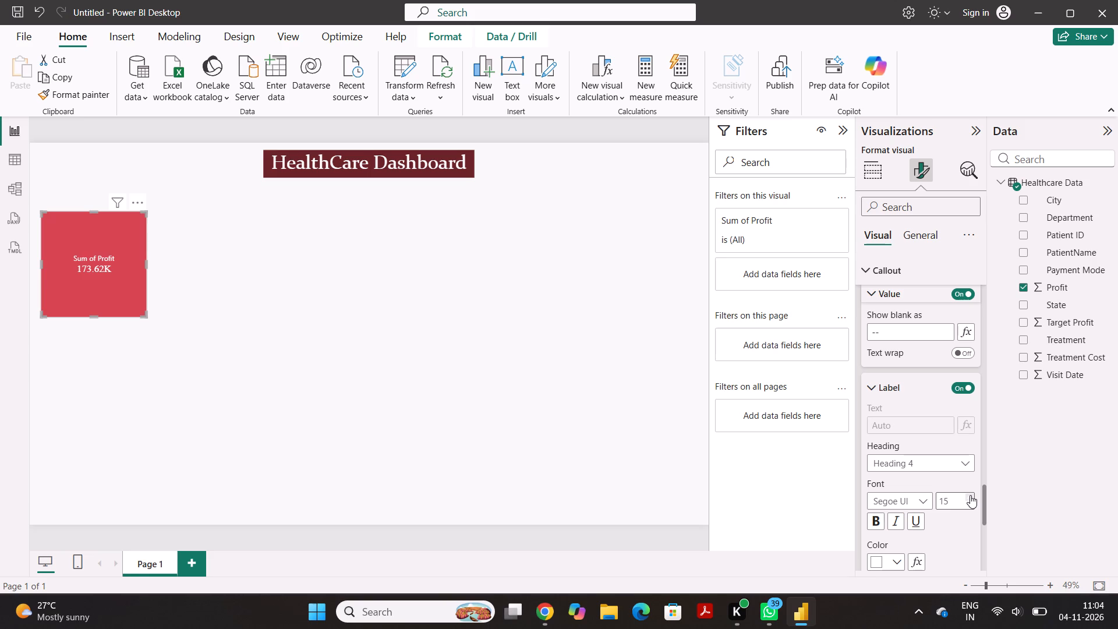
click(970, 495)
click(970, 495)
click(970, 495)
click(970, 495)
click(970, 495)
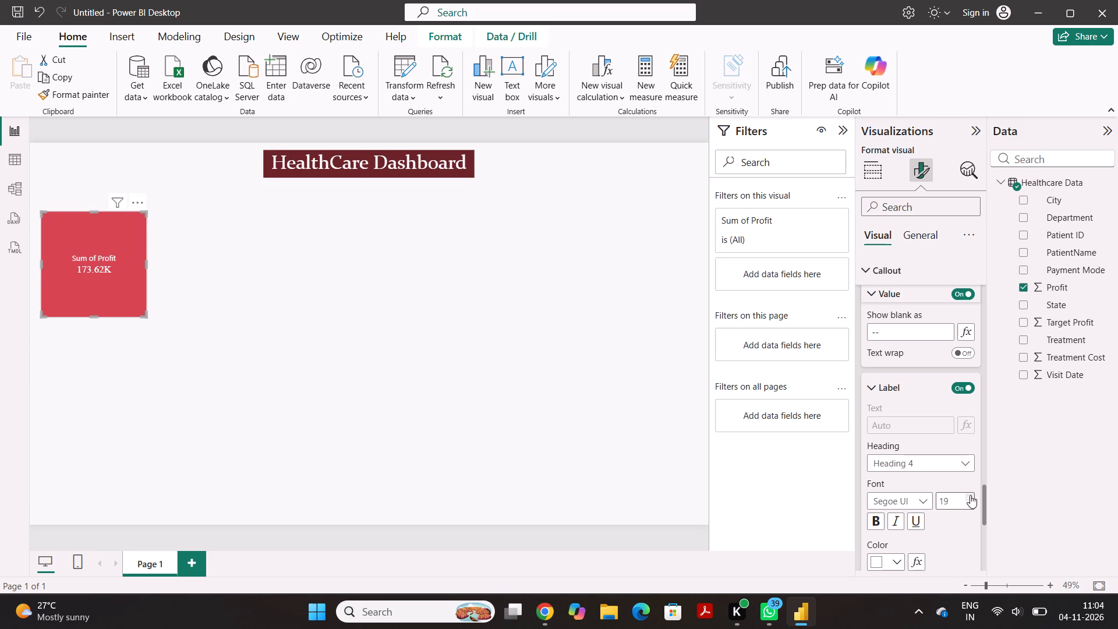
triple_click(970, 495)
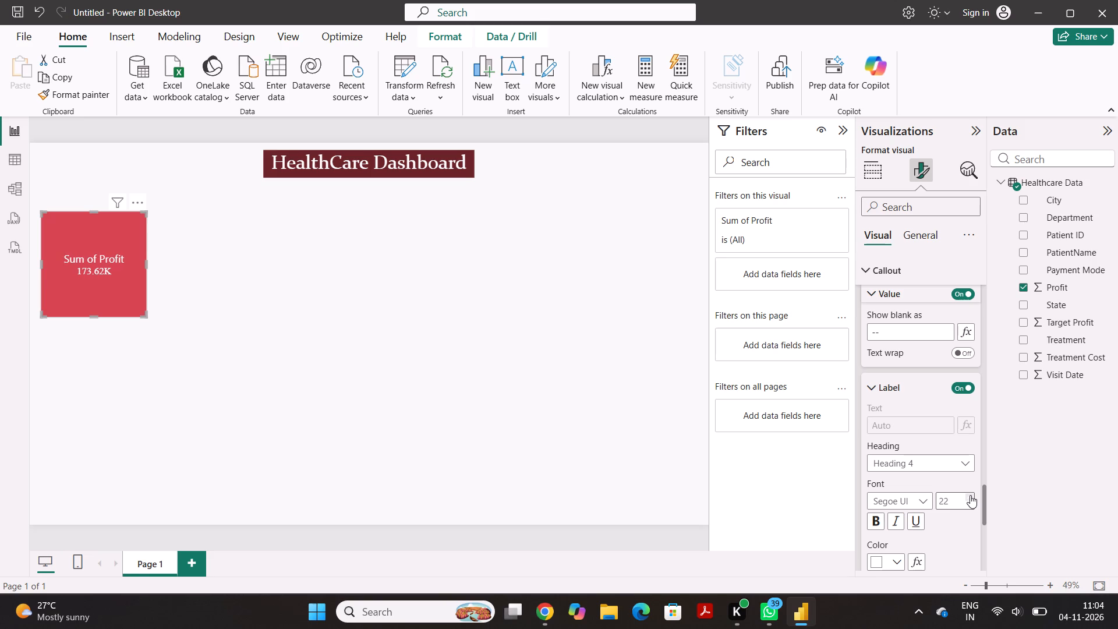
click(970, 495)
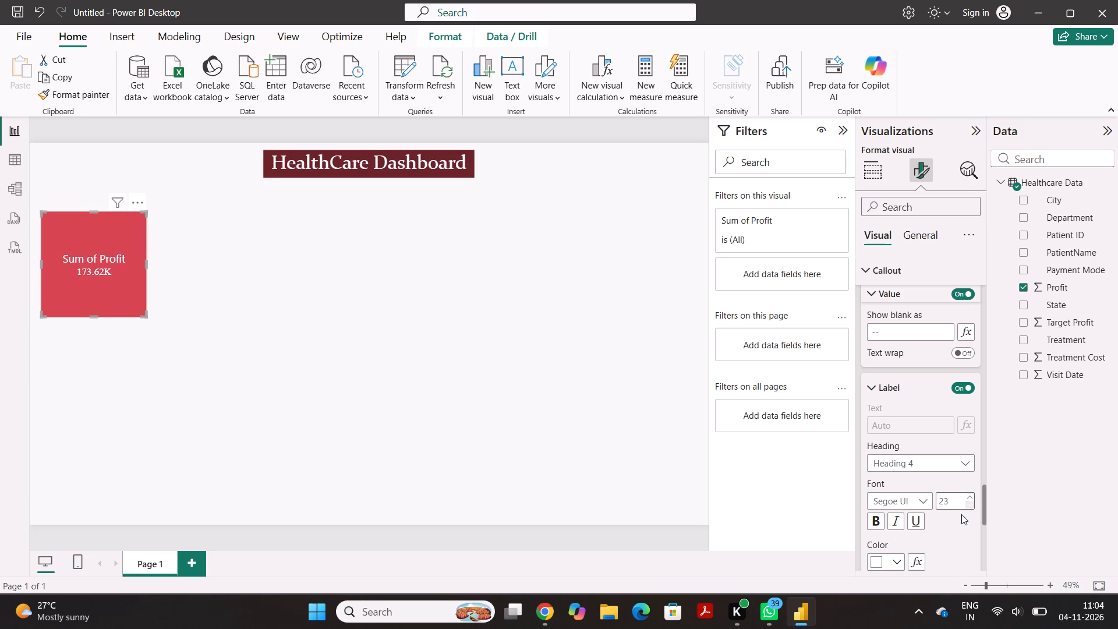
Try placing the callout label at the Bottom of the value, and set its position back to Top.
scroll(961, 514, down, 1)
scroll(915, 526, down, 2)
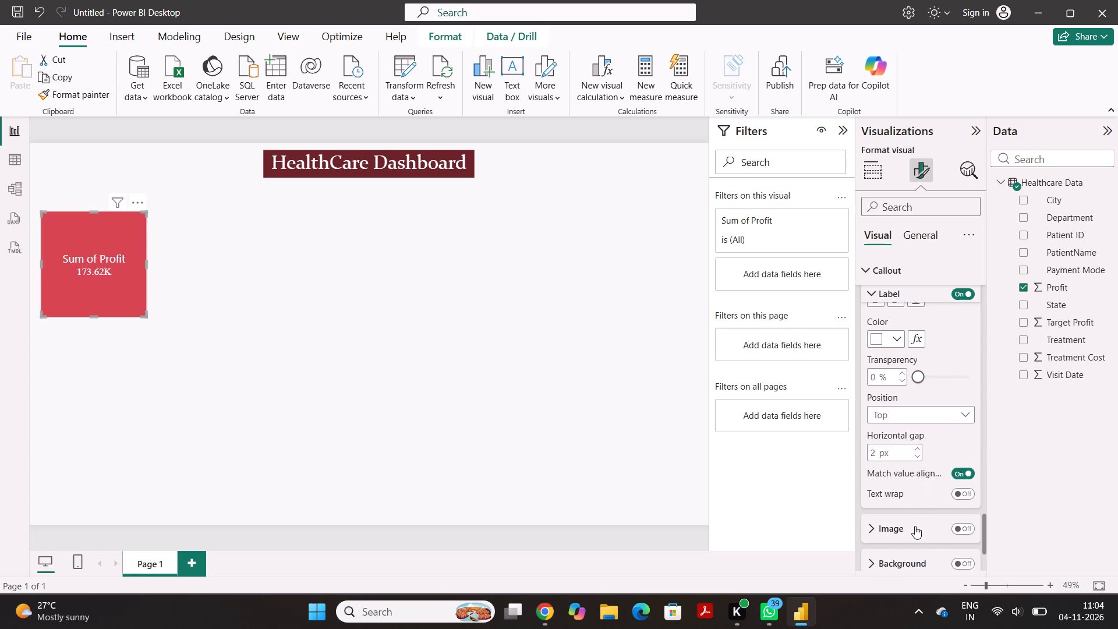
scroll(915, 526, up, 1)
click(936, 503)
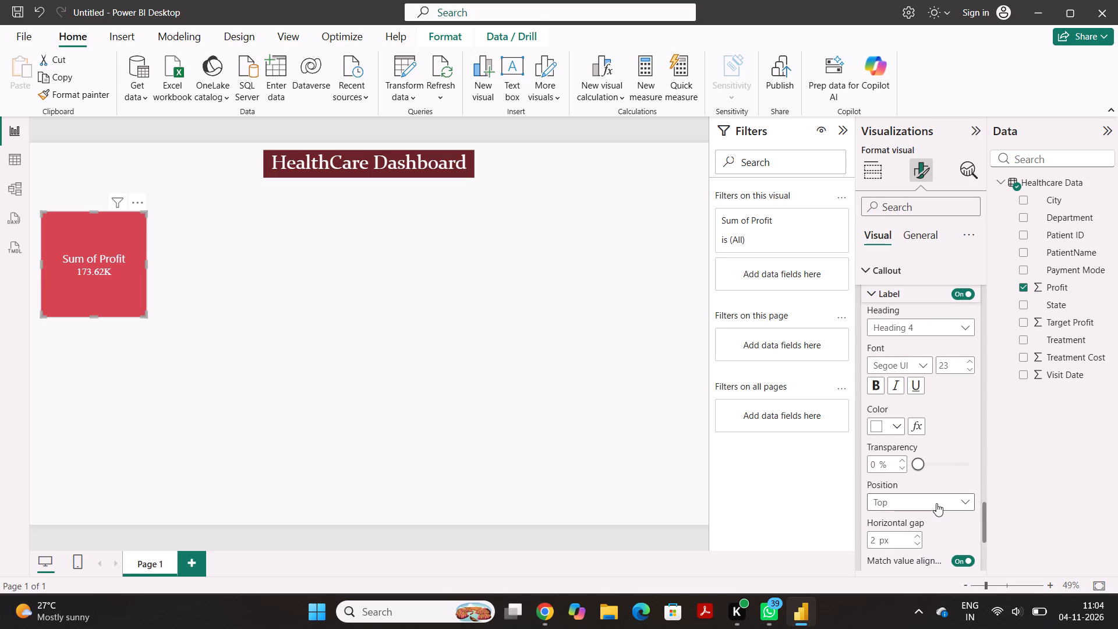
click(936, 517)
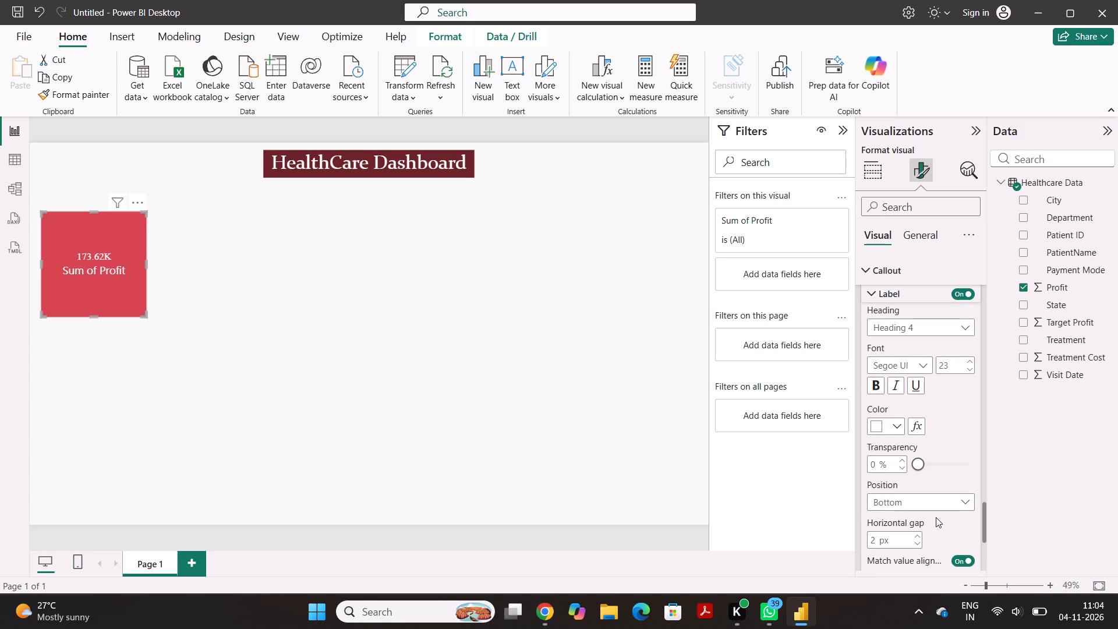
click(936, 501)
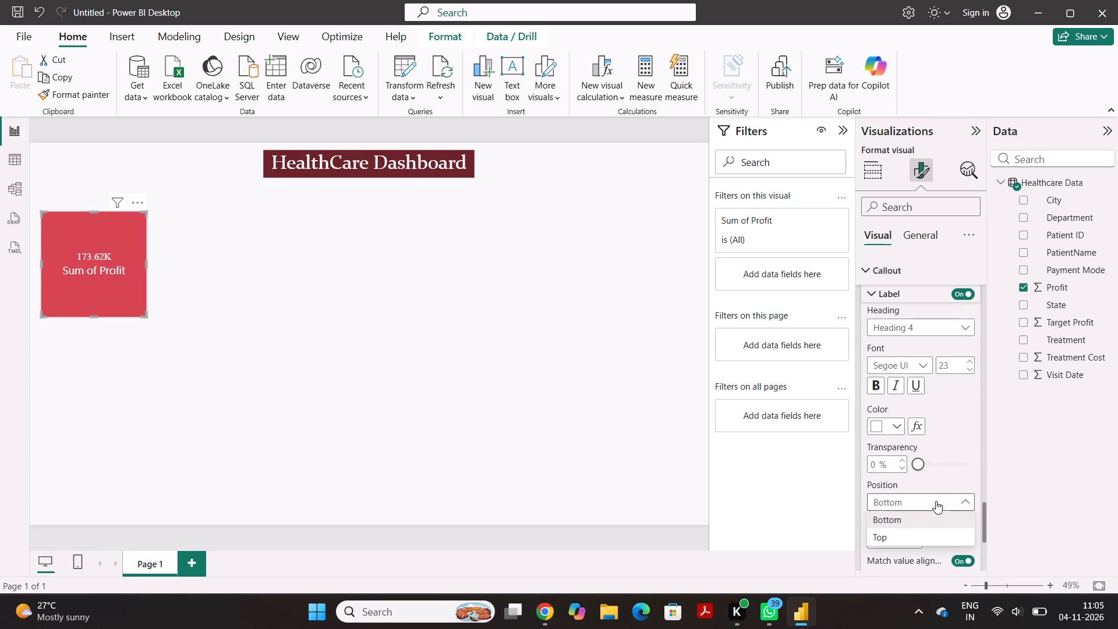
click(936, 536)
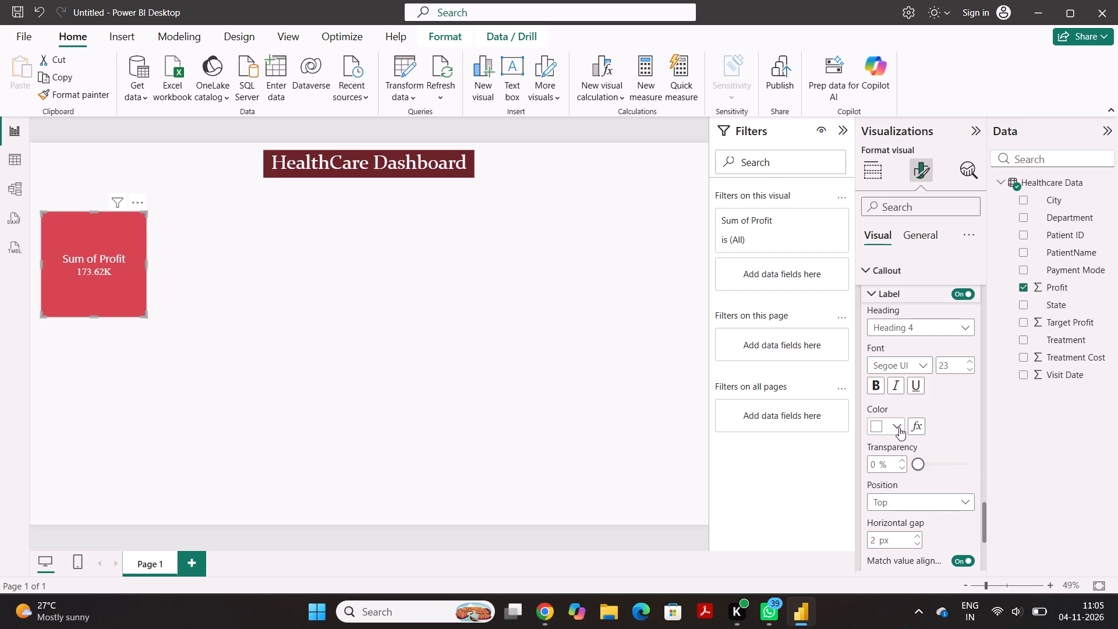
Try Segoe UI Light for the Profit card's callout label and settle on Times New Roman.
click(910, 365)
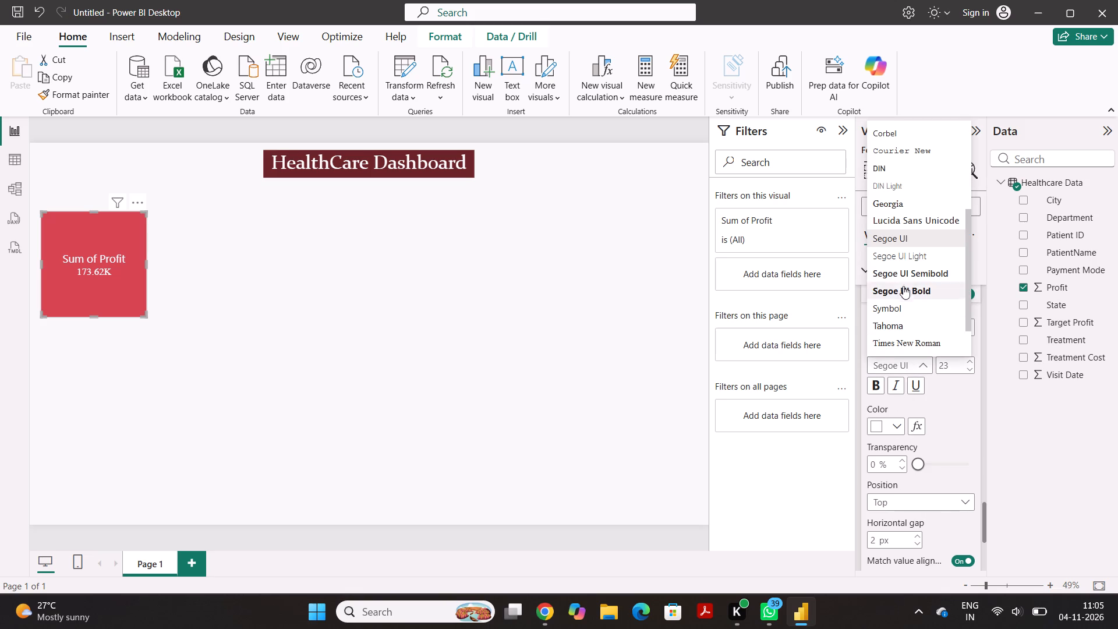
click(902, 256)
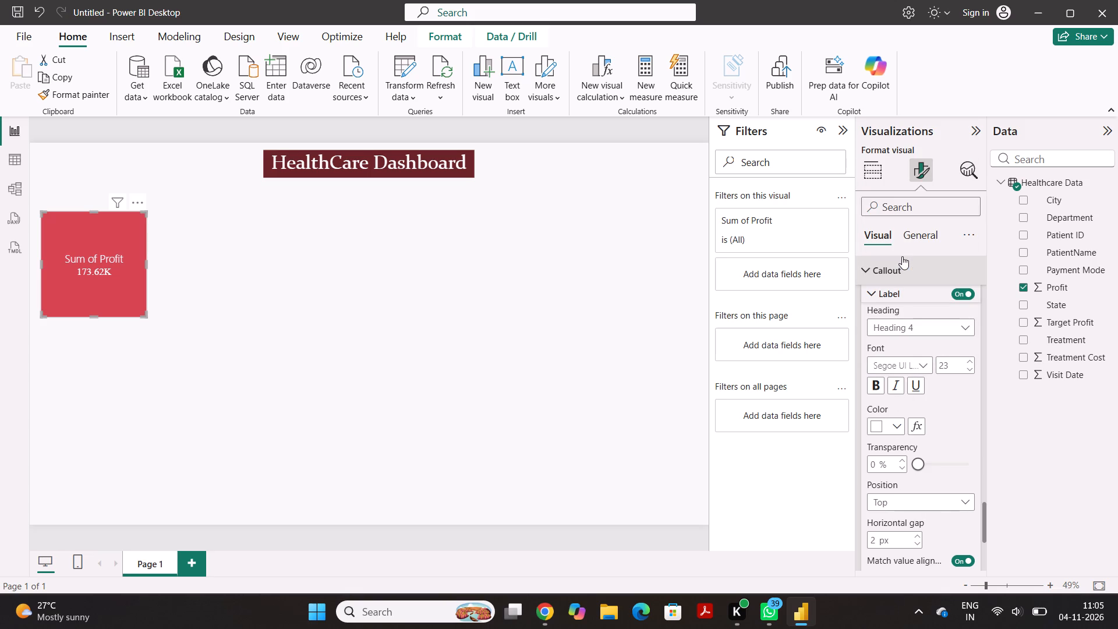
click(917, 360)
click(905, 327)
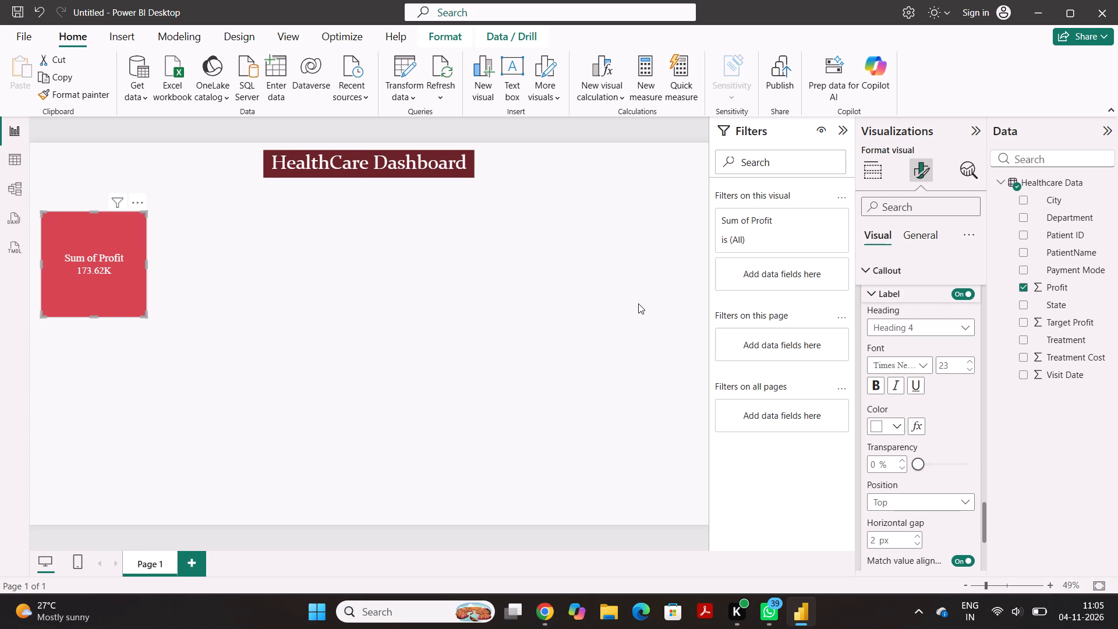
Reduce the Profit card's height slightly by lowering its top edge.
drag(92, 214, 94, 231)
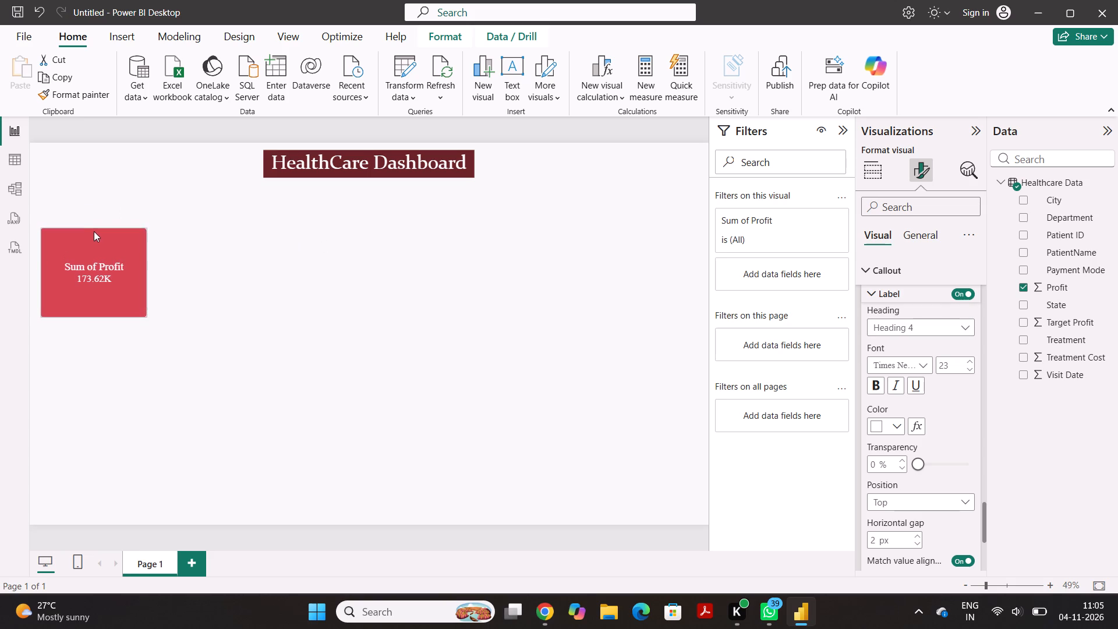
Trim a little more off the Profit card's height by lowering its top edge.
drag(94, 231, 94, 234)
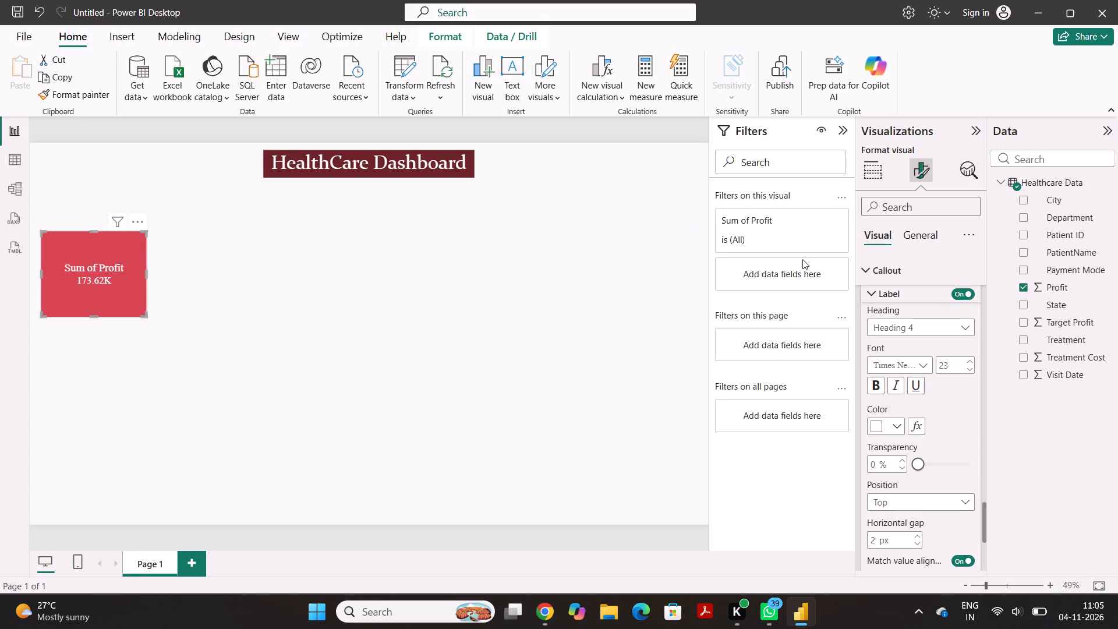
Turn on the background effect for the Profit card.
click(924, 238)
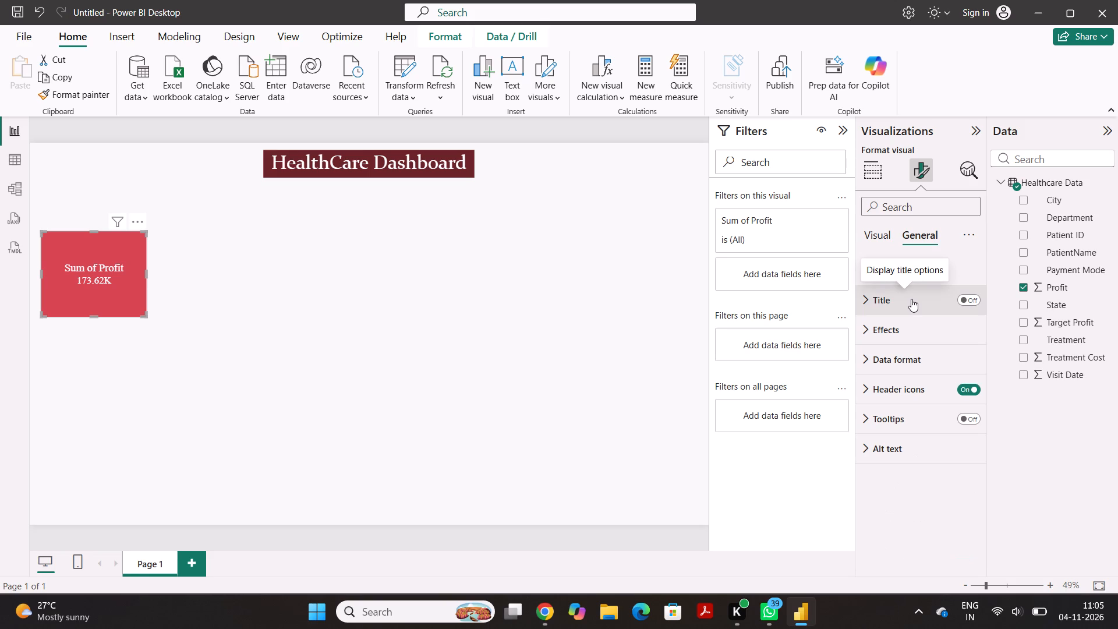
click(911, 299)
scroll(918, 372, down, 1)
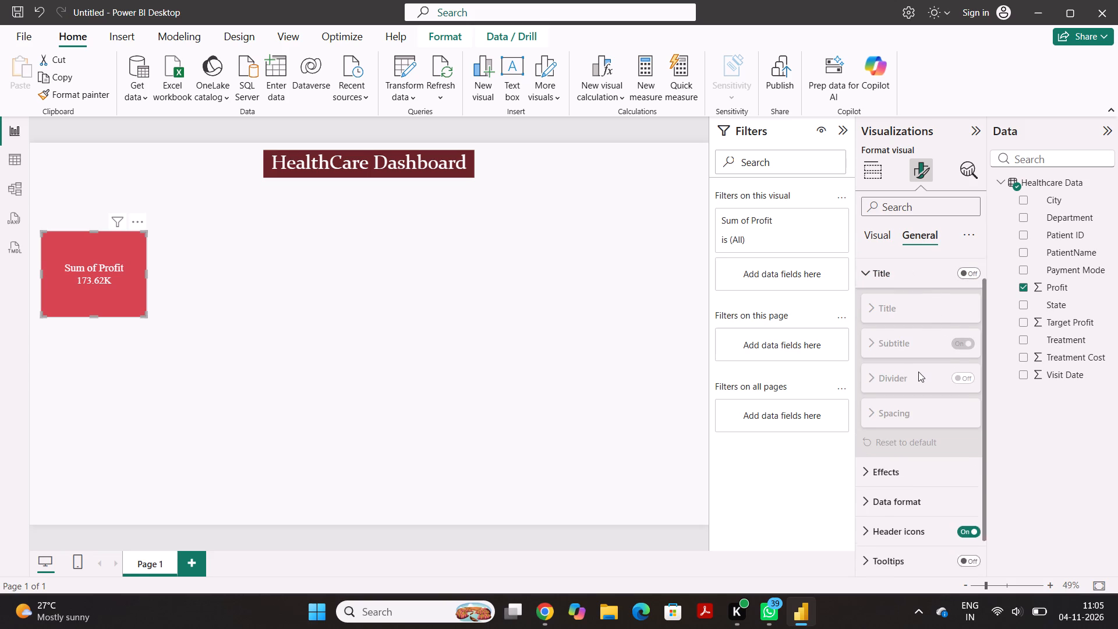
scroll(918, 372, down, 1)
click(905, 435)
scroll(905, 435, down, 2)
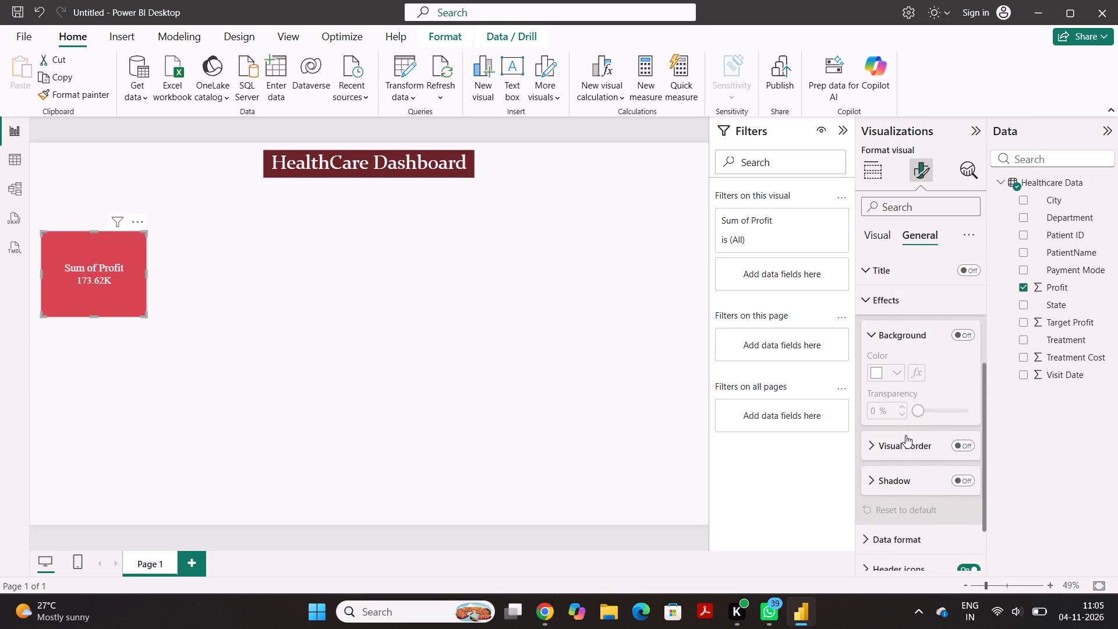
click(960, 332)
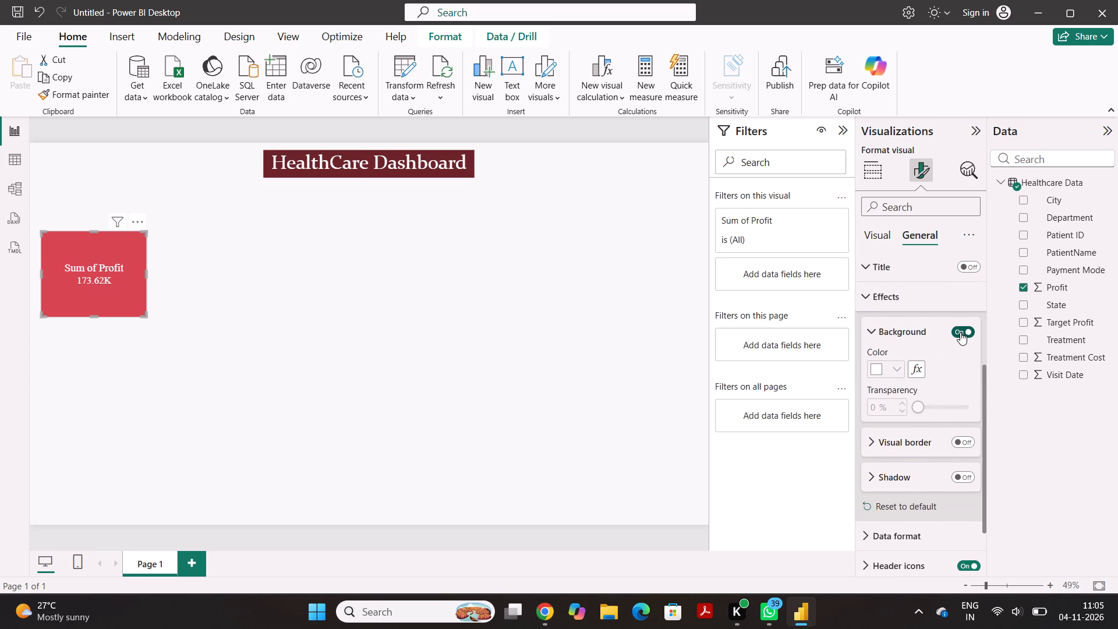
Turn on the Profit card's visual border and set its color to black.
click(963, 436)
click(964, 442)
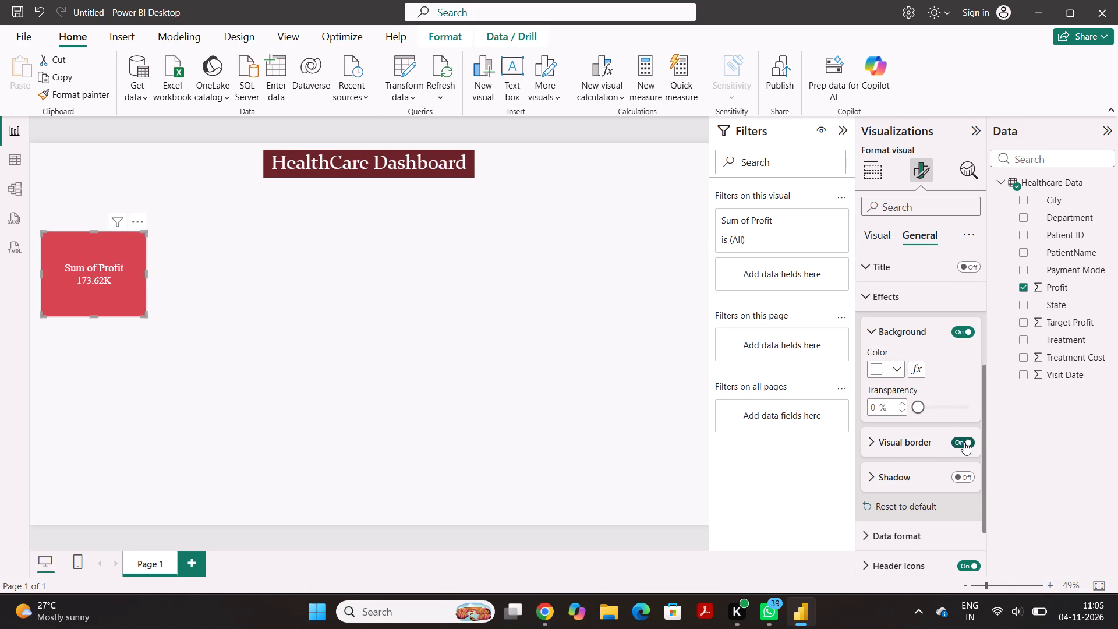
click(874, 440)
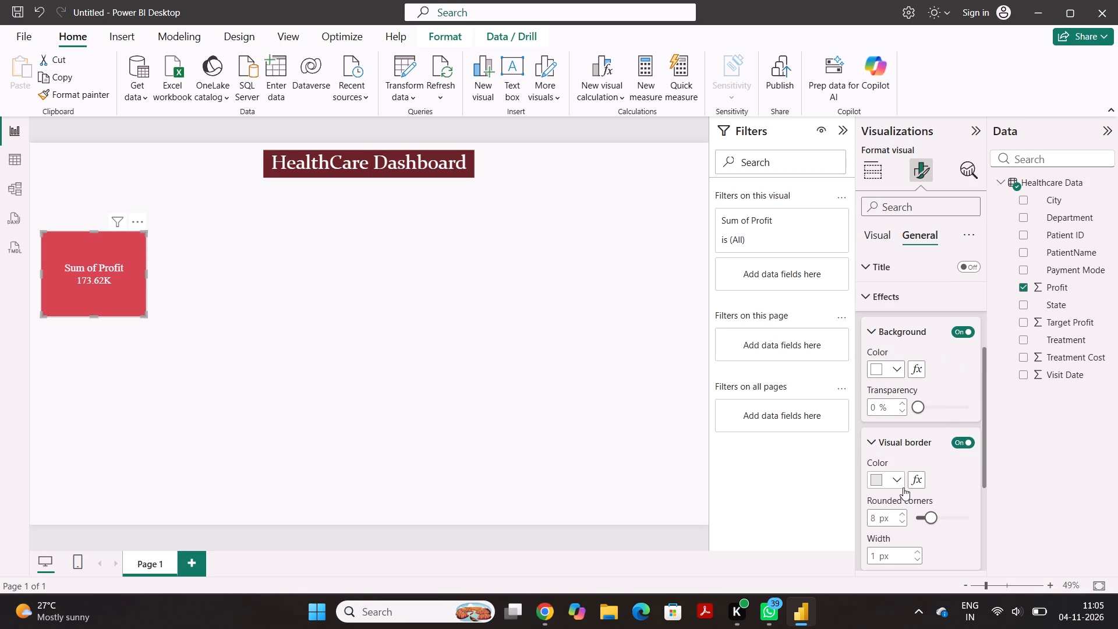
click(893, 479)
click(908, 333)
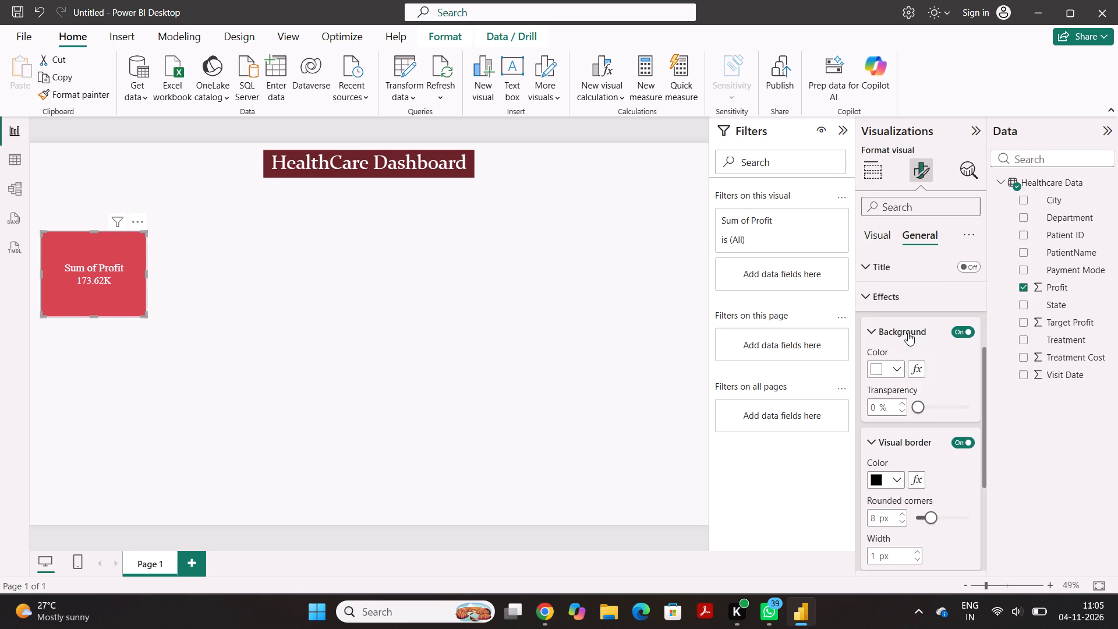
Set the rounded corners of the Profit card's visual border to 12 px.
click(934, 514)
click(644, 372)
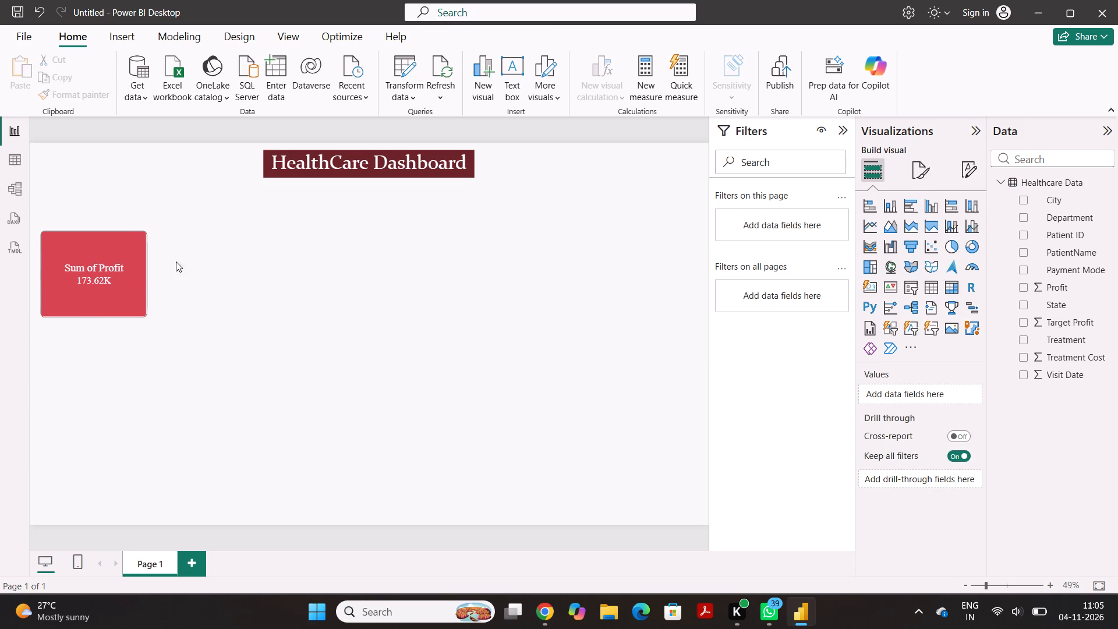
Reduce the rounded corners of the Profit card's visual border to 3 px.
click(128, 271)
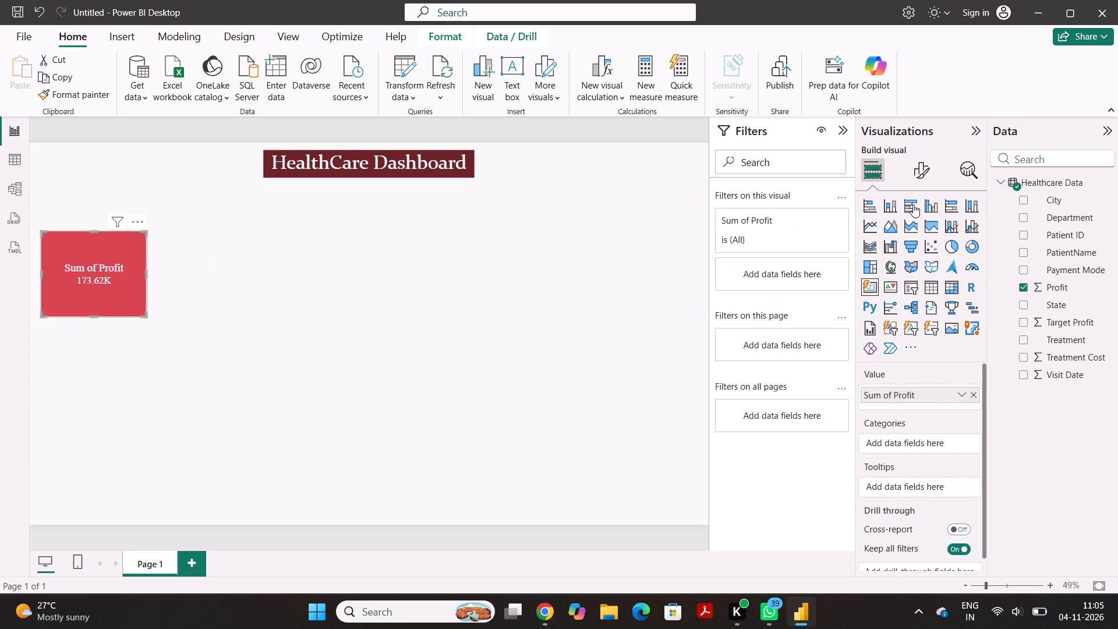
click(928, 167)
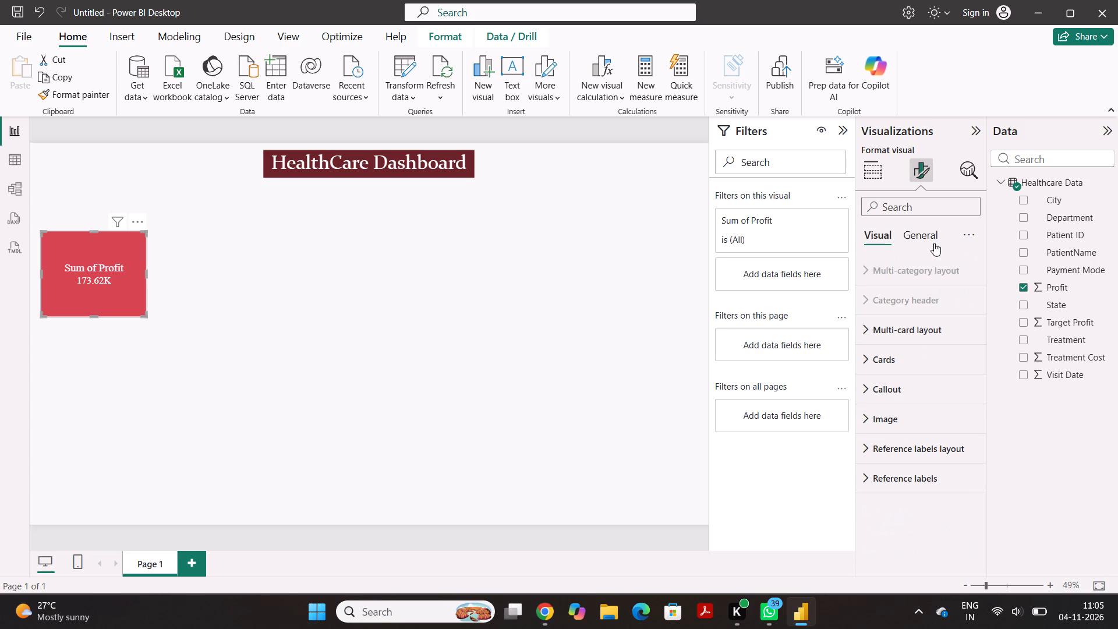
click(931, 238)
click(925, 333)
scroll(925, 333, down, 1)
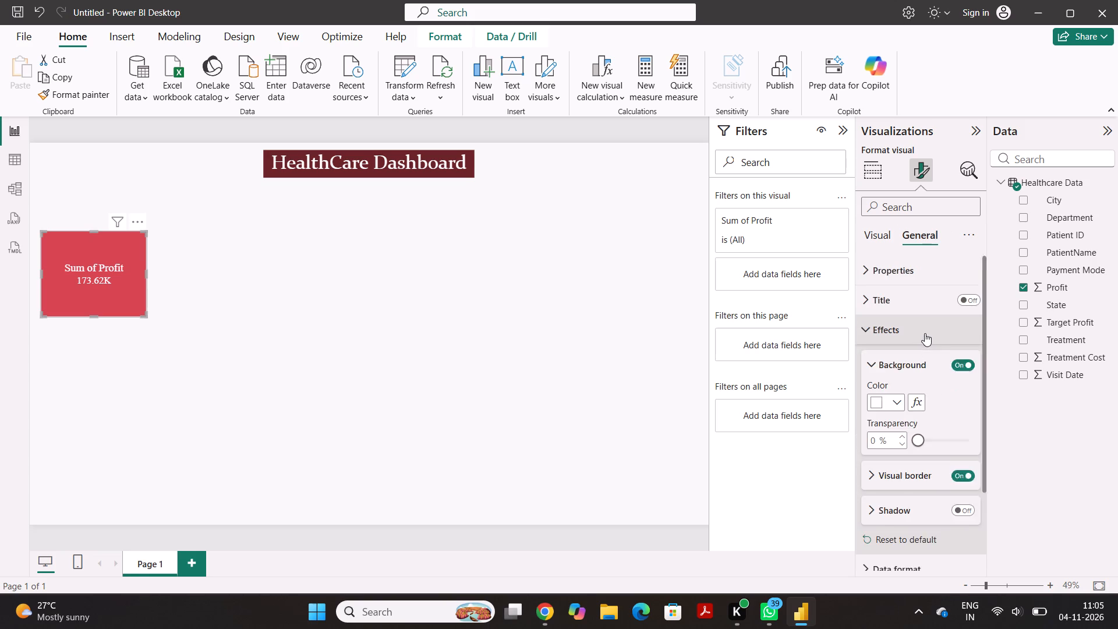
scroll(925, 333, down, 1)
click(901, 380)
scroll(901, 380, down, 1)
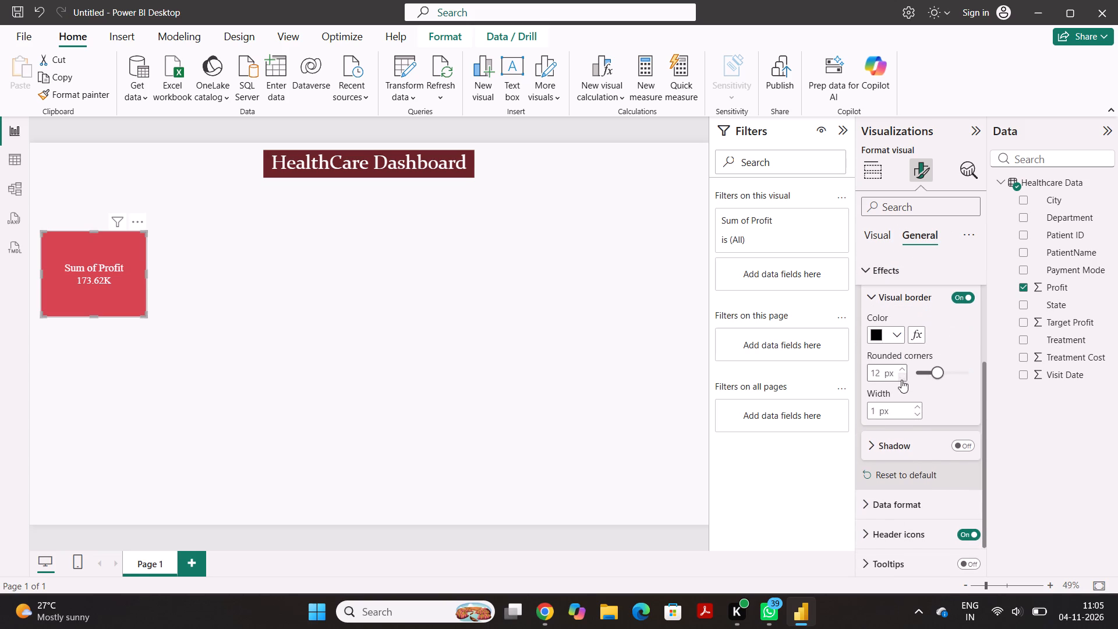
drag(931, 372, 921, 377)
drag(921, 377, 924, 376)
click(611, 374)
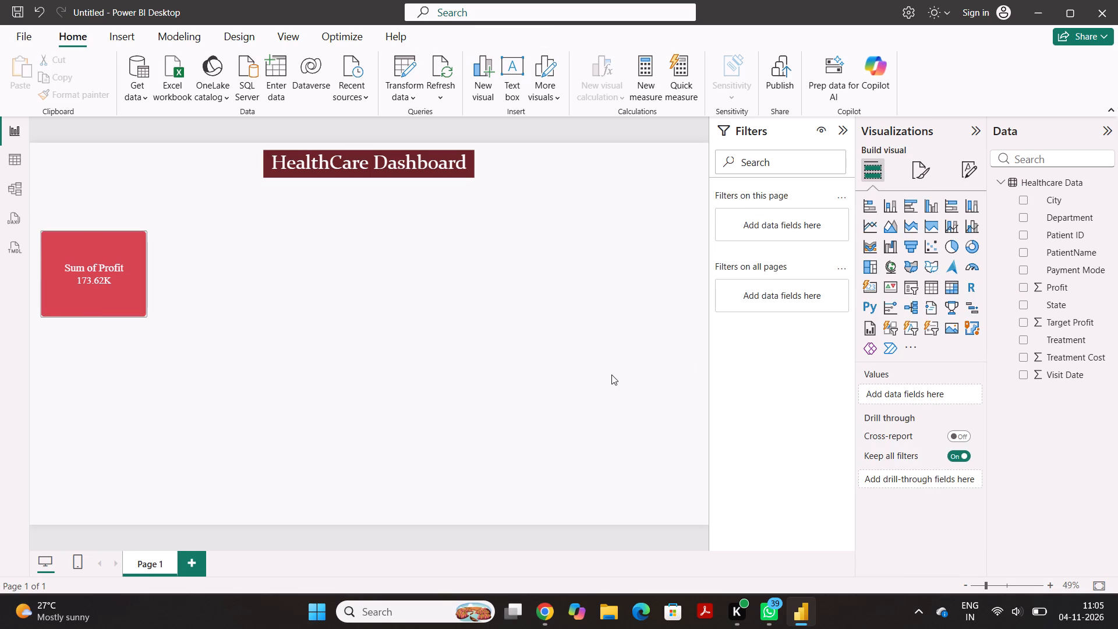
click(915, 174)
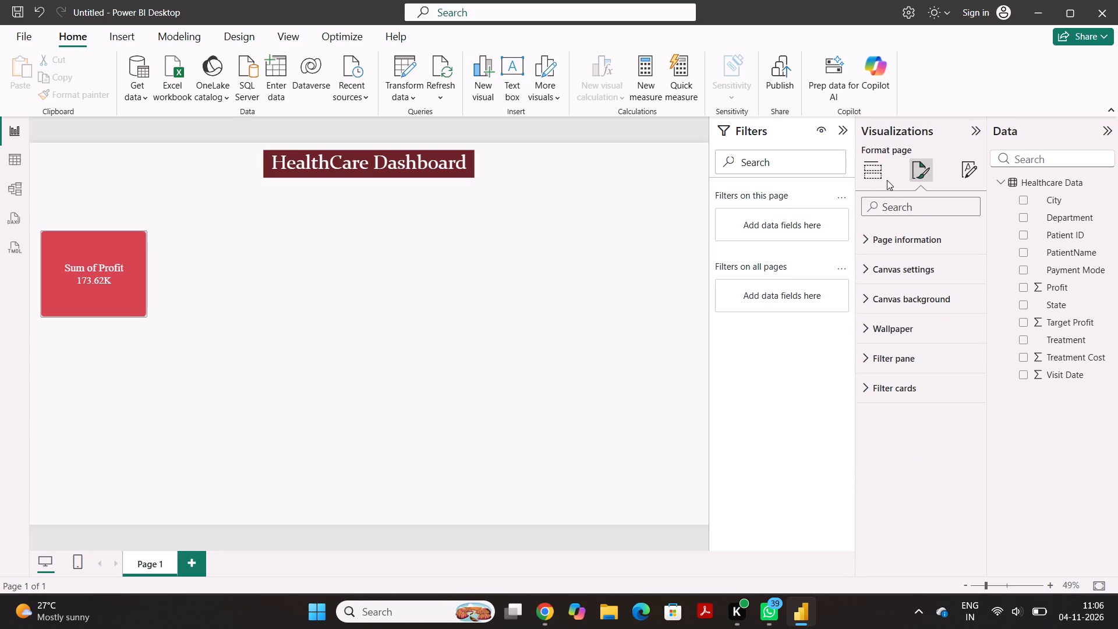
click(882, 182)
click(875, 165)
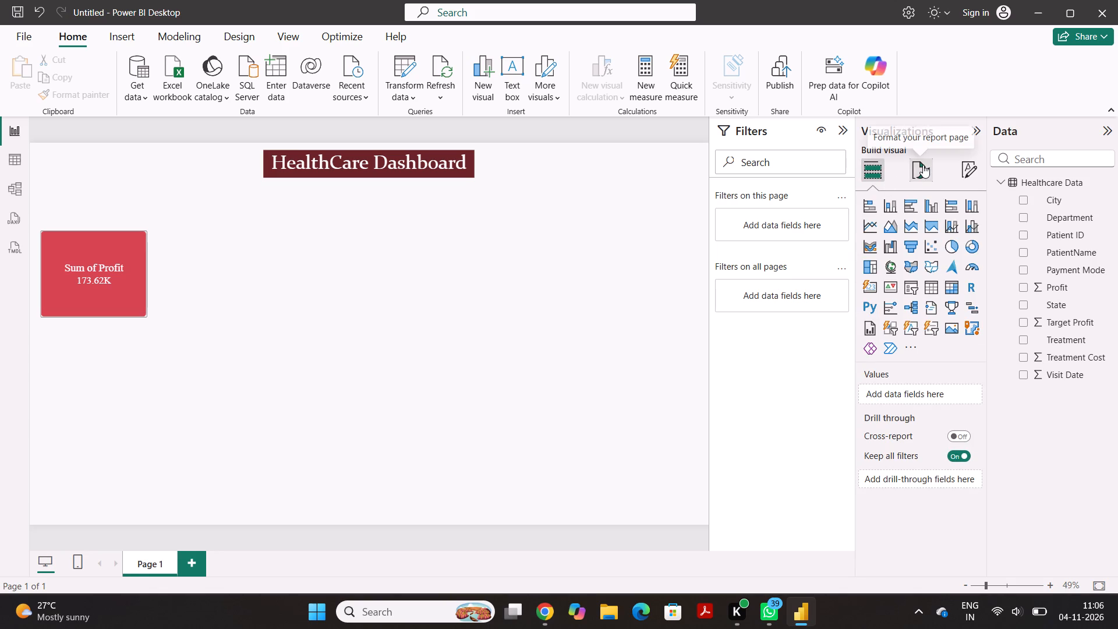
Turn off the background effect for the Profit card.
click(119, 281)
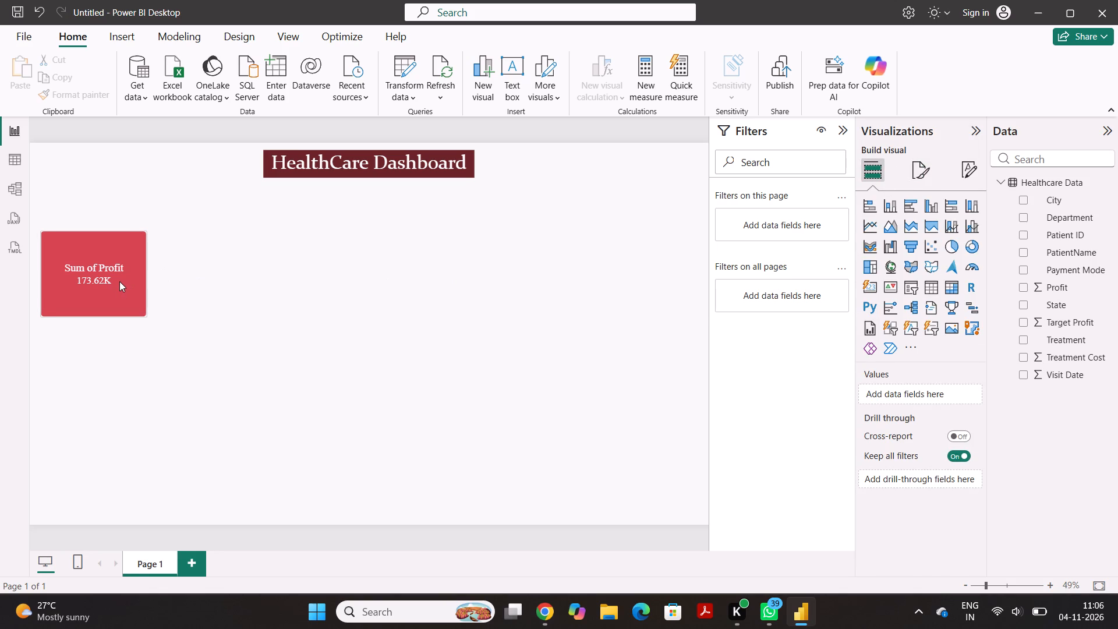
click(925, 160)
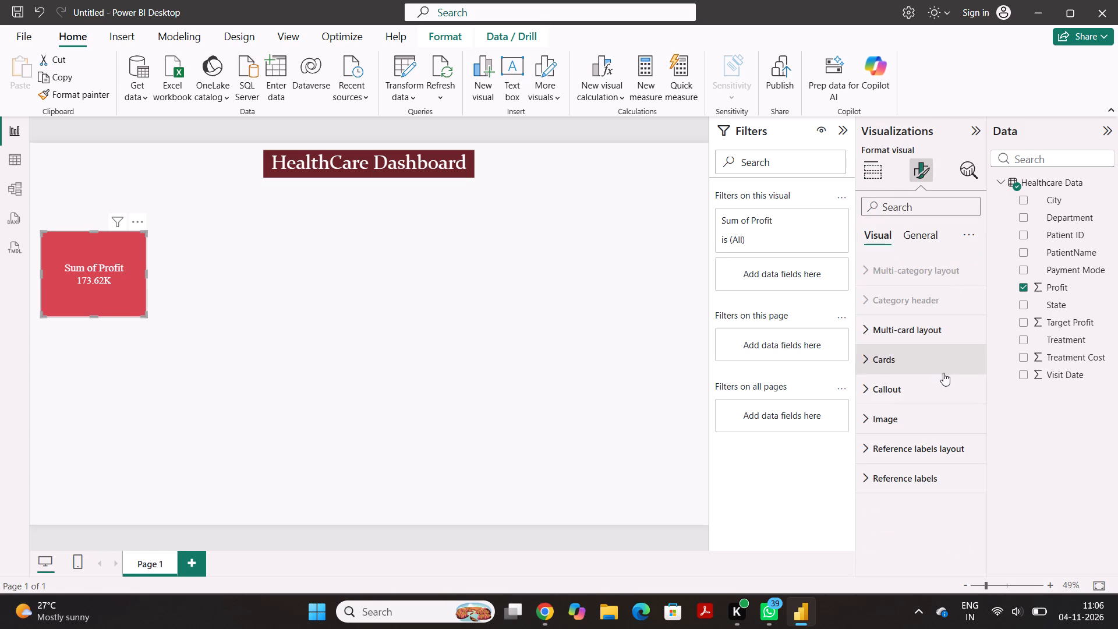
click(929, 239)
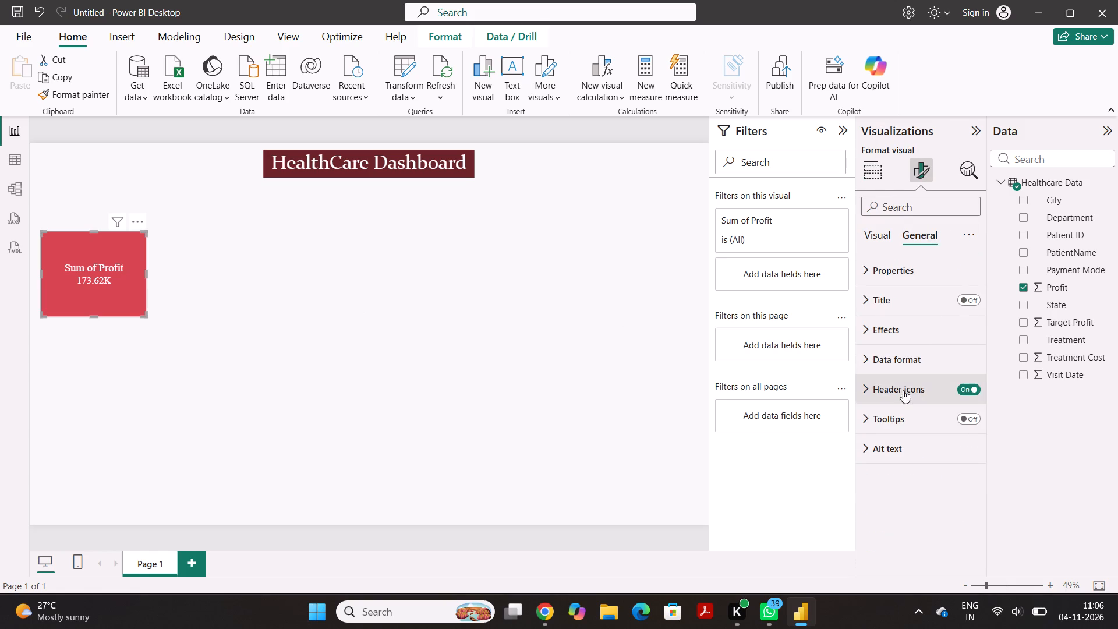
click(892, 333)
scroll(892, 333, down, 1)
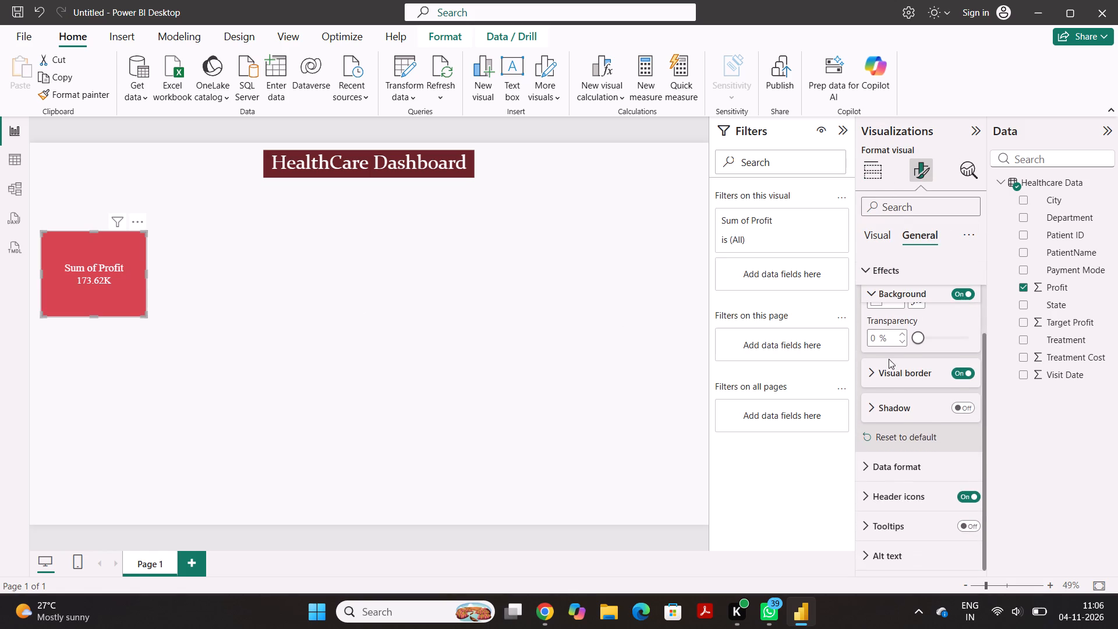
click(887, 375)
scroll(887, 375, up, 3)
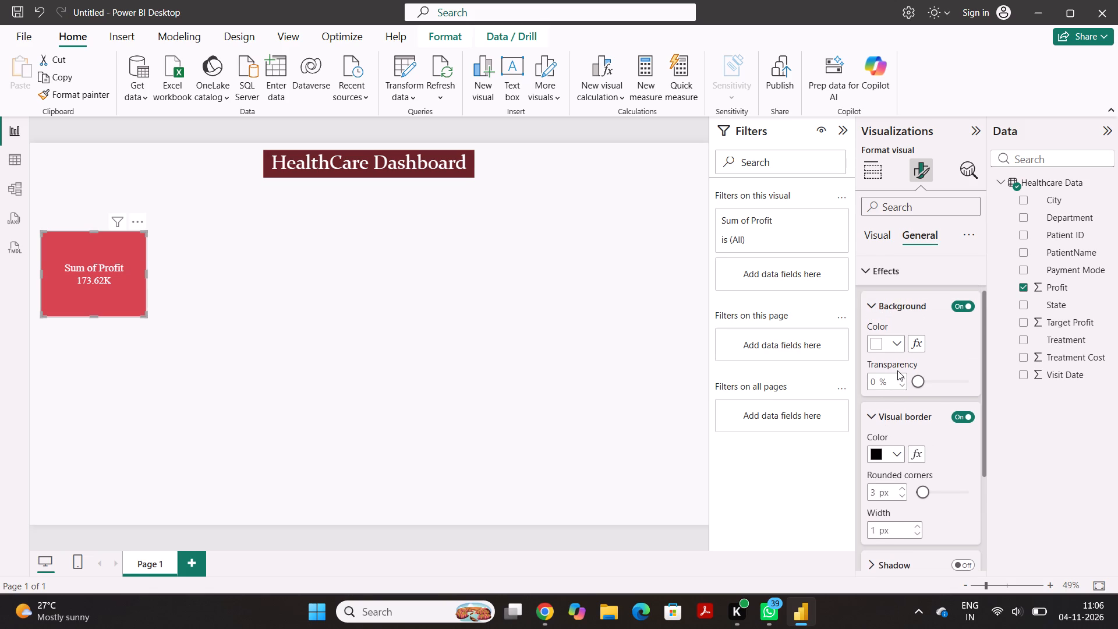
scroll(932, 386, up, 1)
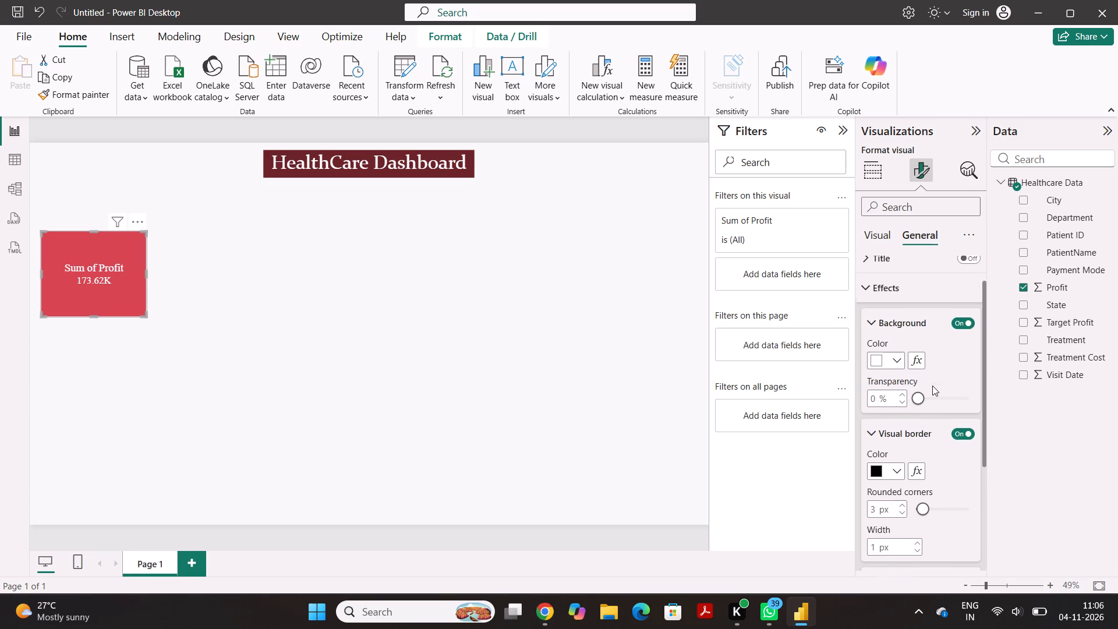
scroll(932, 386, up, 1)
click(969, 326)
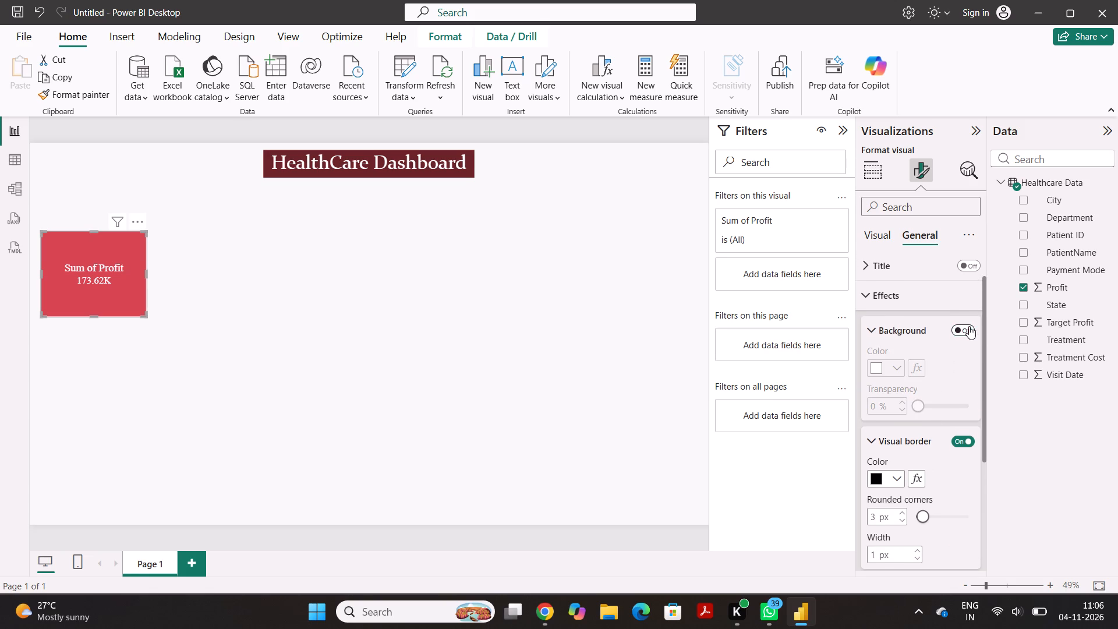
Increase the width of the Profit card's visual border to 3 px.
scroll(965, 354, down, 2)
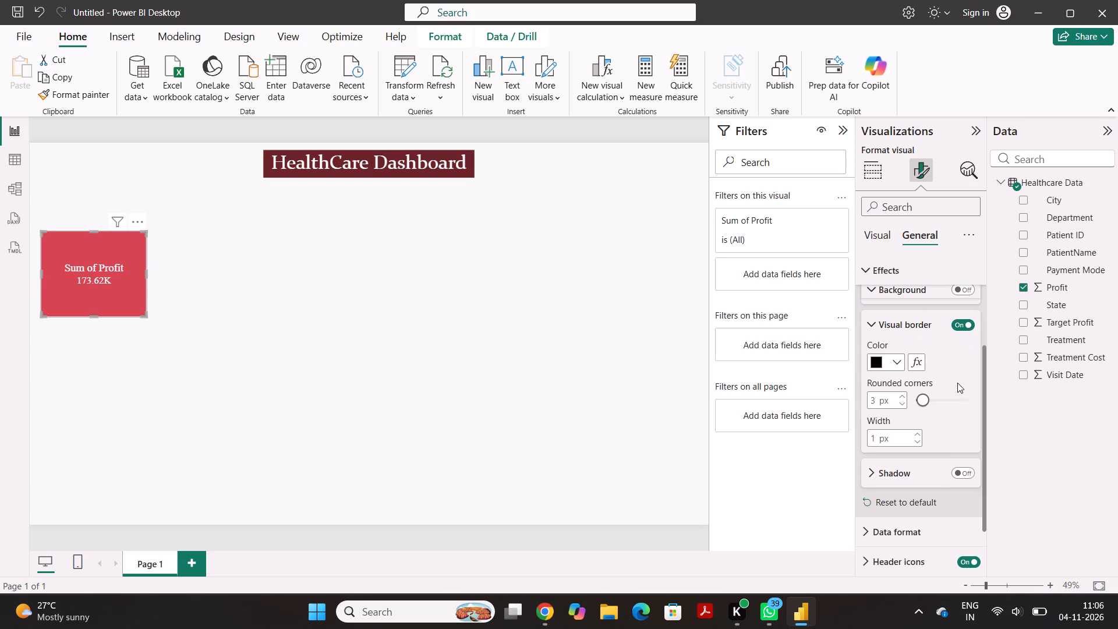
click(918, 433)
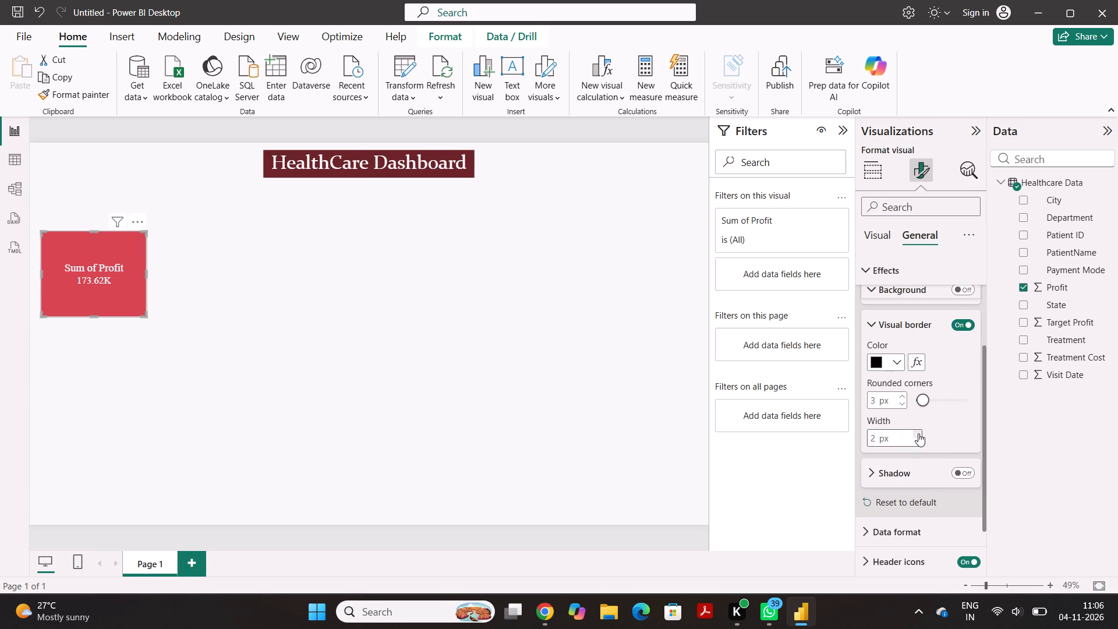
click(918, 433)
click(918, 433)
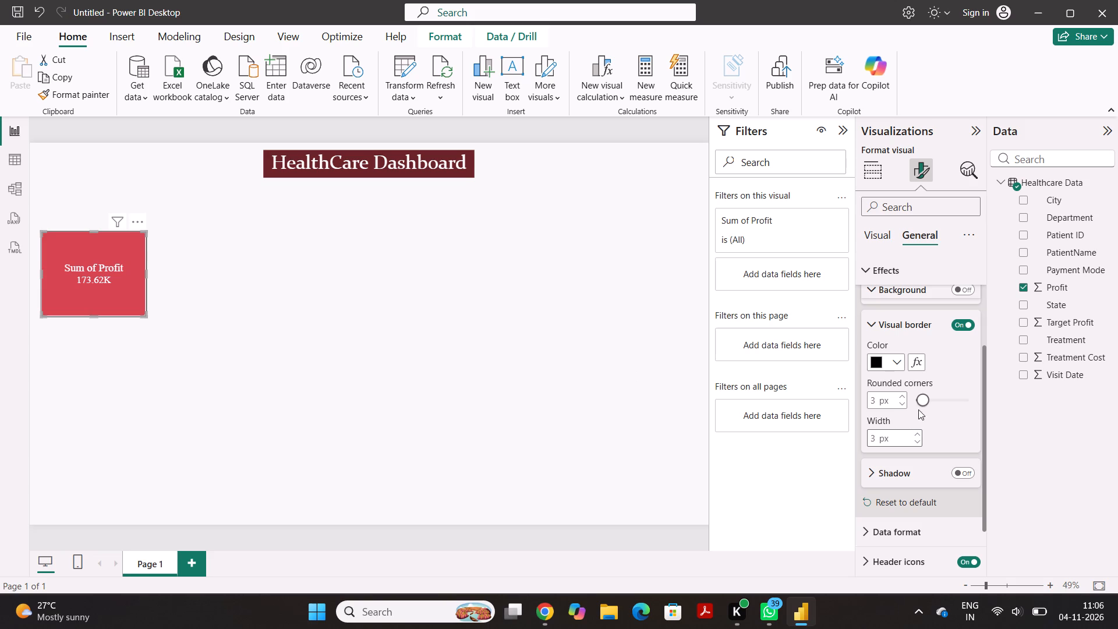
click(525, 341)
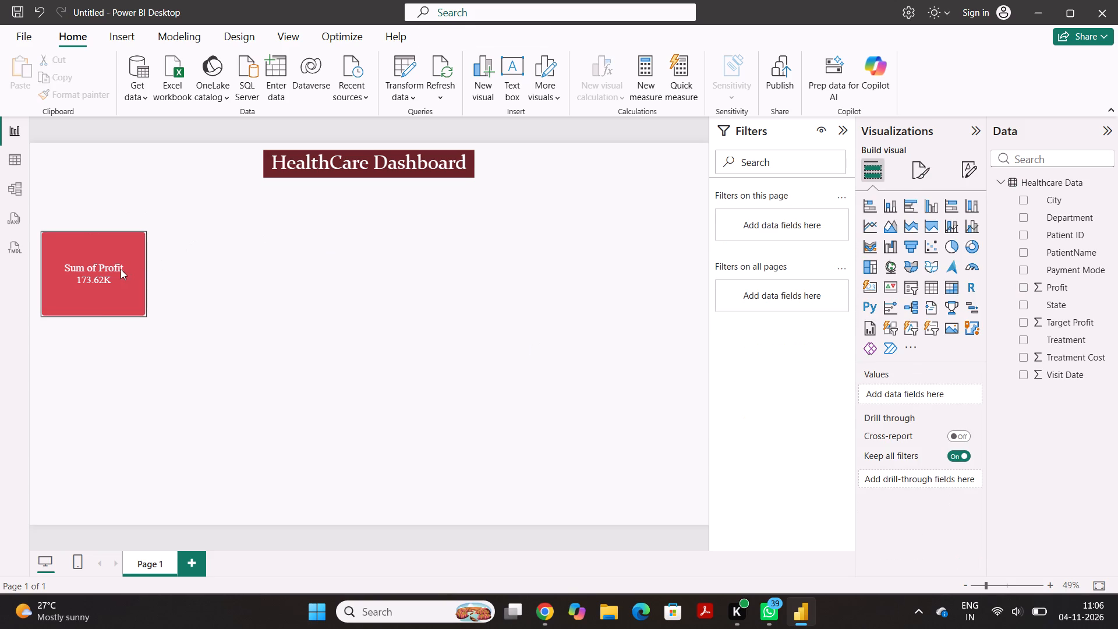
Move the Profit card up along the page's left edge, to just below the level of the dashboard title.
drag(121, 269, 158, 253)
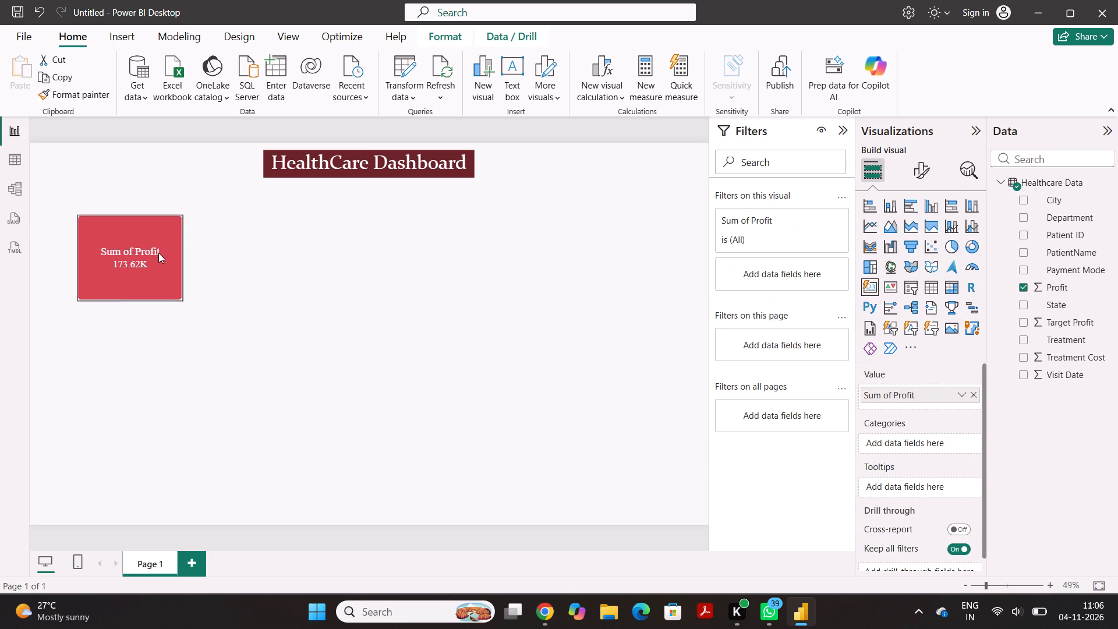
drag(158, 253, 121, 231)
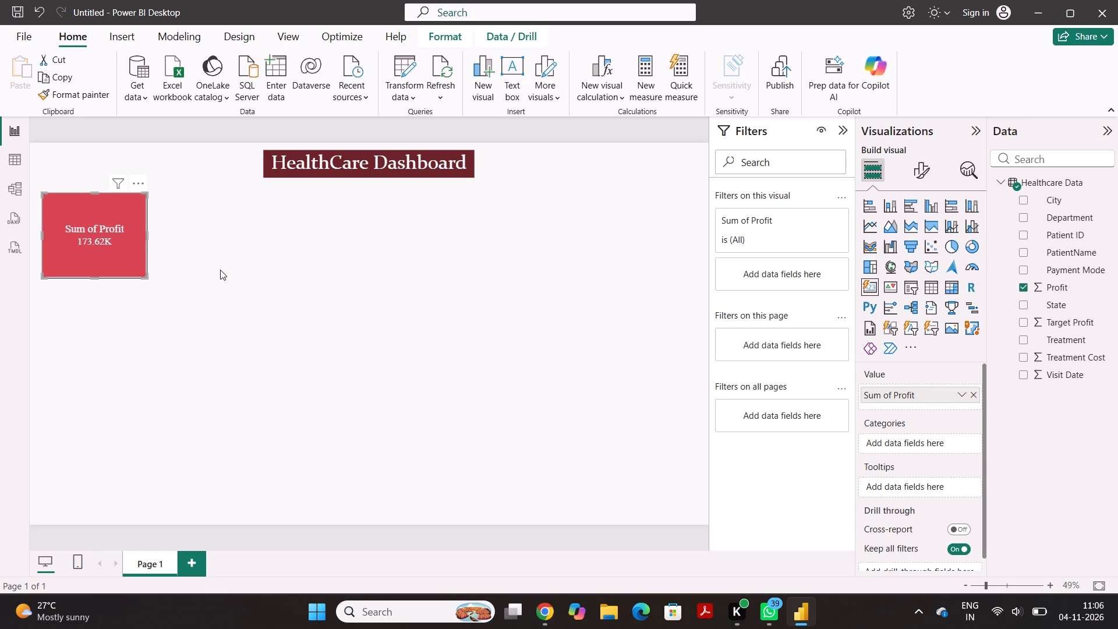
Add a second card visual below the Profit card with Treatment Cost as its value.
click(643, 308)
click(866, 287)
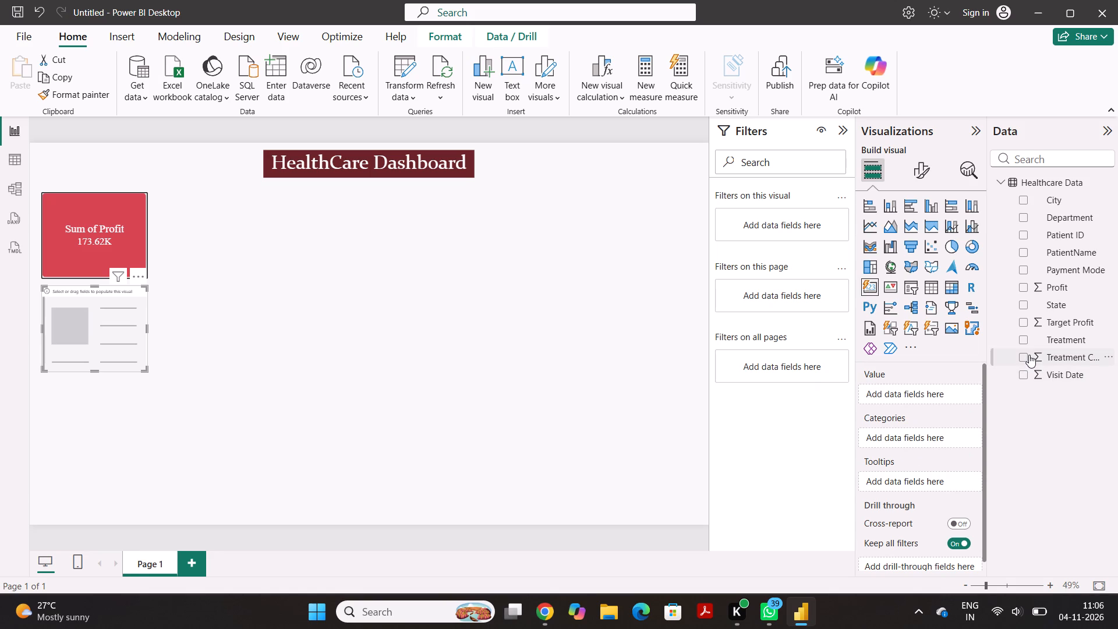
drag(1029, 355, 971, 374)
drag(971, 374, 890, 388)
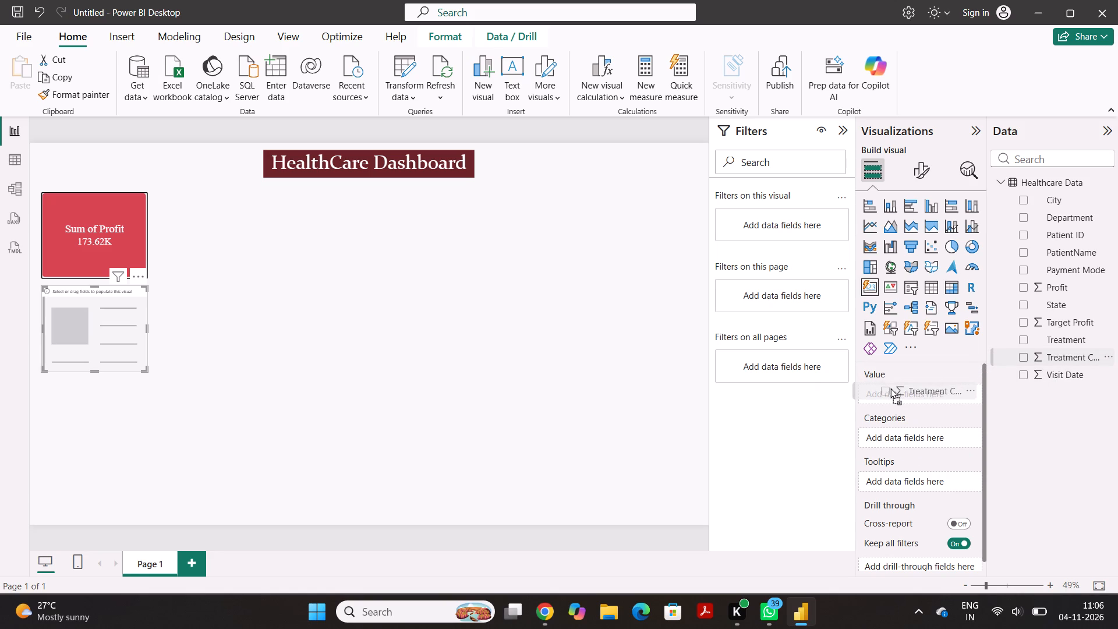
drag(890, 388, 887, 391)
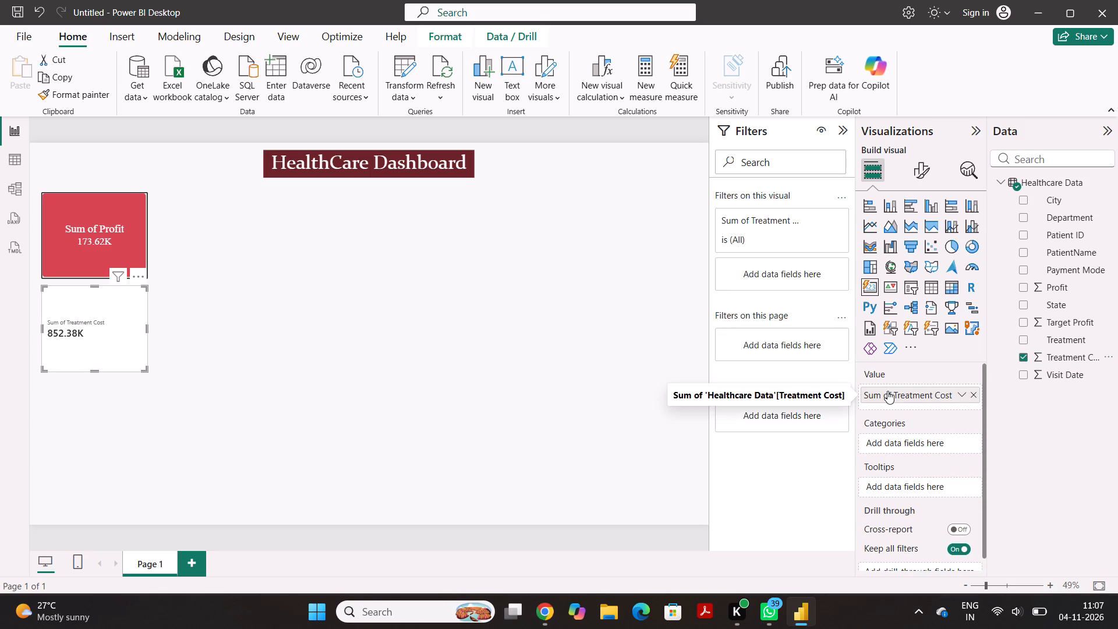
Change the aggregation of the Treatment Cost card's value to Average.
click(959, 397)
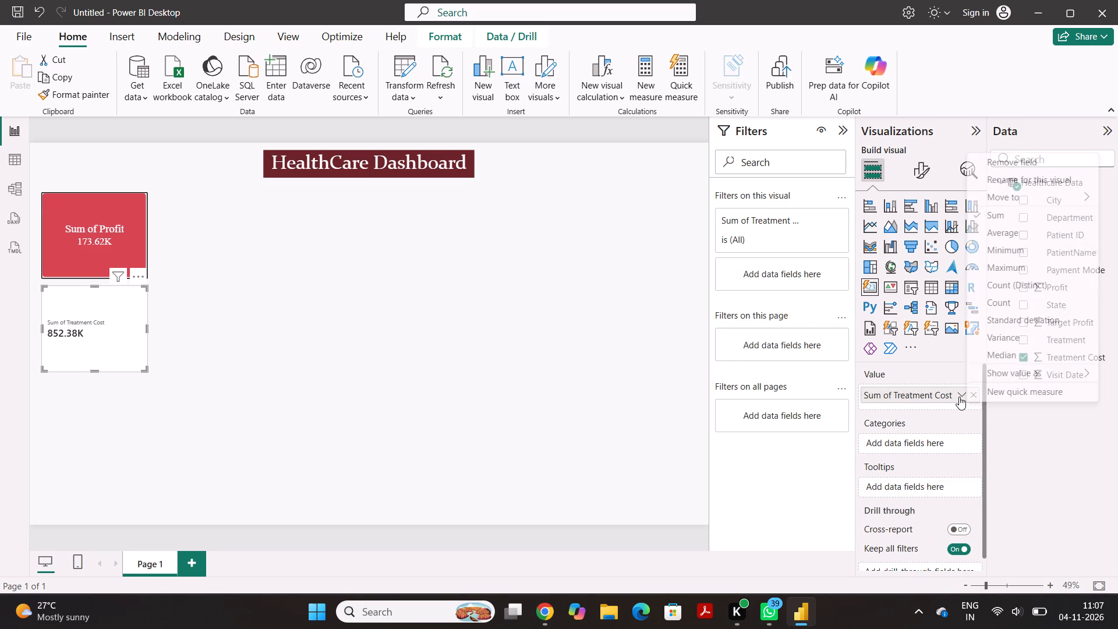
click(1021, 229)
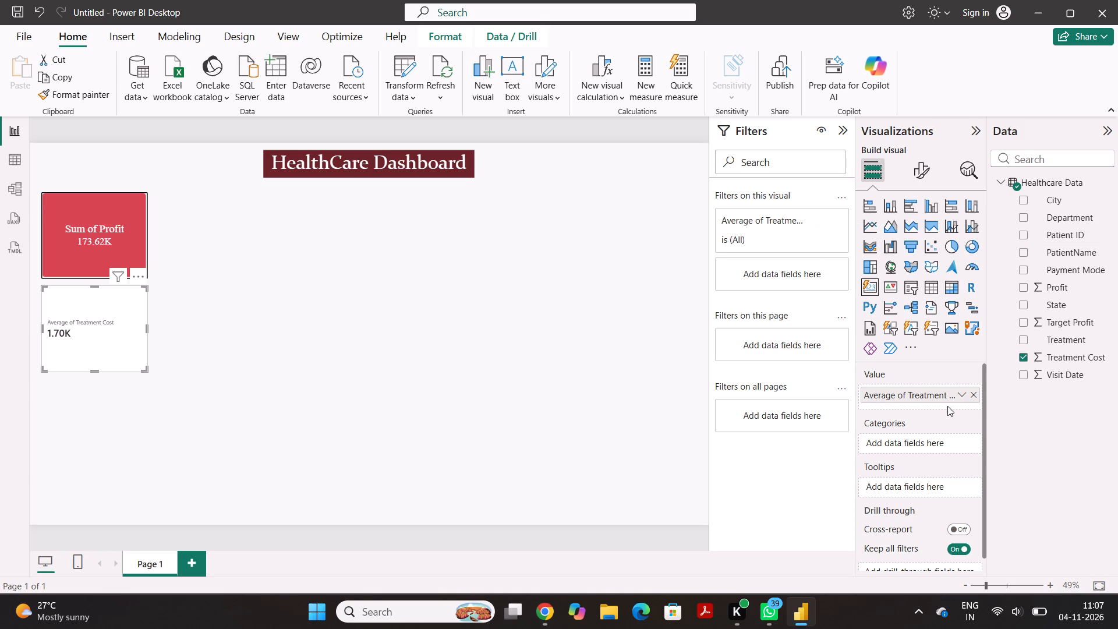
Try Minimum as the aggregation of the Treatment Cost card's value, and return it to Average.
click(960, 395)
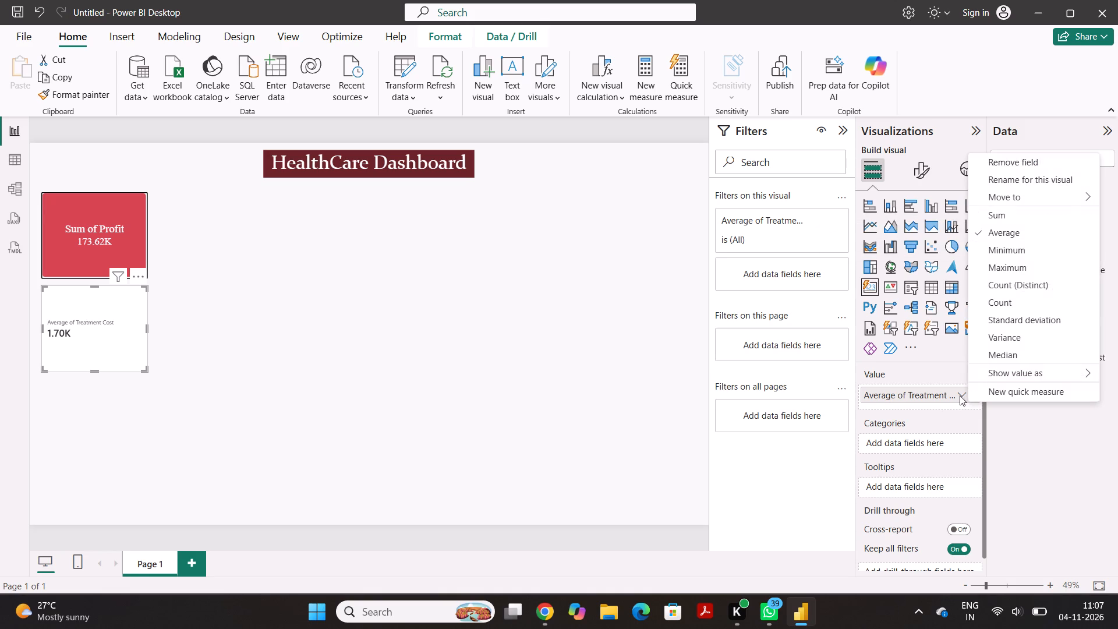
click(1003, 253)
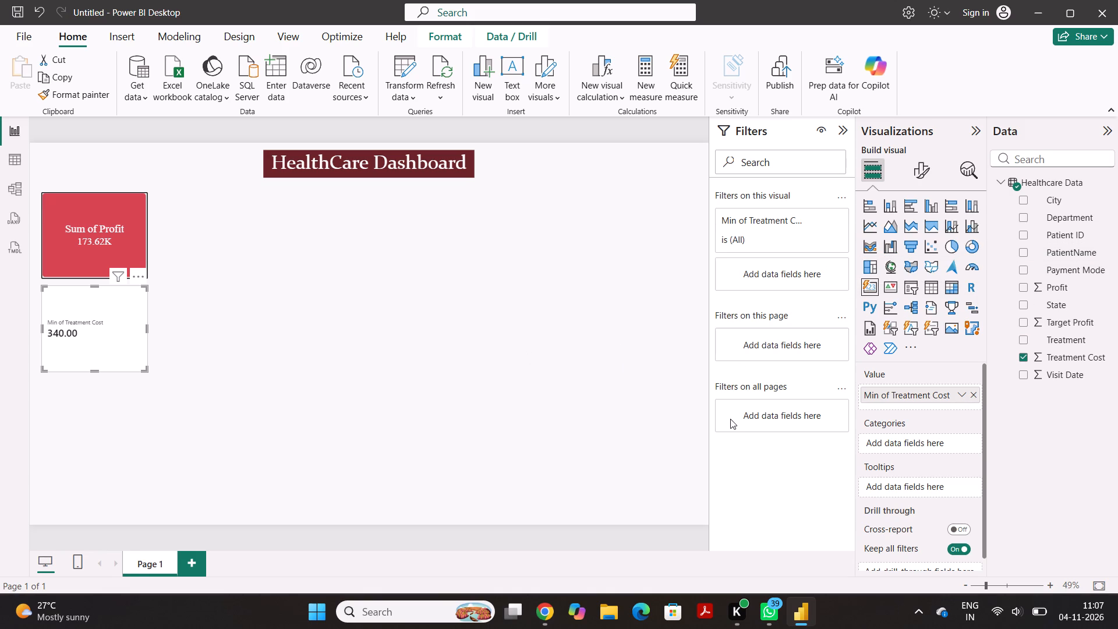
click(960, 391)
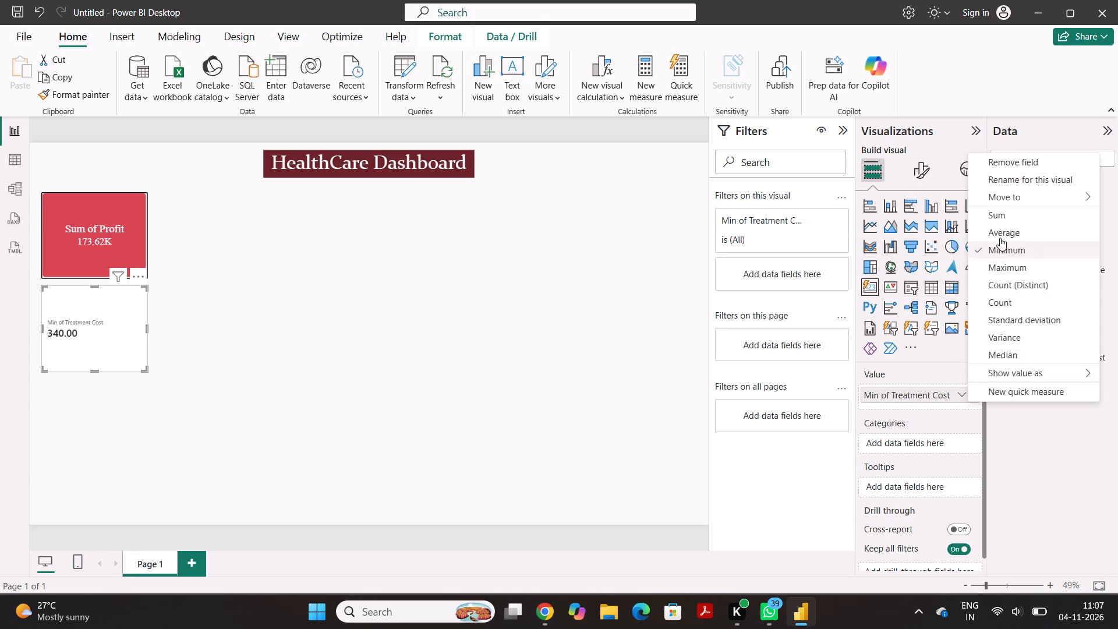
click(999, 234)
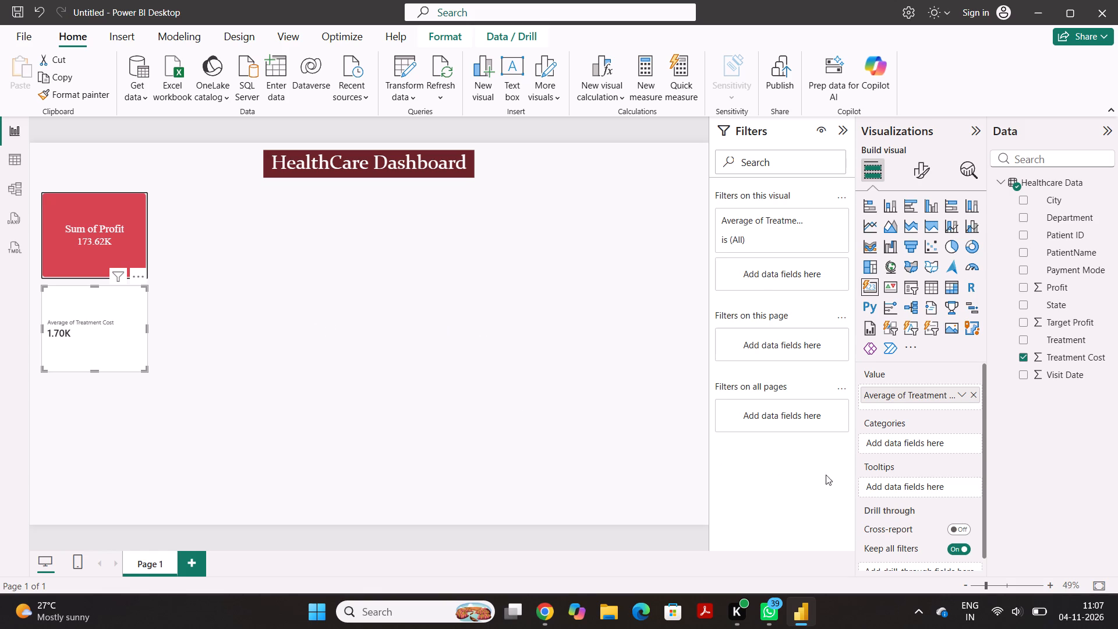
Set the Treatment Cost card's multi-card layout to the Table style with a Vertical arrangement.
scroll(873, 483, down, 2)
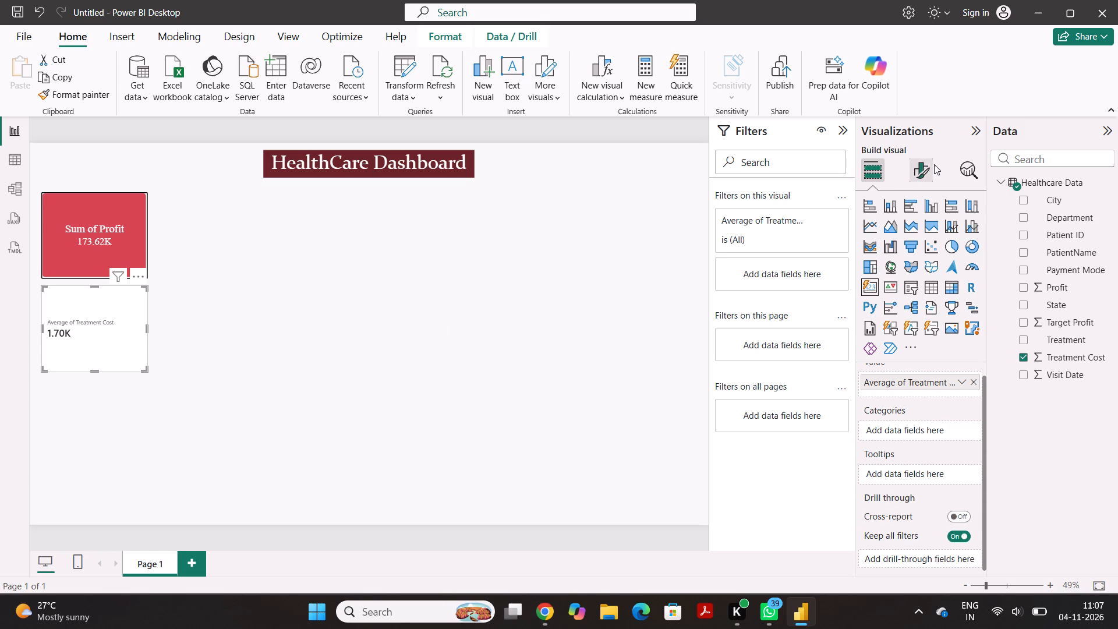
click(931, 165)
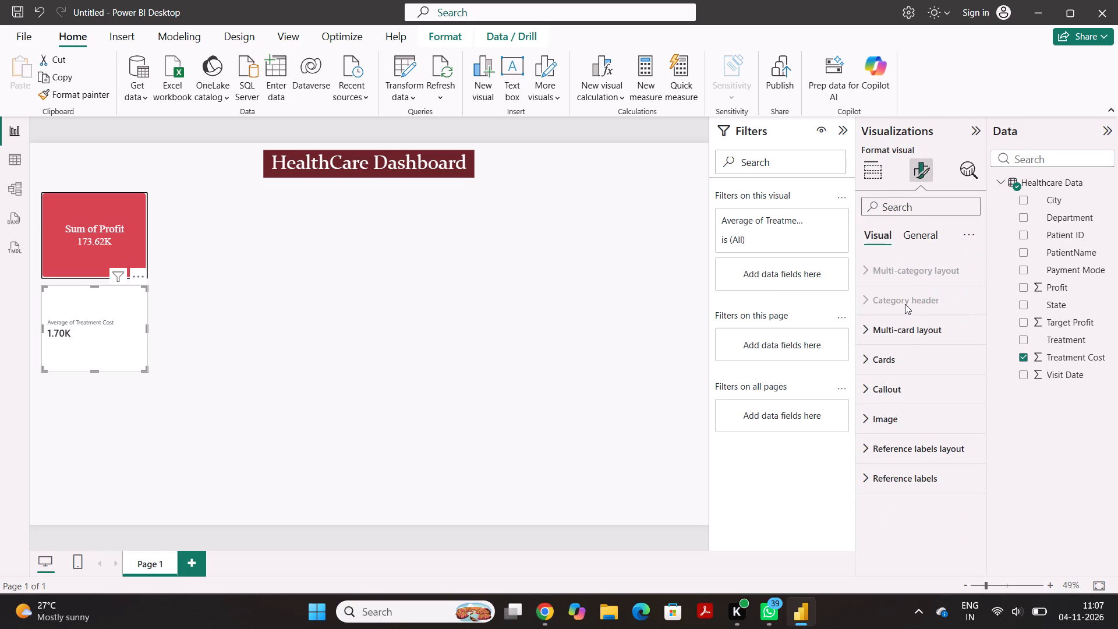
click(908, 337)
scroll(929, 410, down, 1)
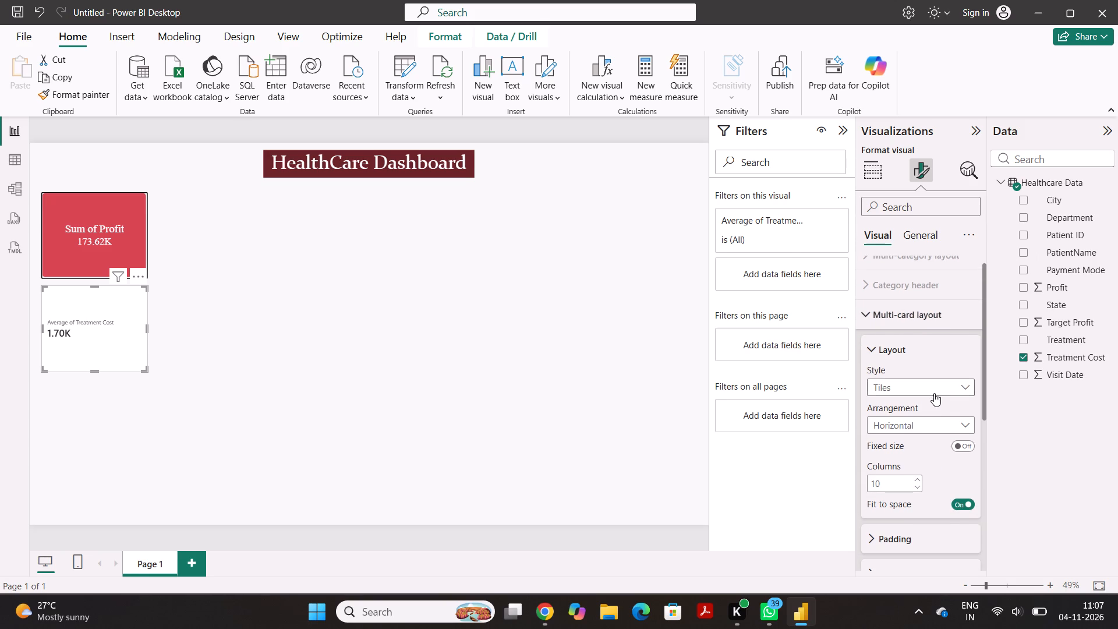
click(935, 392)
click(931, 408)
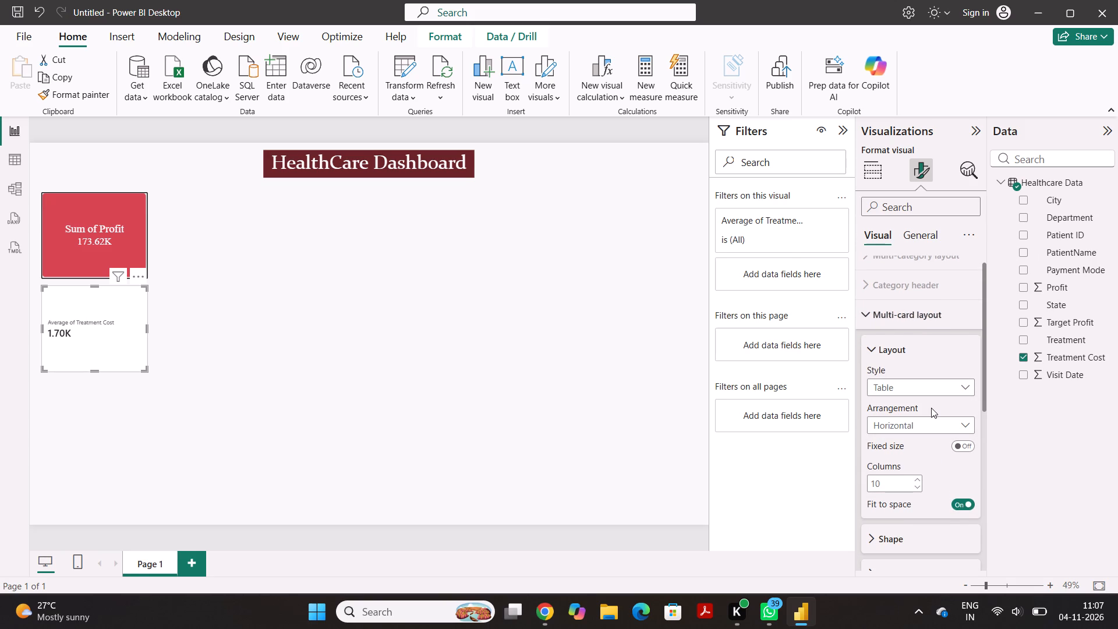
scroll(931, 408, down, 1)
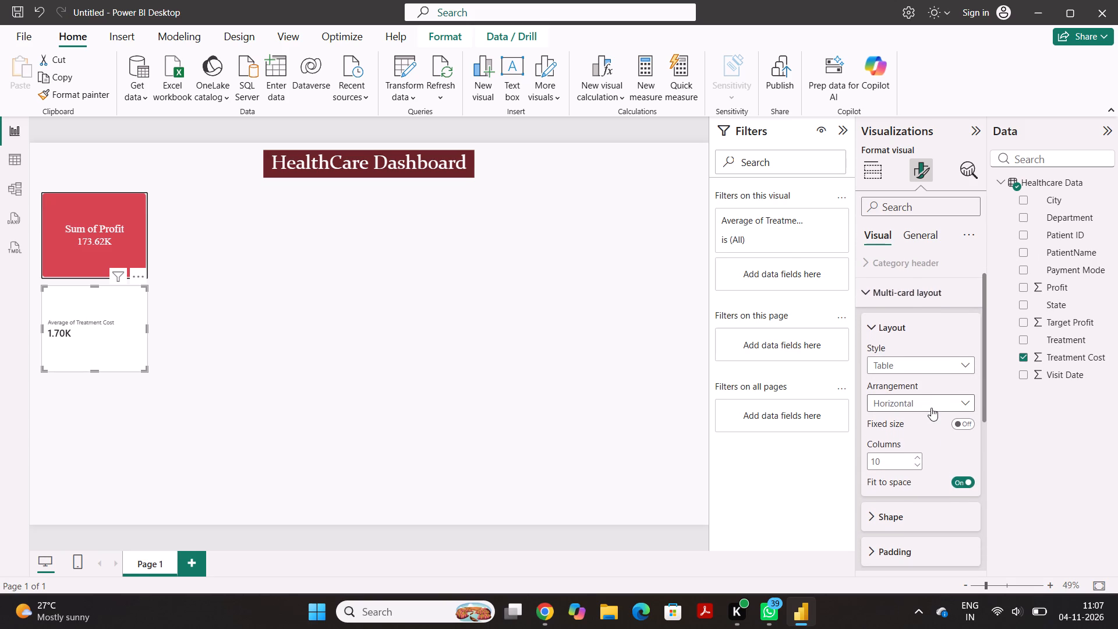
click(931, 408)
click(927, 441)
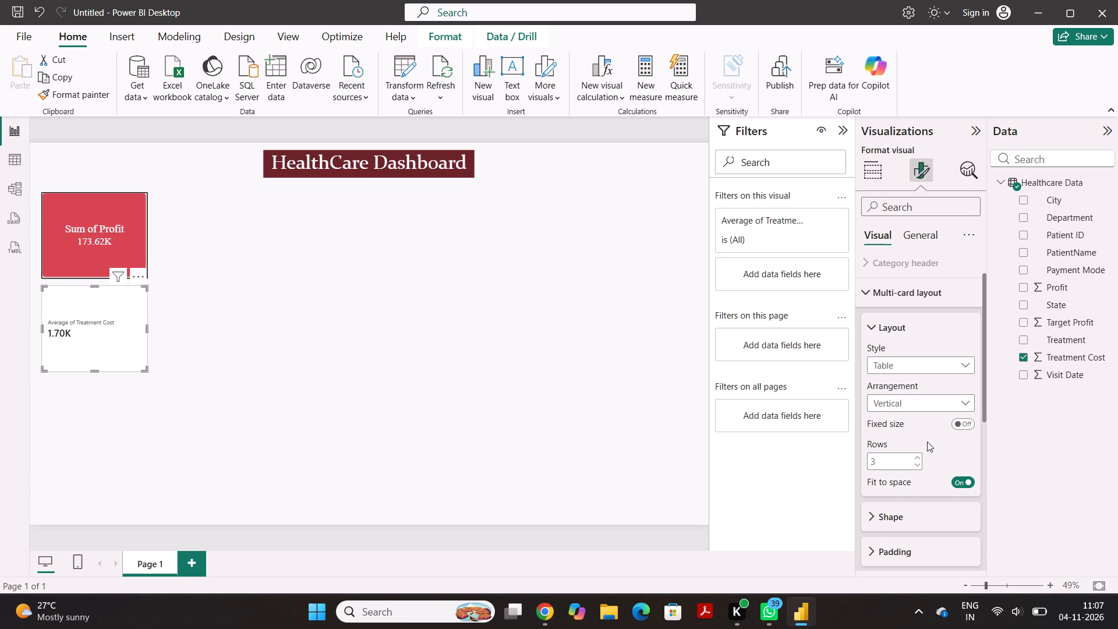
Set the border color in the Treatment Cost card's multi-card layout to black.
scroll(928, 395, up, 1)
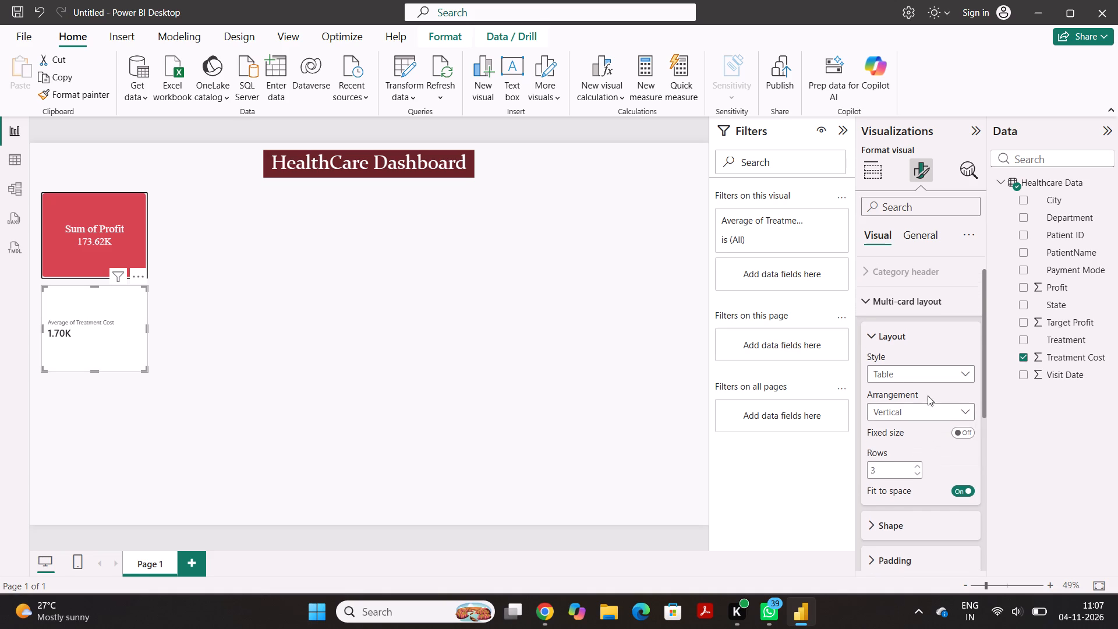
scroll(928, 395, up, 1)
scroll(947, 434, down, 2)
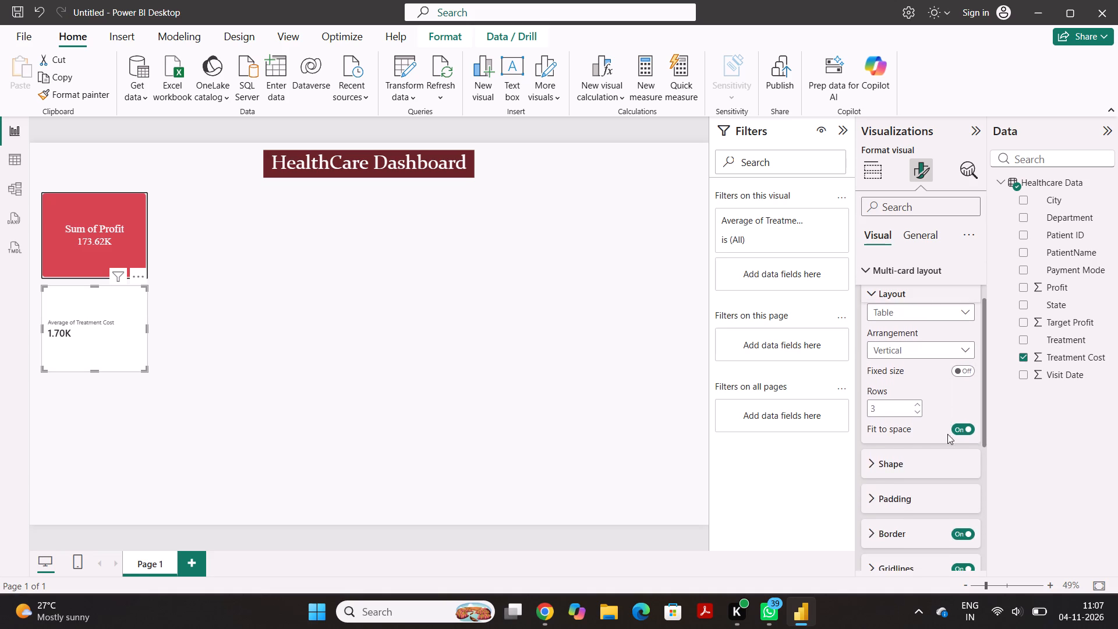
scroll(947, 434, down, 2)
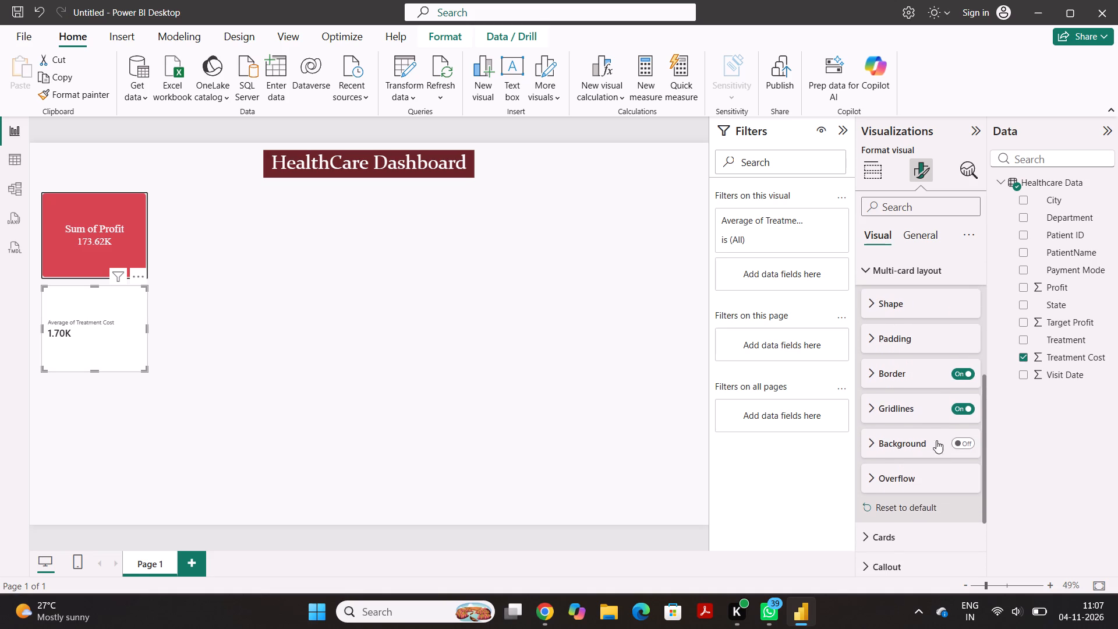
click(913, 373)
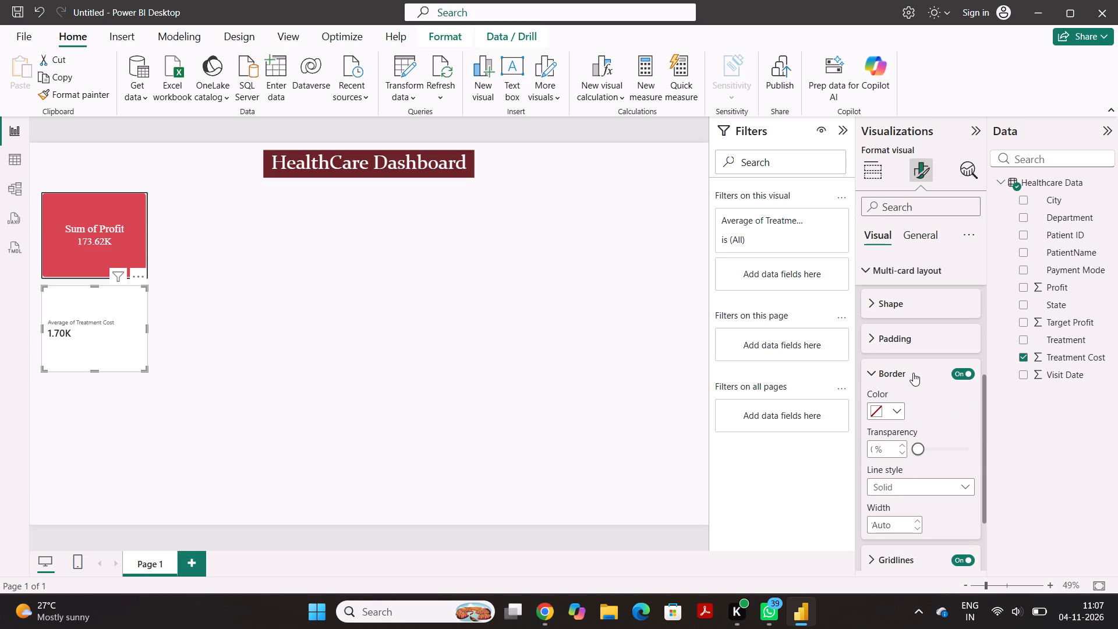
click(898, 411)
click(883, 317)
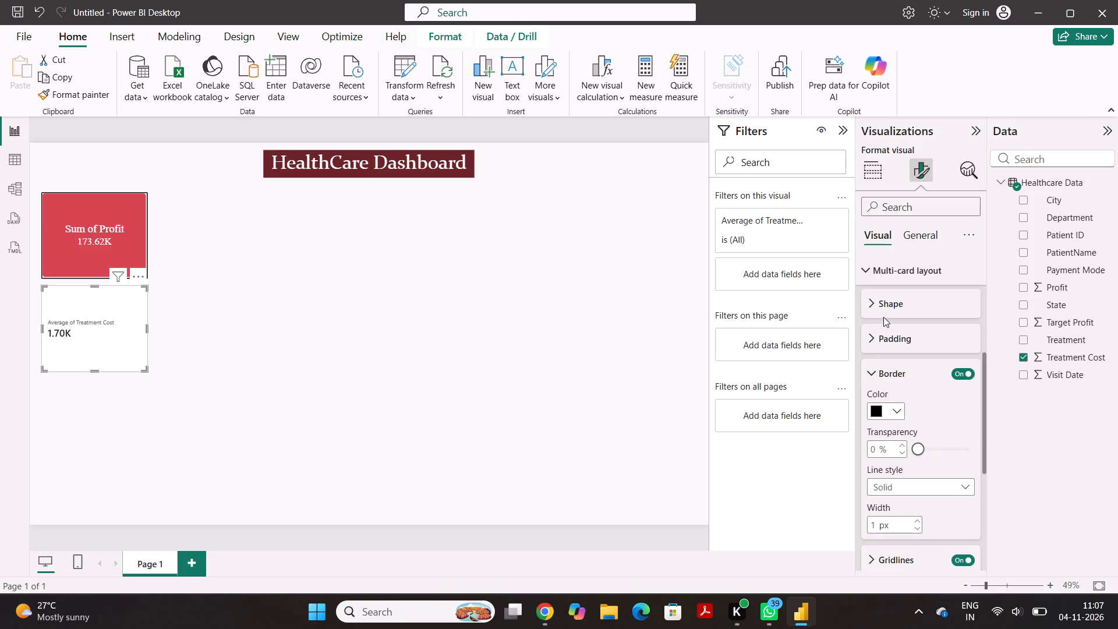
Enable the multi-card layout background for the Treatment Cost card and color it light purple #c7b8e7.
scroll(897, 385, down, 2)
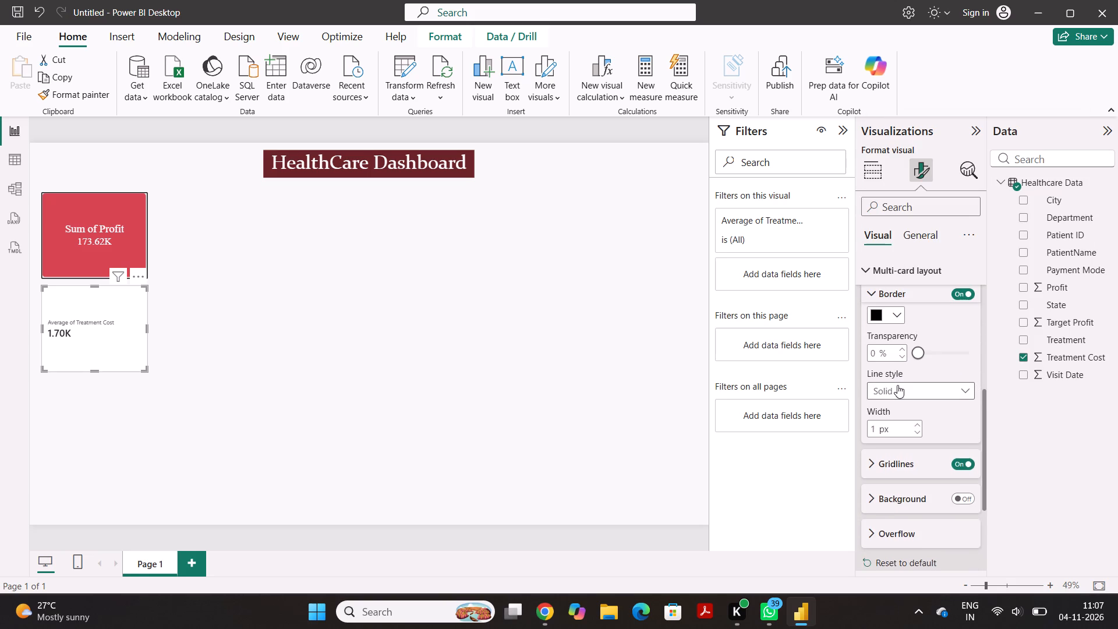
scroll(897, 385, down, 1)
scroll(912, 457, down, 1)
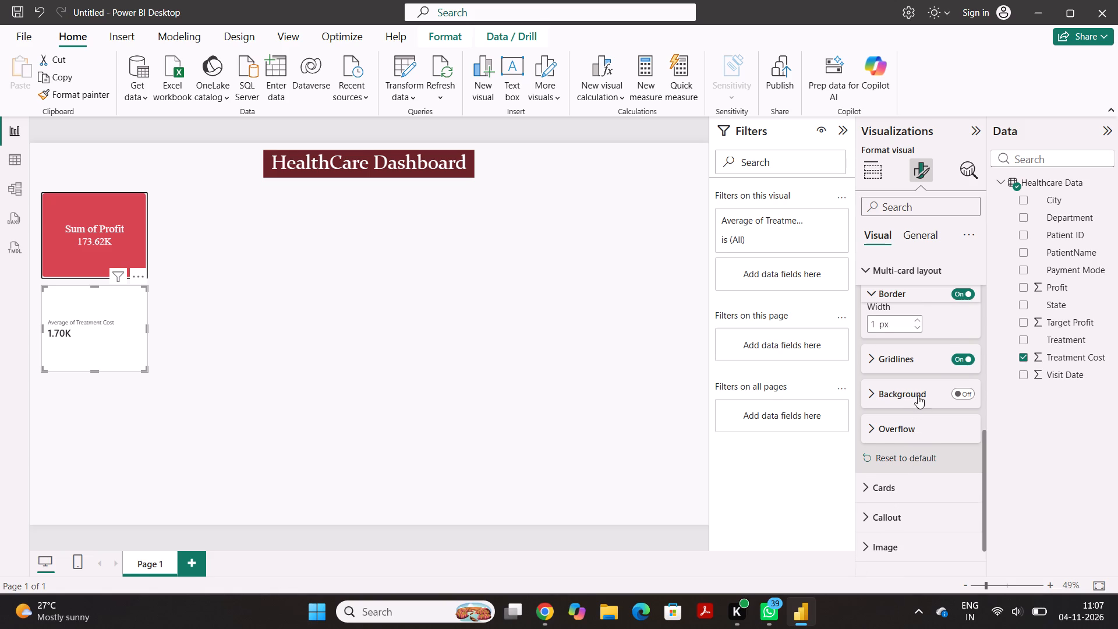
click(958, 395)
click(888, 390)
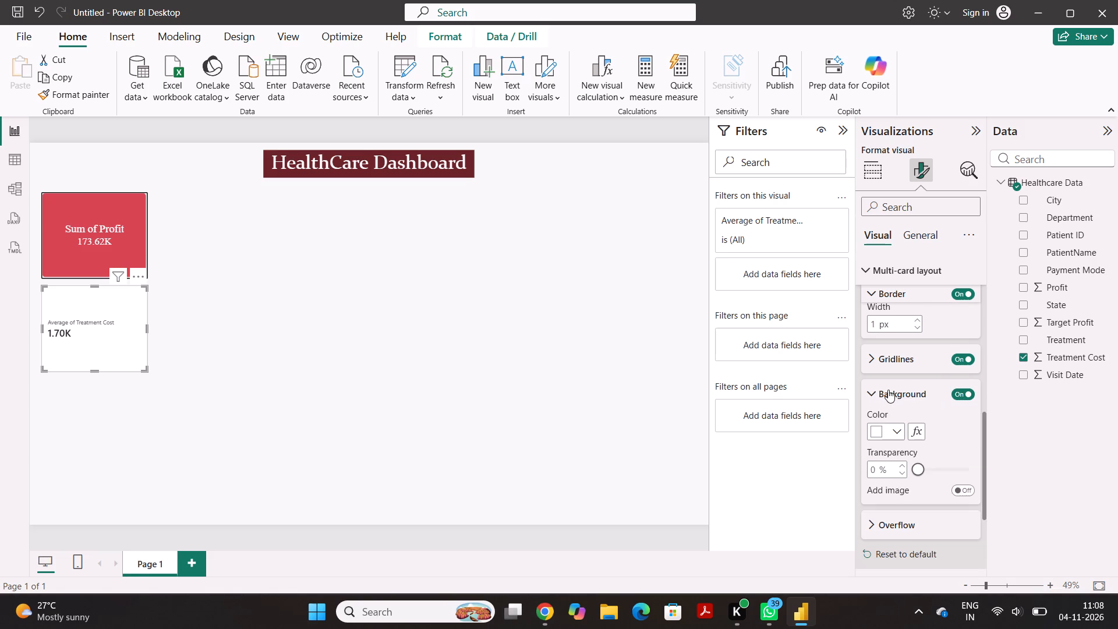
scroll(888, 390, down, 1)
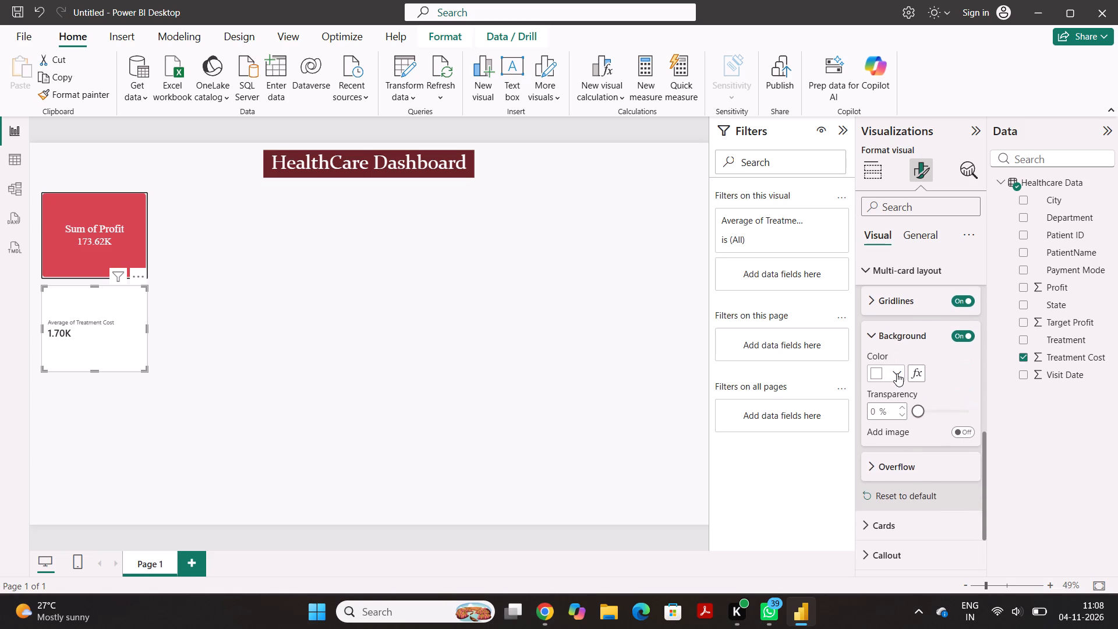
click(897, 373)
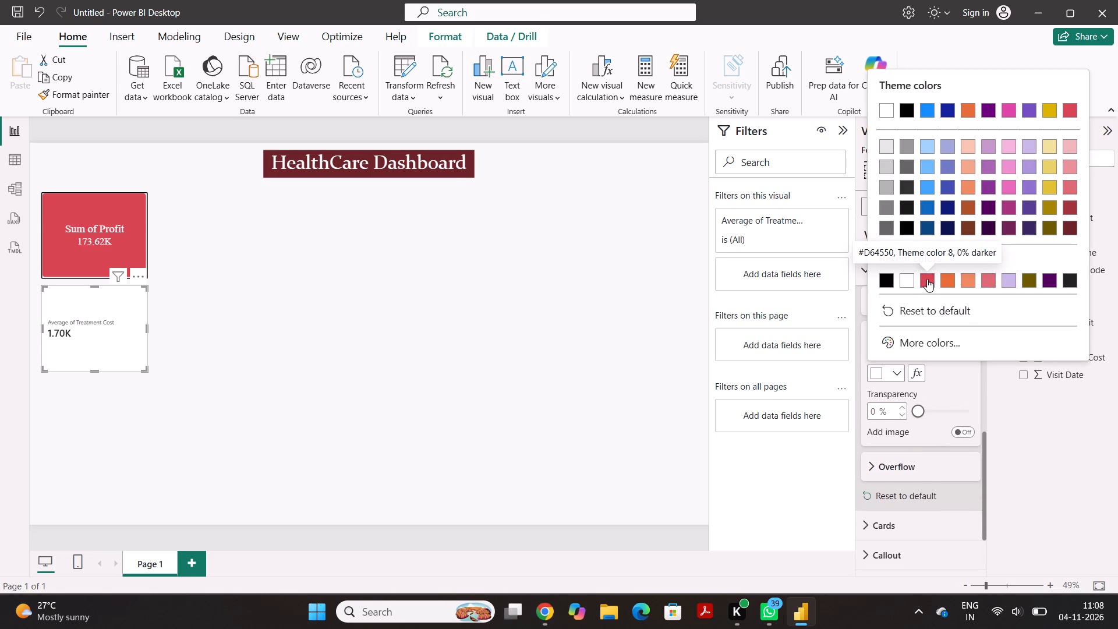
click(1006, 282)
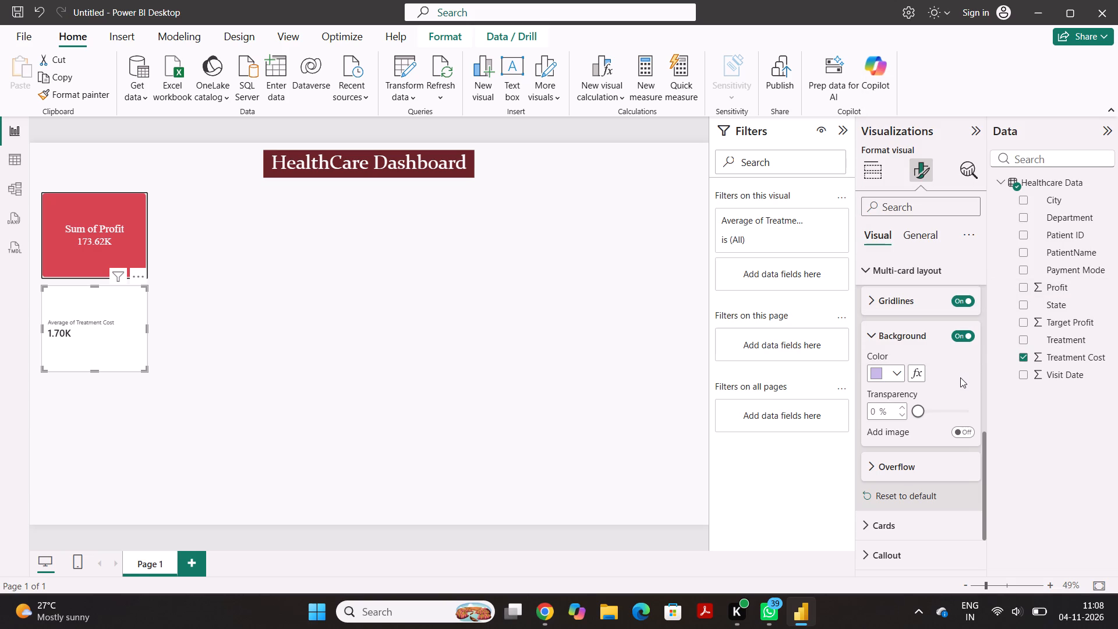
Turn off the border in the Treatment Cost card's multi-card layout.
scroll(960, 377, up, 1)
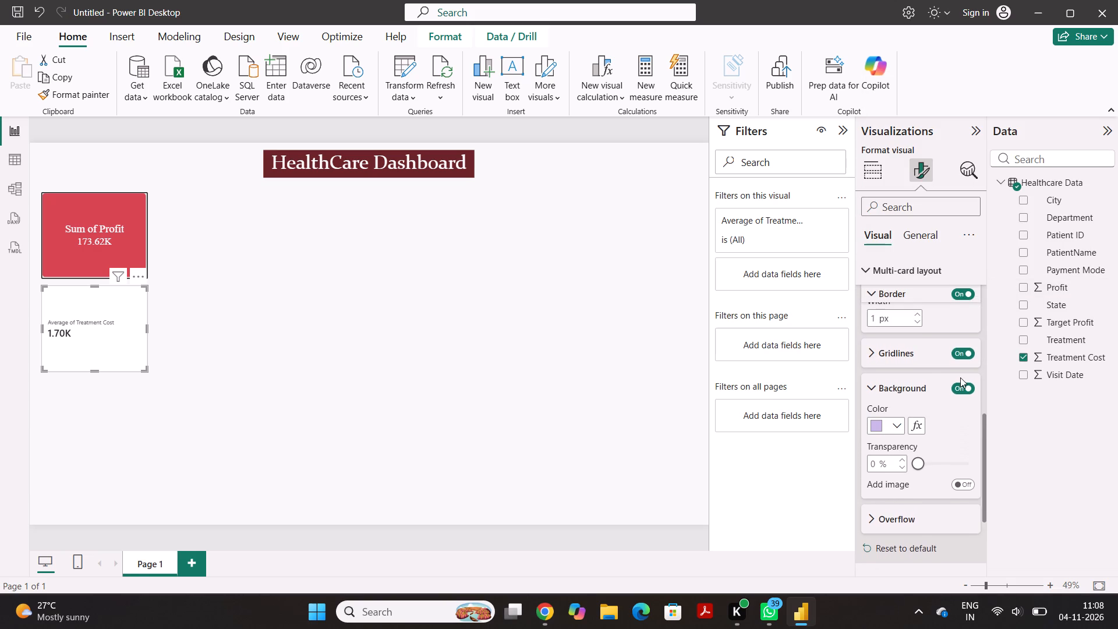
scroll(960, 377, up, 2)
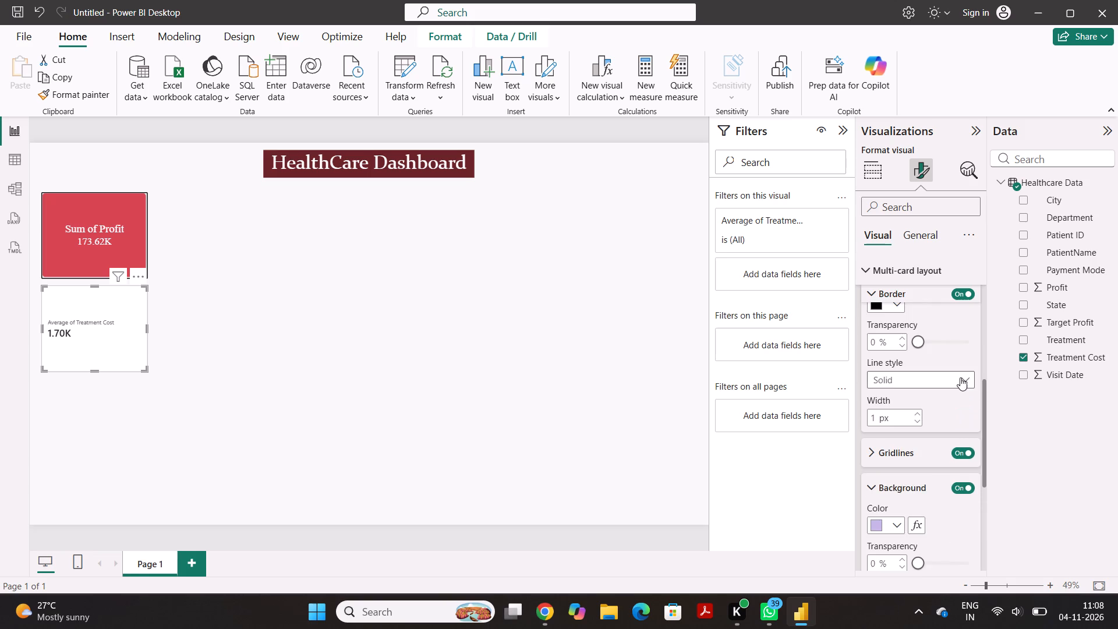
scroll(960, 377, up, 1)
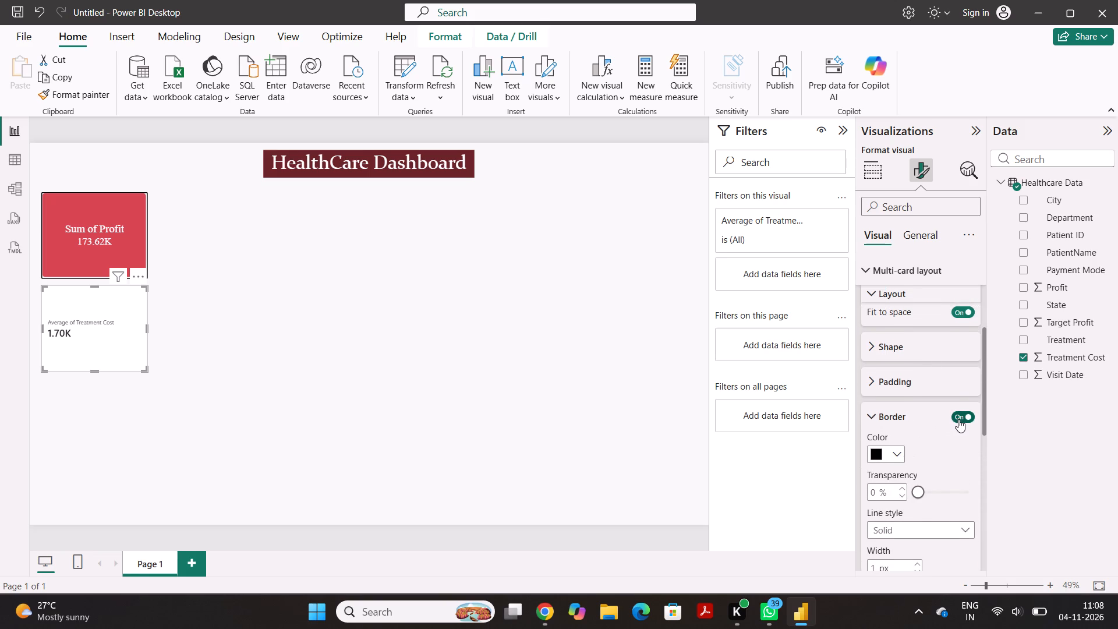
click(958, 419)
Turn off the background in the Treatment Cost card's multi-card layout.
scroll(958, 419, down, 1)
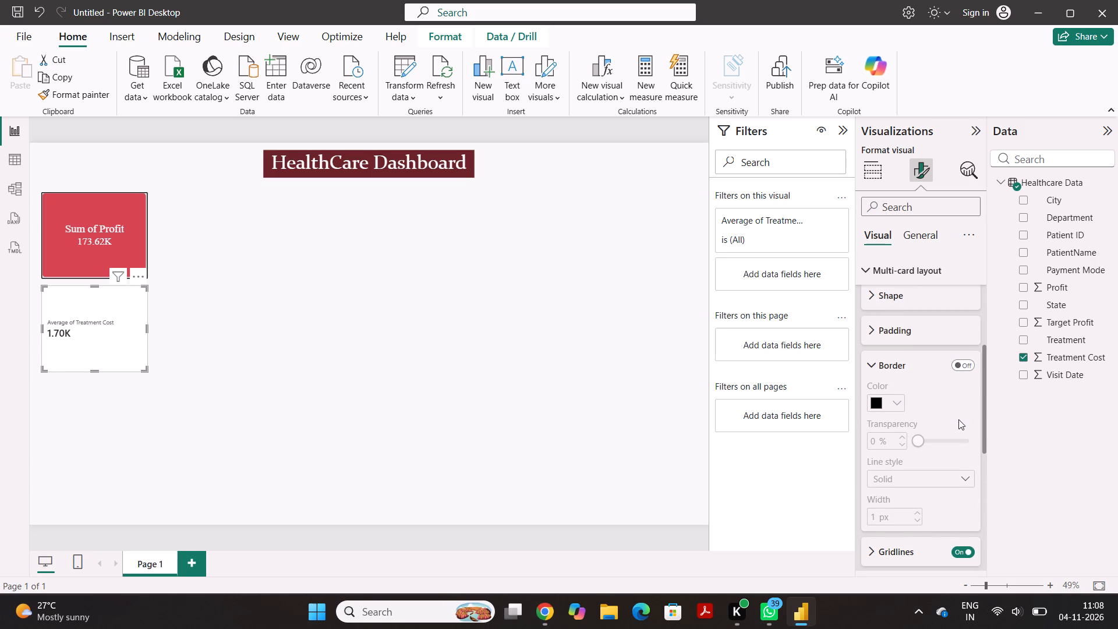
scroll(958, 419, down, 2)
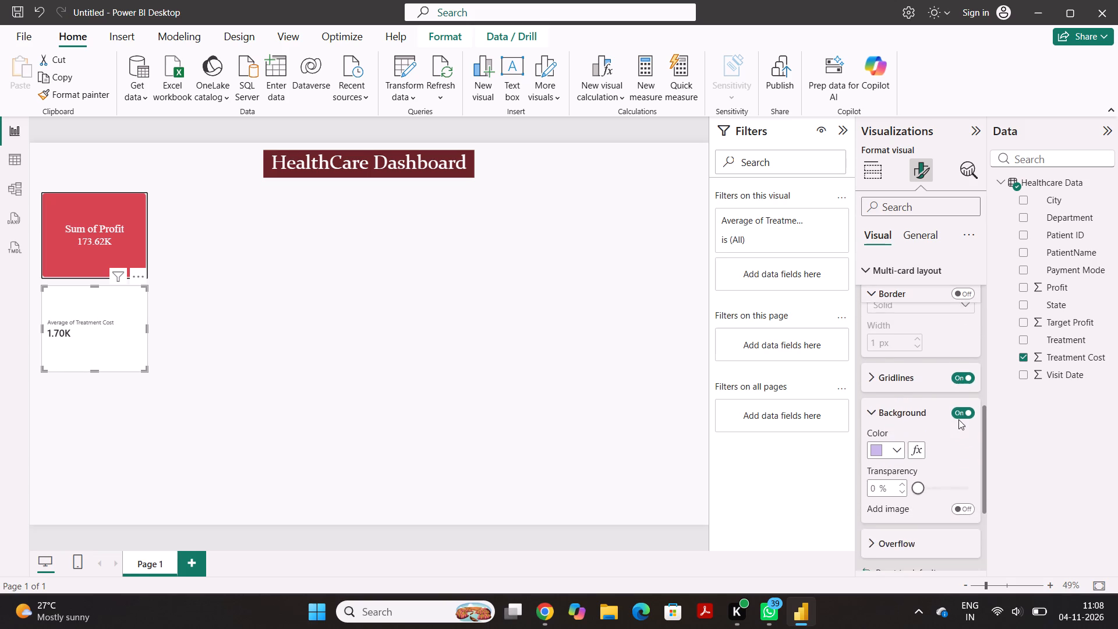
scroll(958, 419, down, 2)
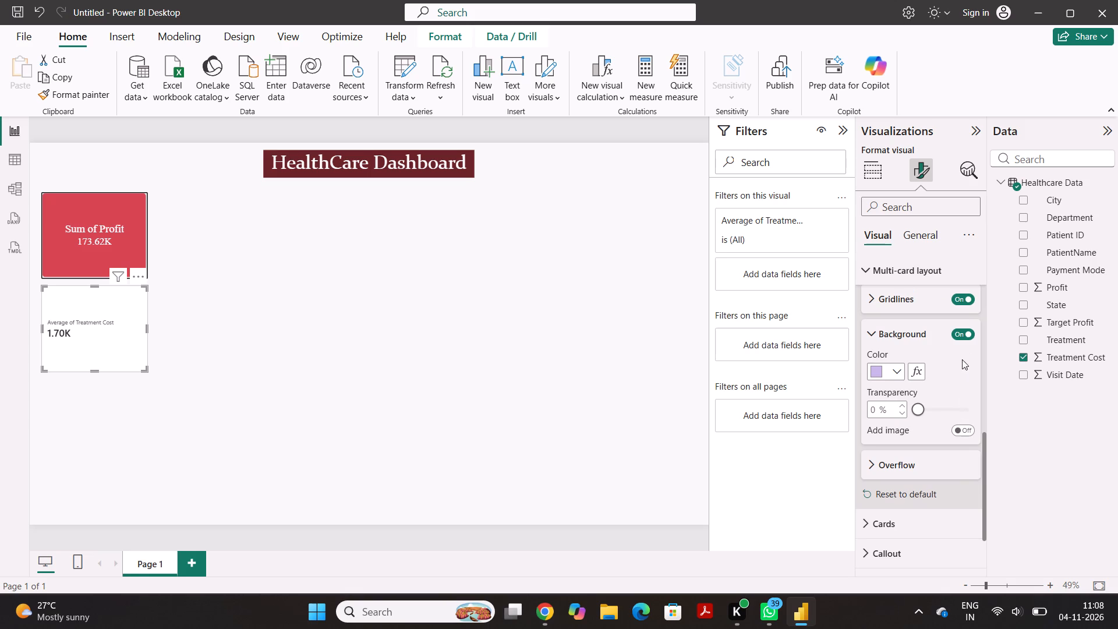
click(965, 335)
Set the background fill of the Treatment Cost card itself to light purple #c7b8e7 in the Cards formatting.
scroll(965, 335, down, 1)
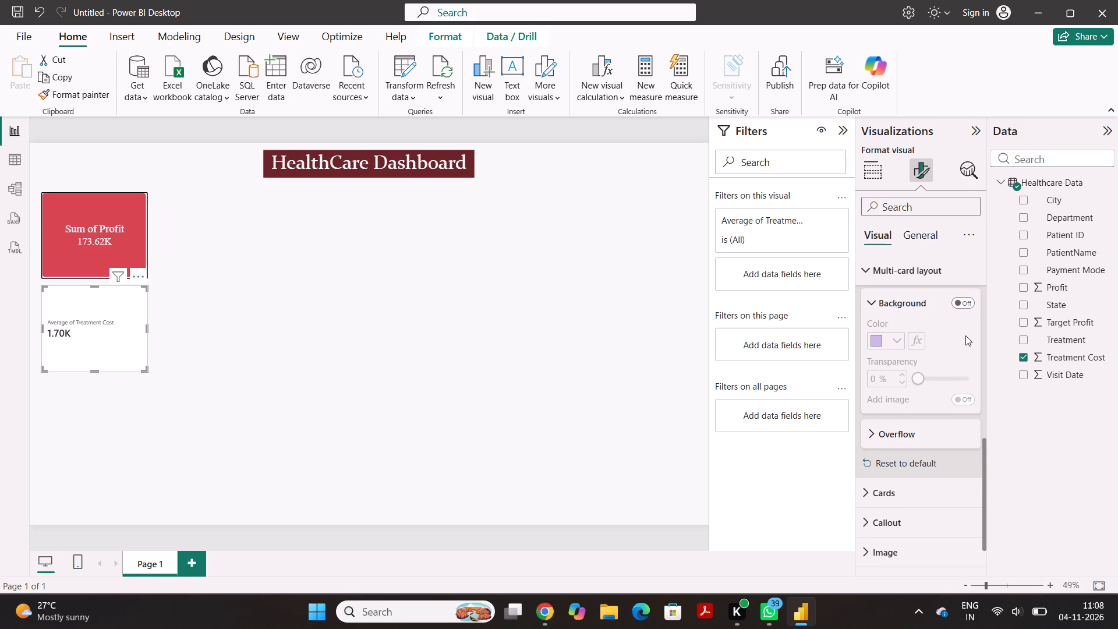
scroll(965, 335, down, 2)
click(901, 431)
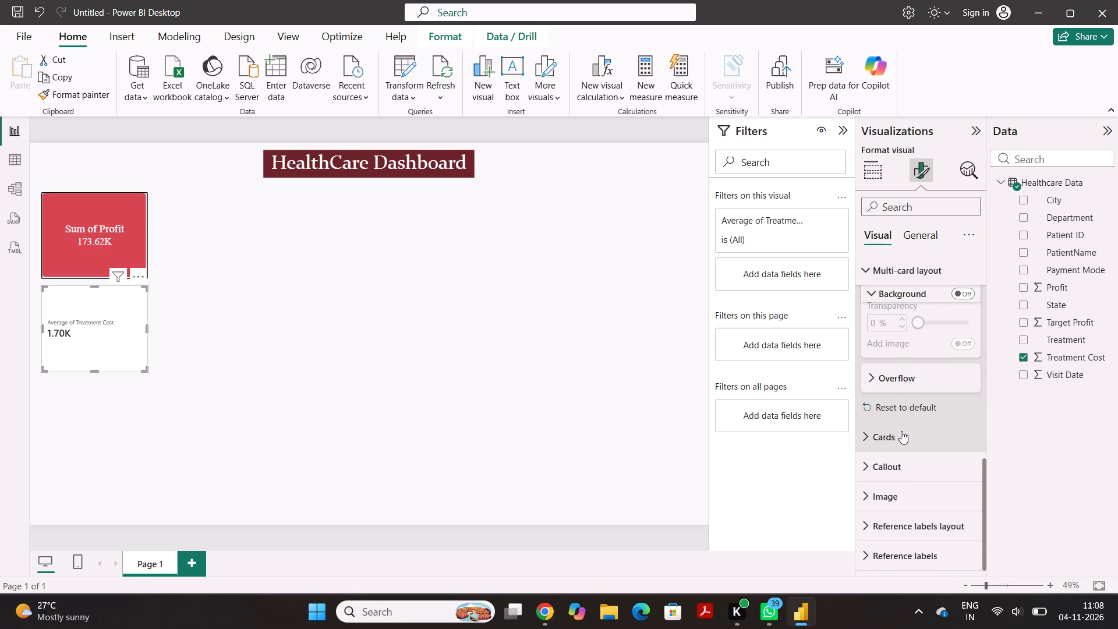
scroll(901, 431, down, 3)
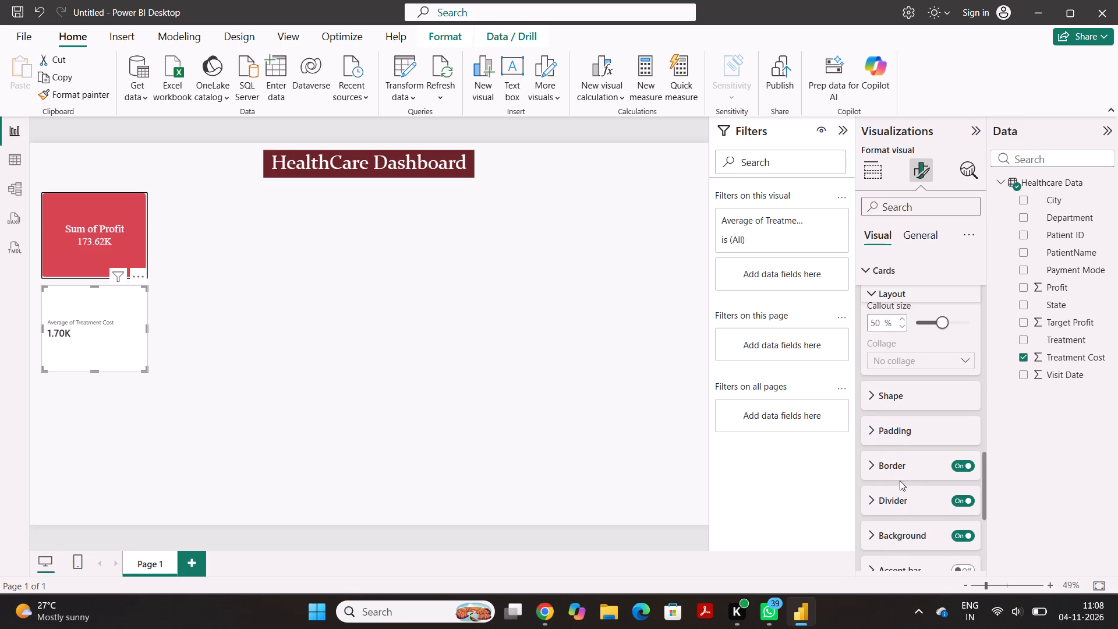
scroll(900, 491, down, 1)
click(900, 491)
scroll(900, 491, down, 1)
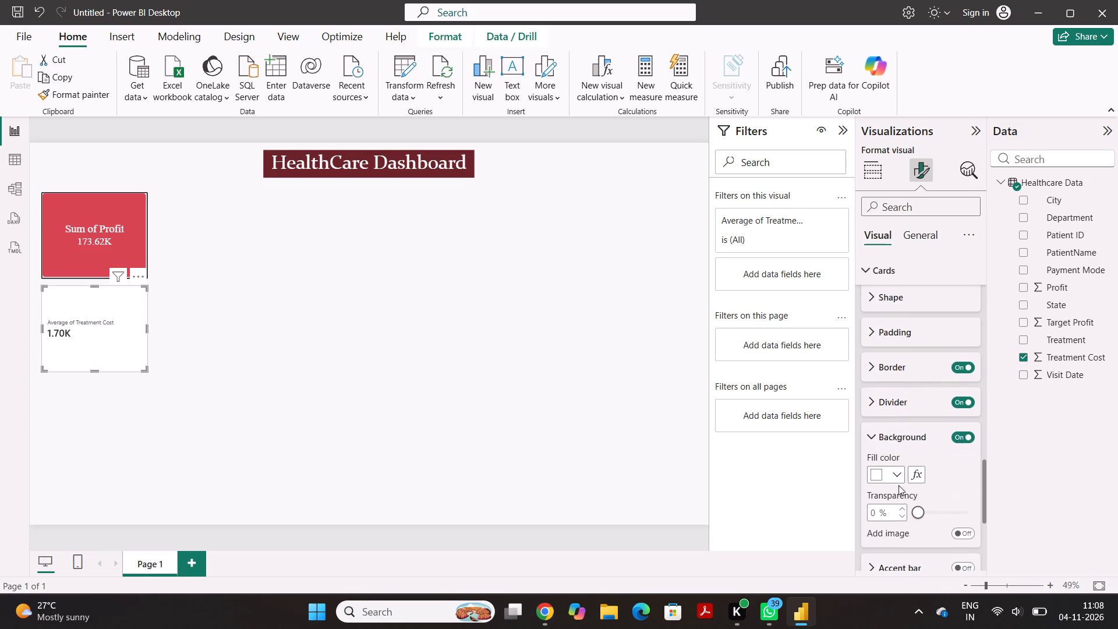
click(894, 476)
click(889, 373)
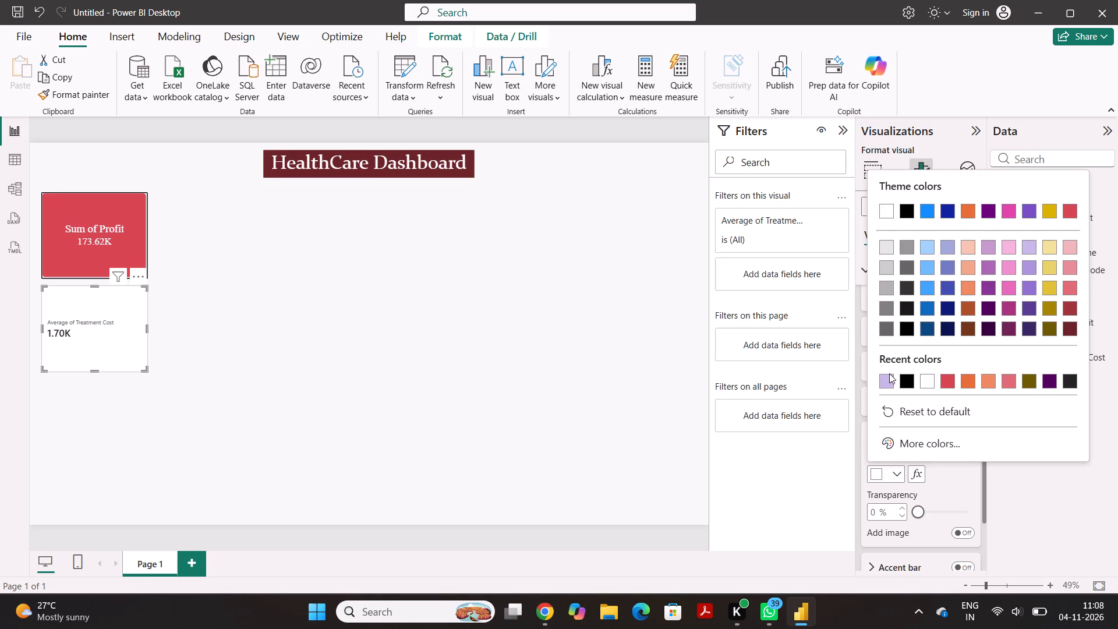
click(889, 376)
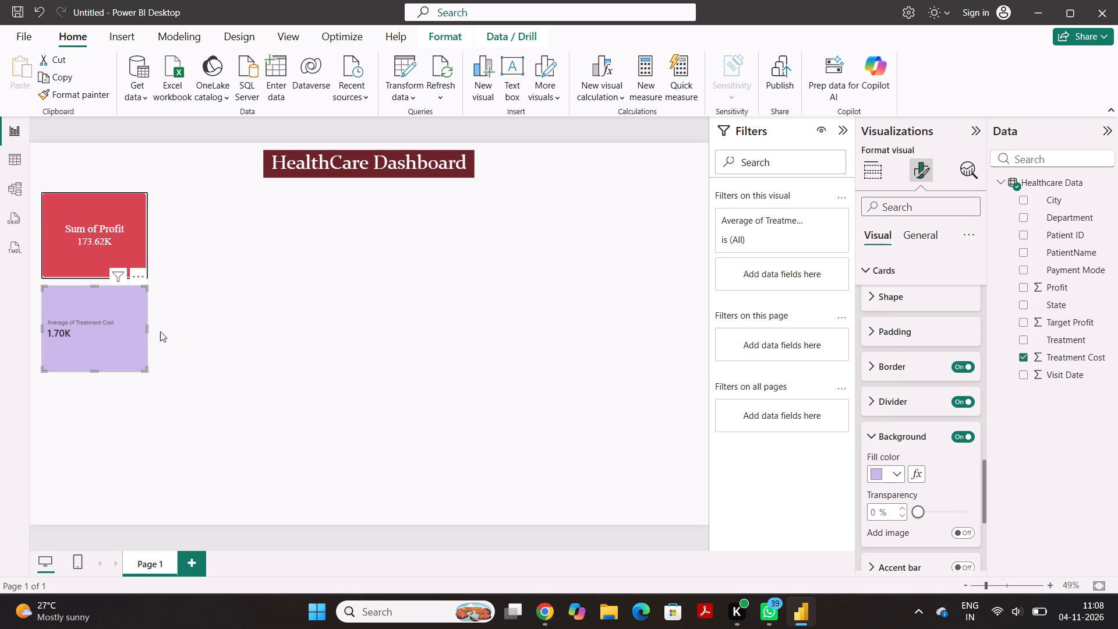
Change the Treatment Cost card's background fill to the medium purple base theme color.
click(894, 478)
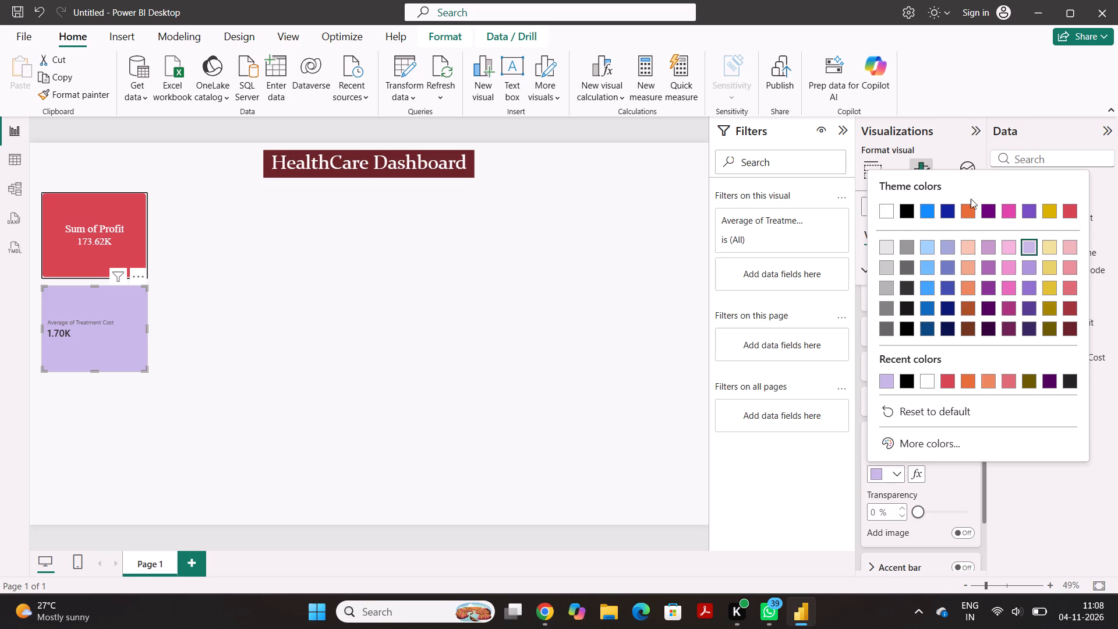
click(988, 213)
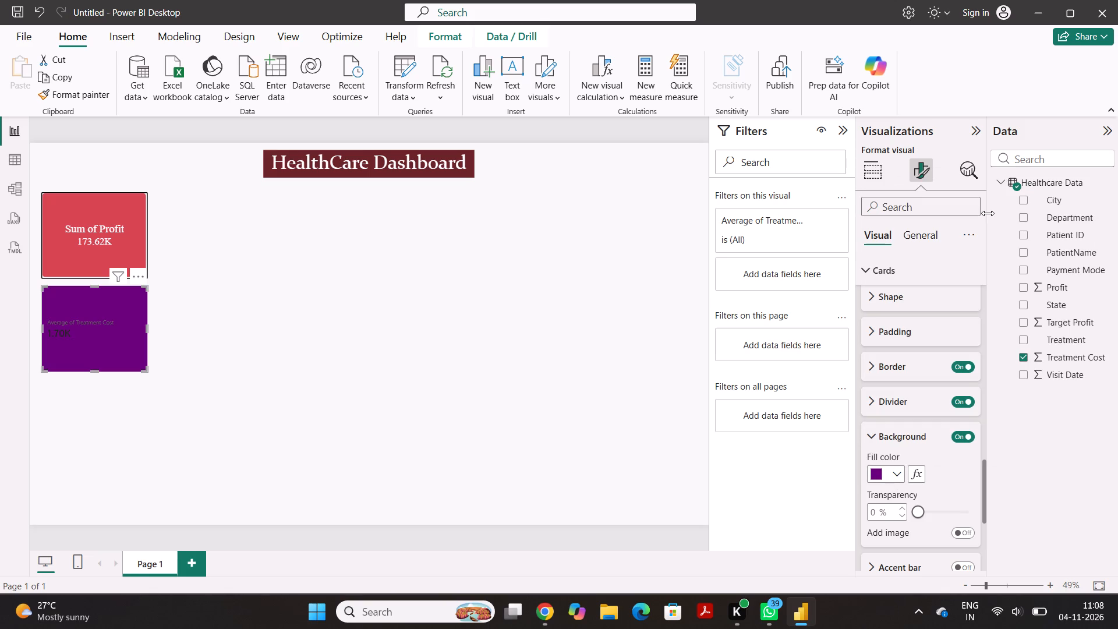
click(892, 478)
click(1031, 208)
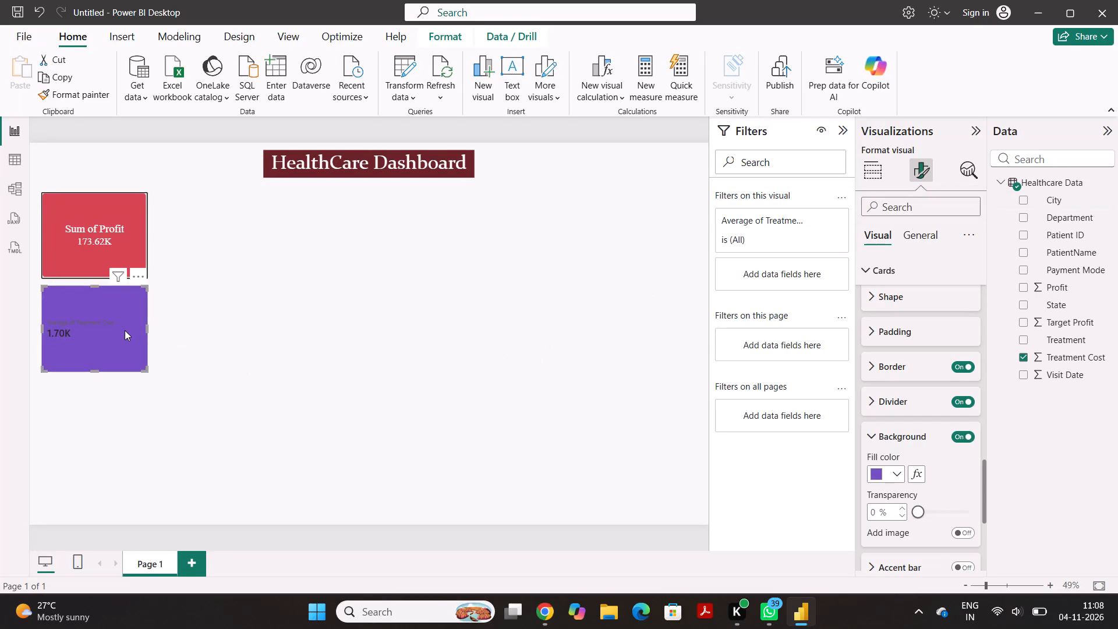
Move the Treatment Cost card up beside the Sum of Profit card, aligned on the same row.
drag(125, 330, 242, 241)
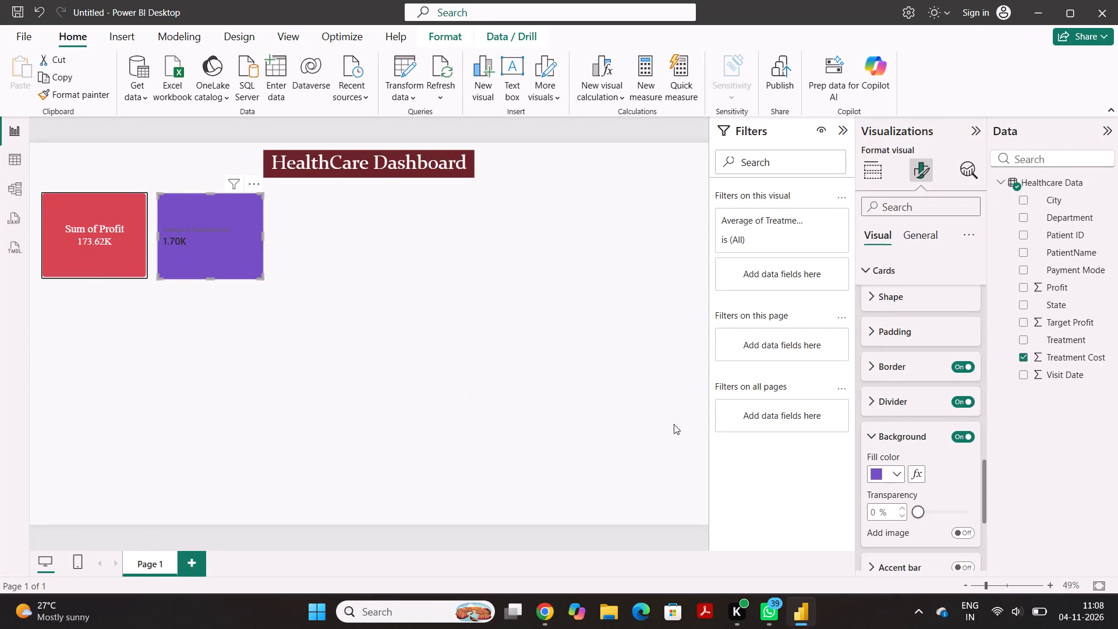
Format the Treatment Cost card's callout value in white Times New Roman with centered horizontal alignment.
scroll(848, 476, down, 1)
scroll(926, 489, down, 3)
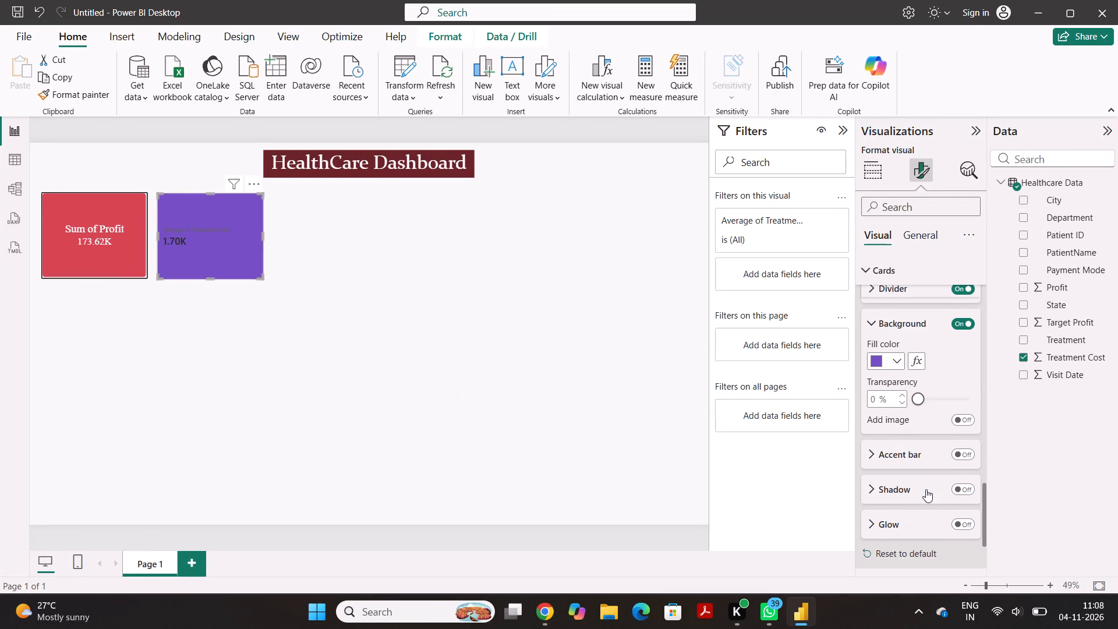
scroll(926, 489, down, 1)
click(923, 468)
scroll(923, 468, down, 1)
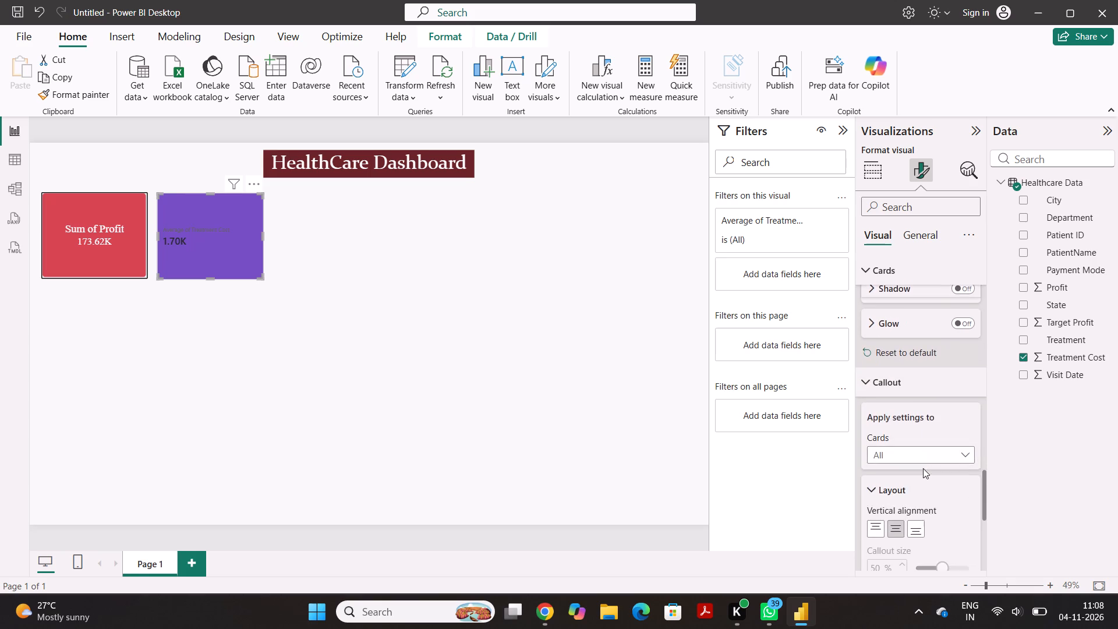
scroll(923, 468, down, 2)
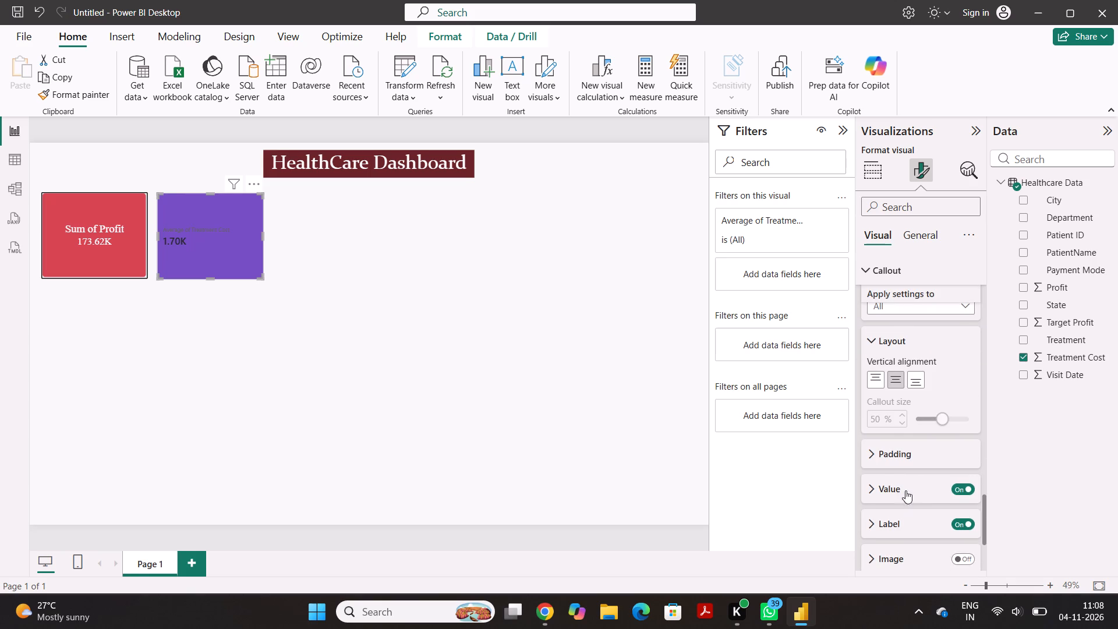
click(904, 479)
scroll(904, 479, down, 1)
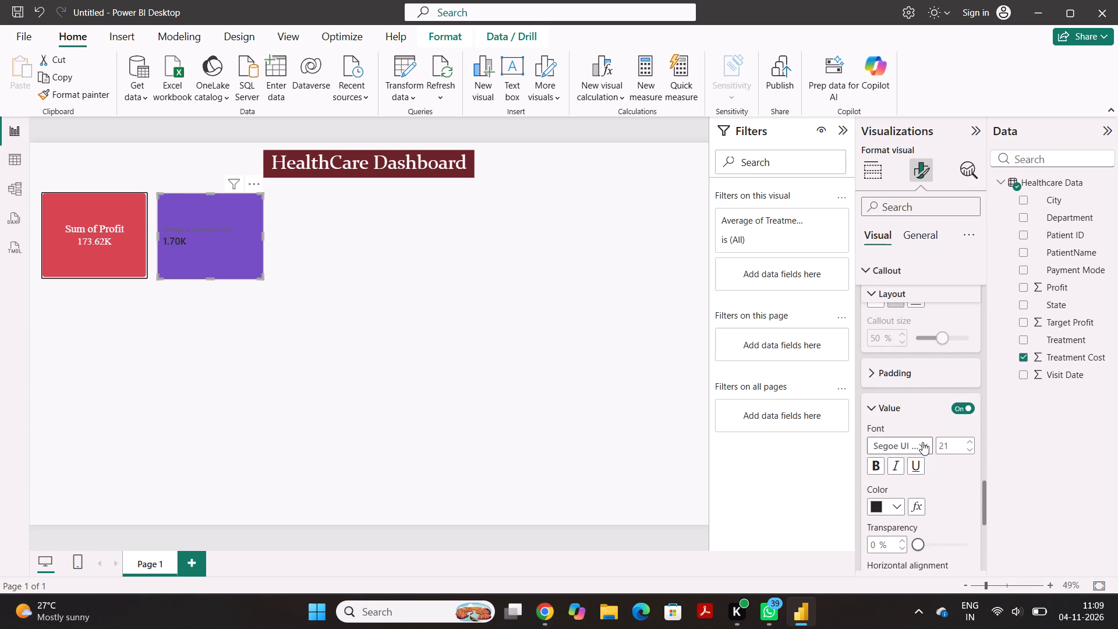
click(922, 442)
click(916, 381)
click(893, 506)
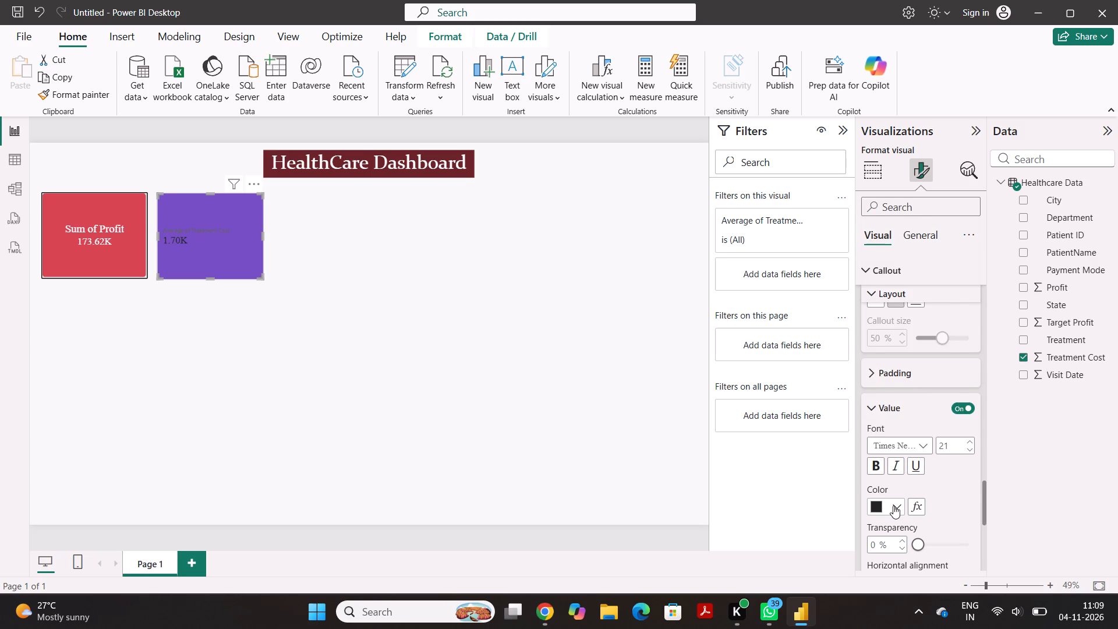
click(964, 414)
scroll(898, 503, down, 1)
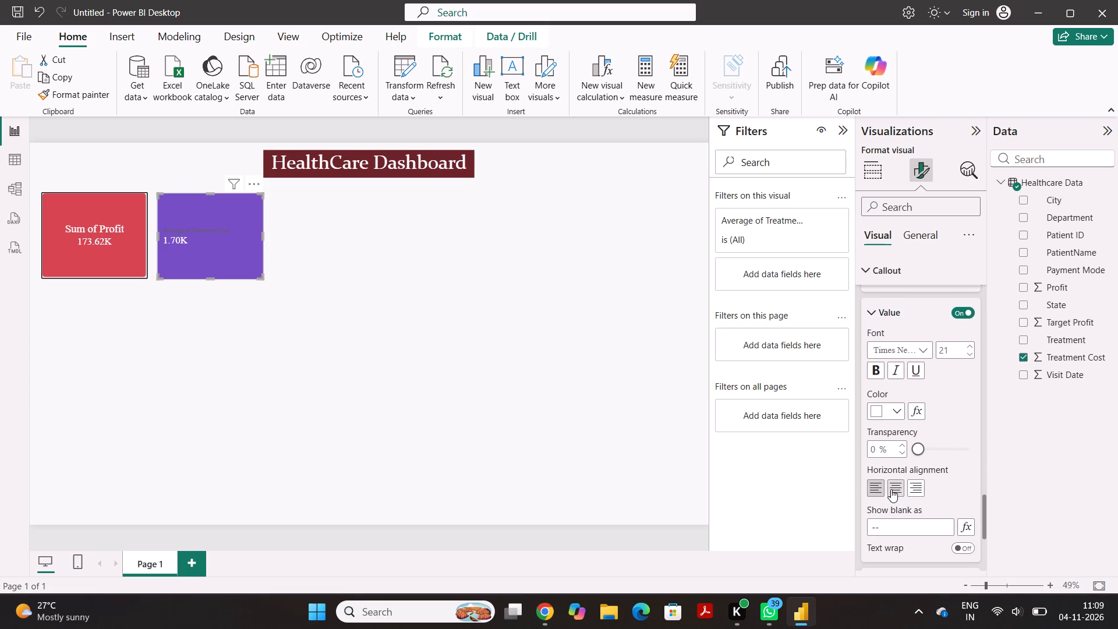
click(891, 487)
Format the Treatment Cost card's callout label in white Lucida Sans Unicode at size 14.
scroll(891, 487, down, 2)
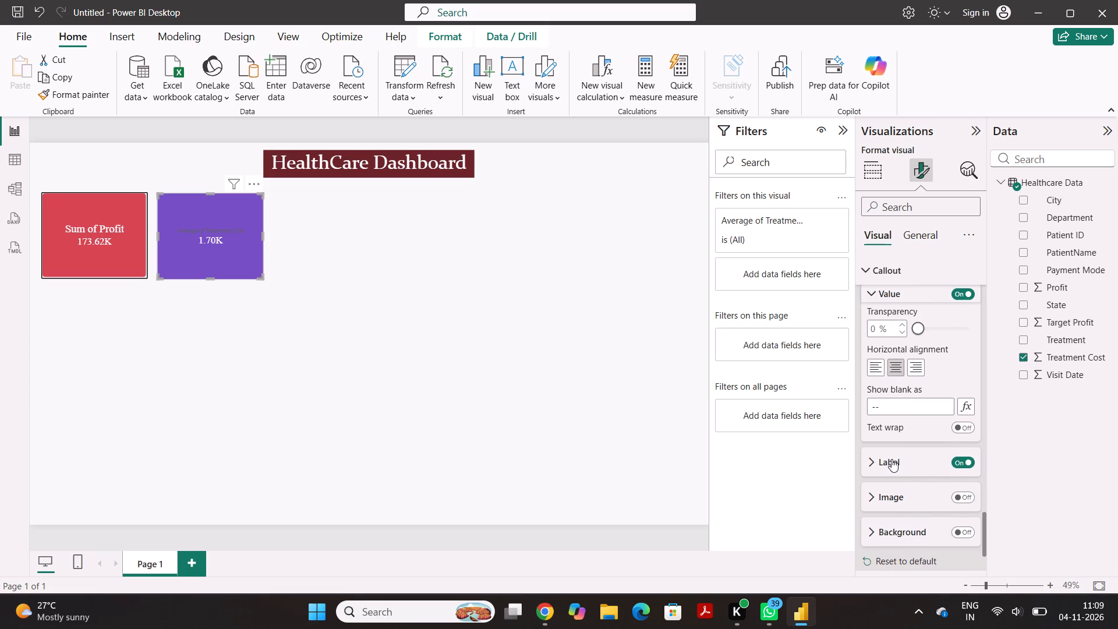
click(891, 459)
scroll(891, 459, down, 2)
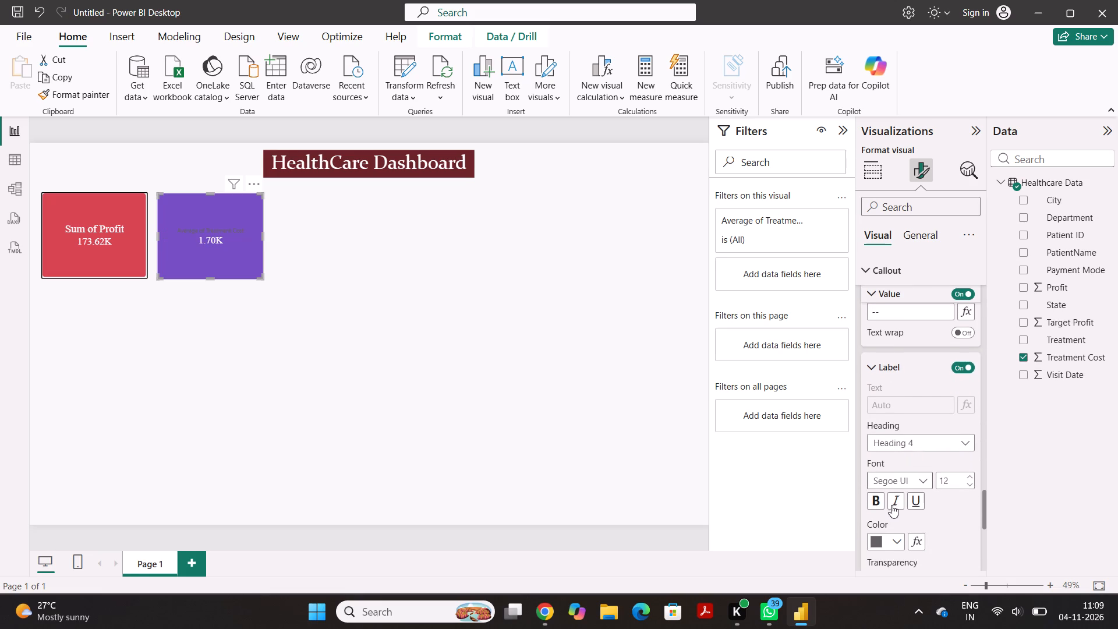
click(903, 479)
click(919, 481)
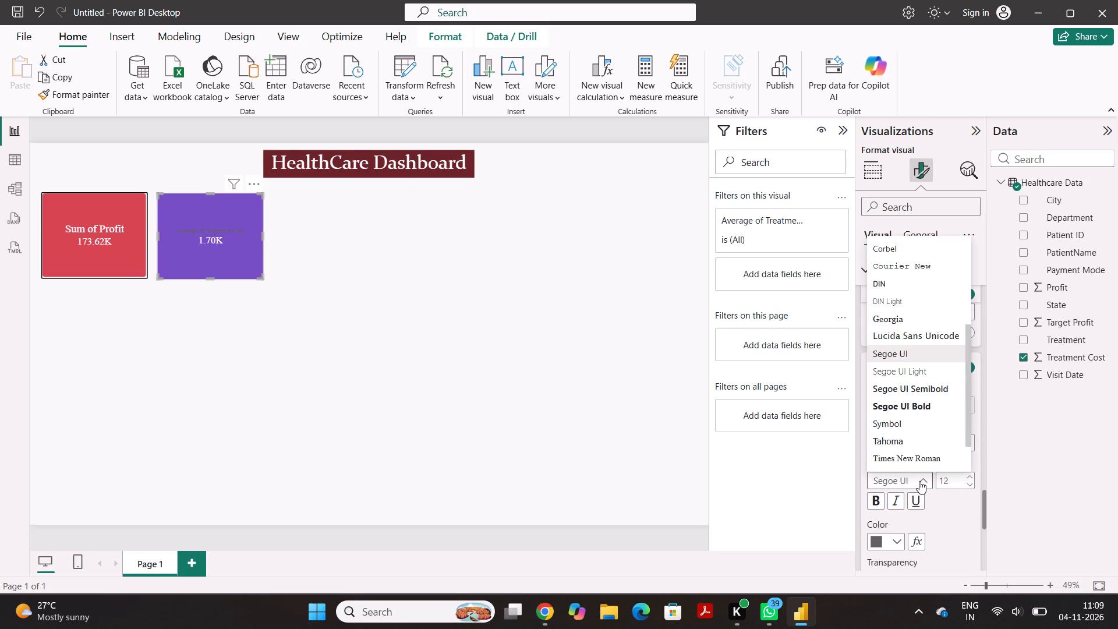
click(914, 338)
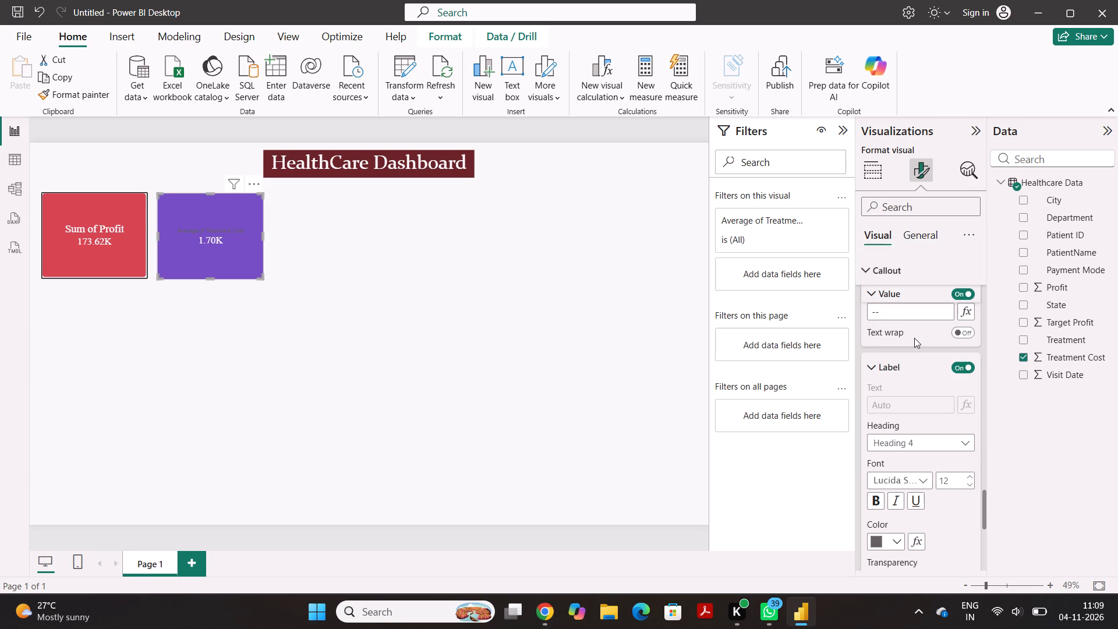
scroll(917, 430, down, 1)
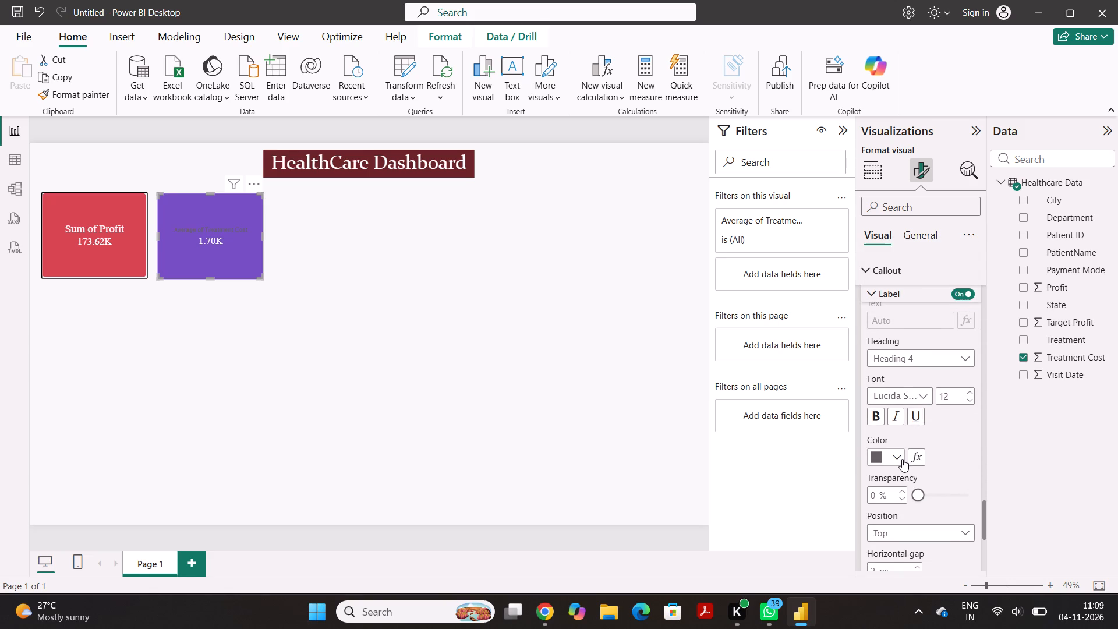
click(902, 459)
click(887, 358)
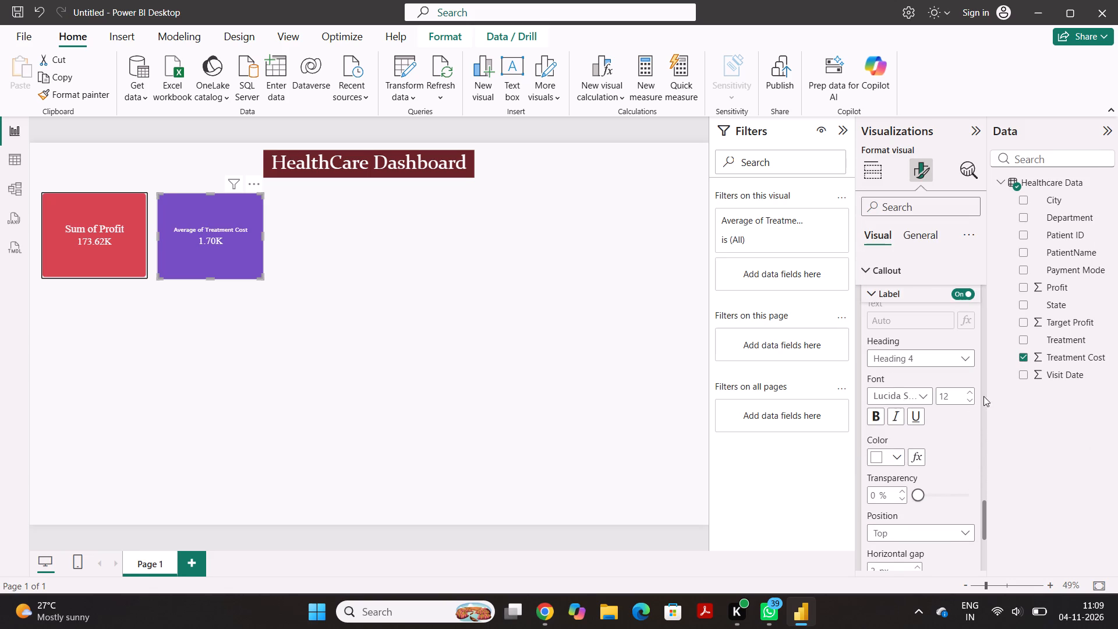
click(971, 391)
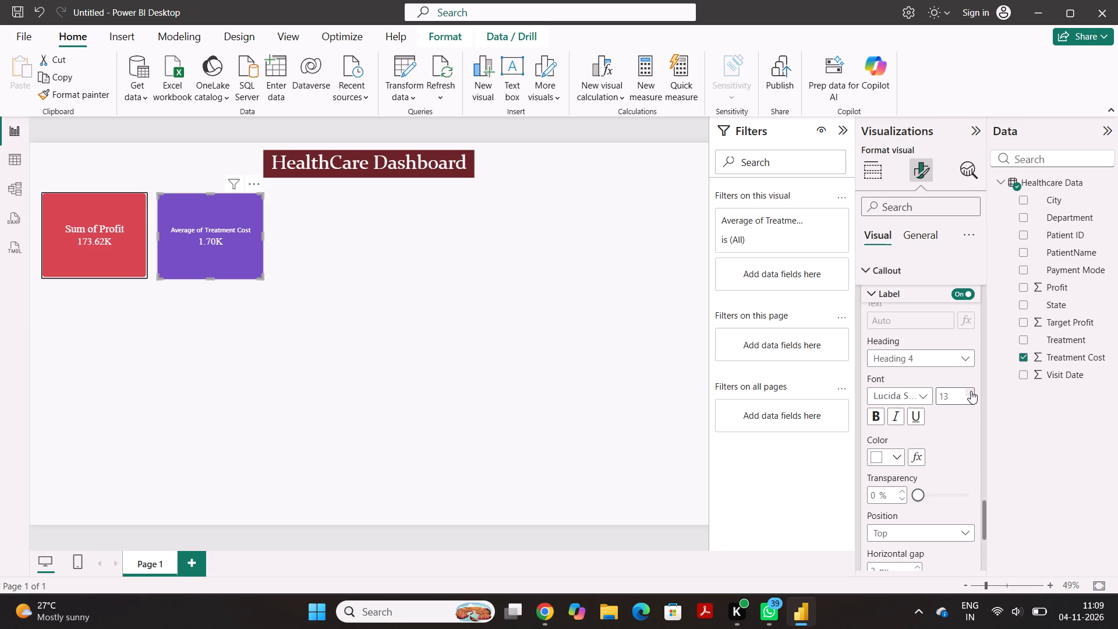
click(971, 391)
Enable the Treatment Cost card's visual border in black with a width of 2 px.
scroll(942, 391, up, 1)
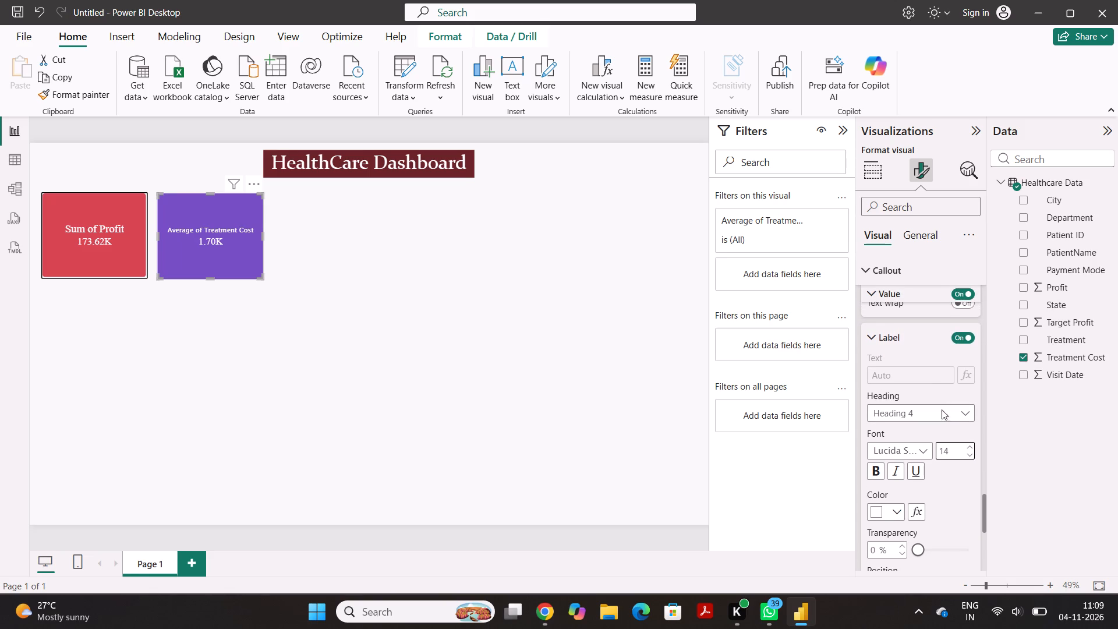
scroll(942, 419, down, 1)
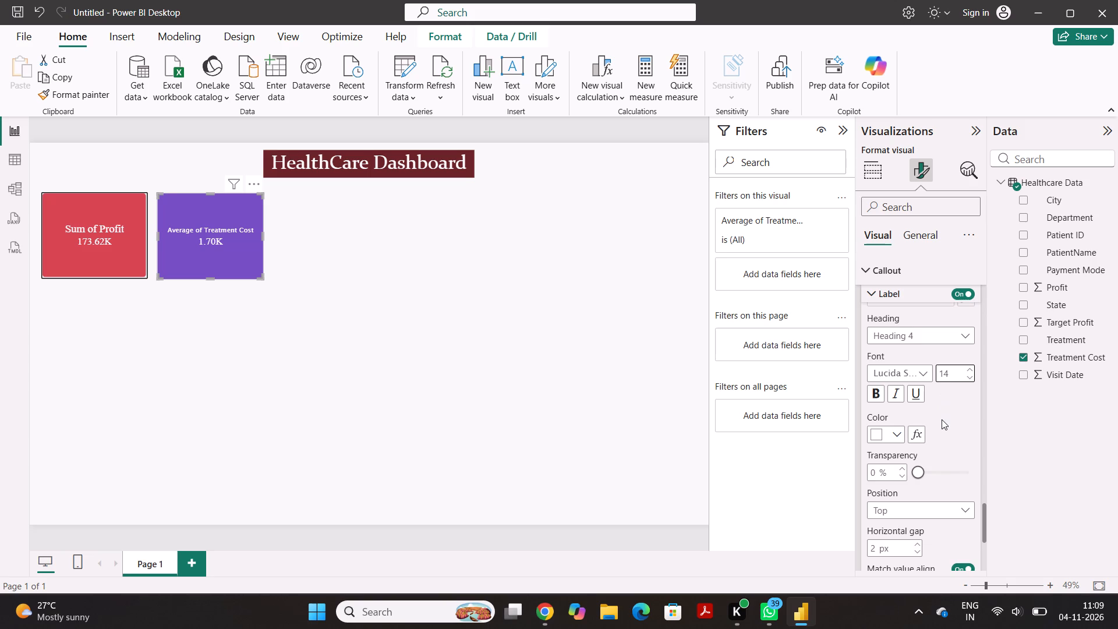
scroll(938, 474, down, 1)
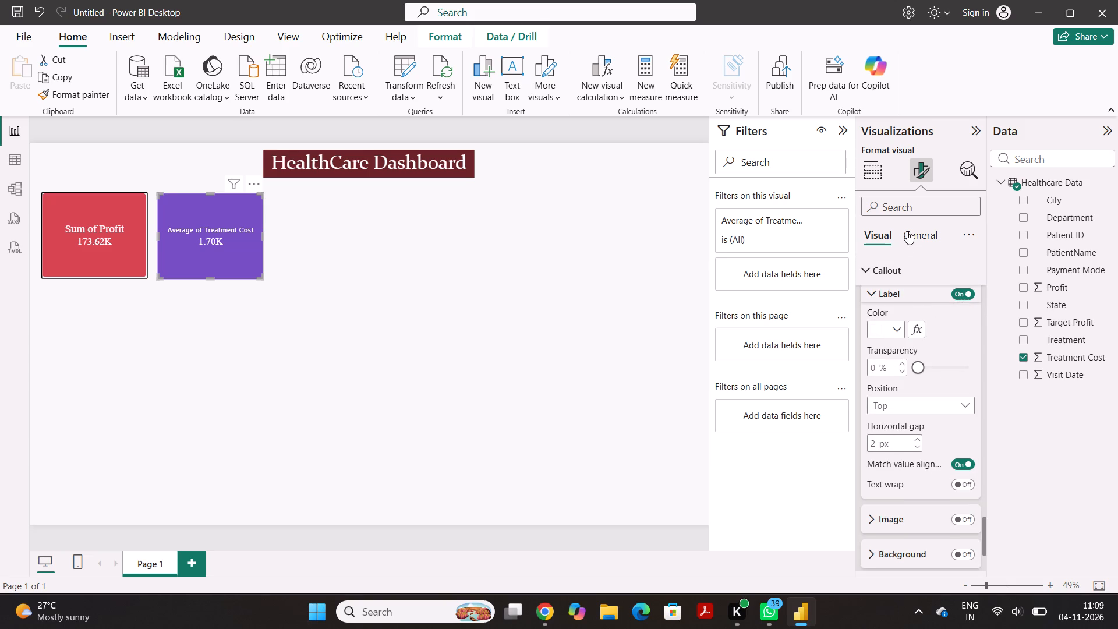
click(907, 231)
click(899, 323)
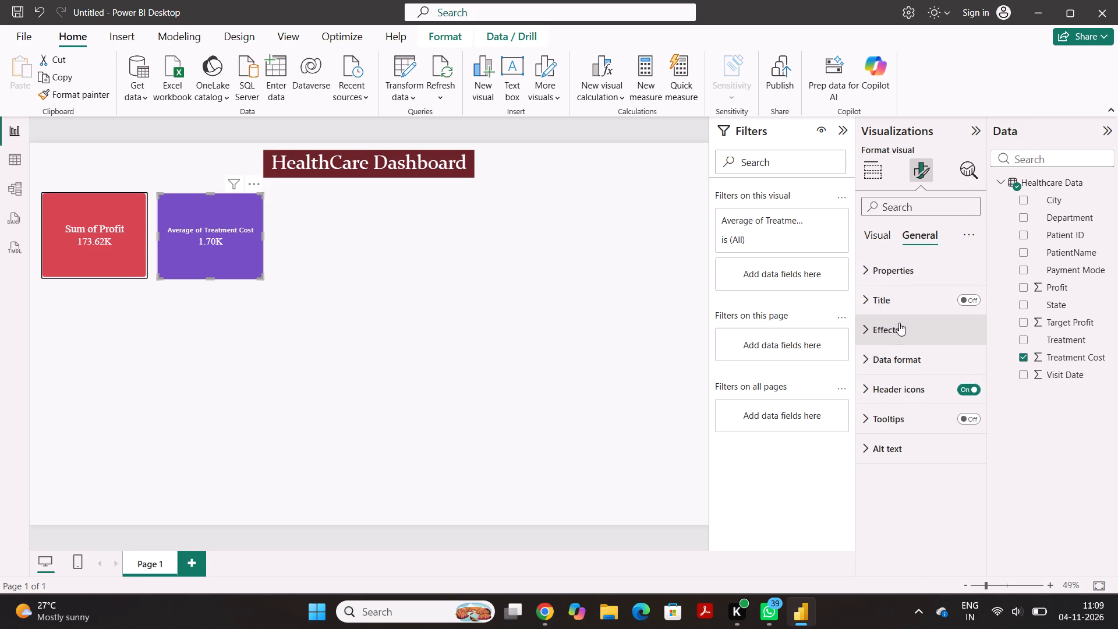
scroll(899, 323, down, 1)
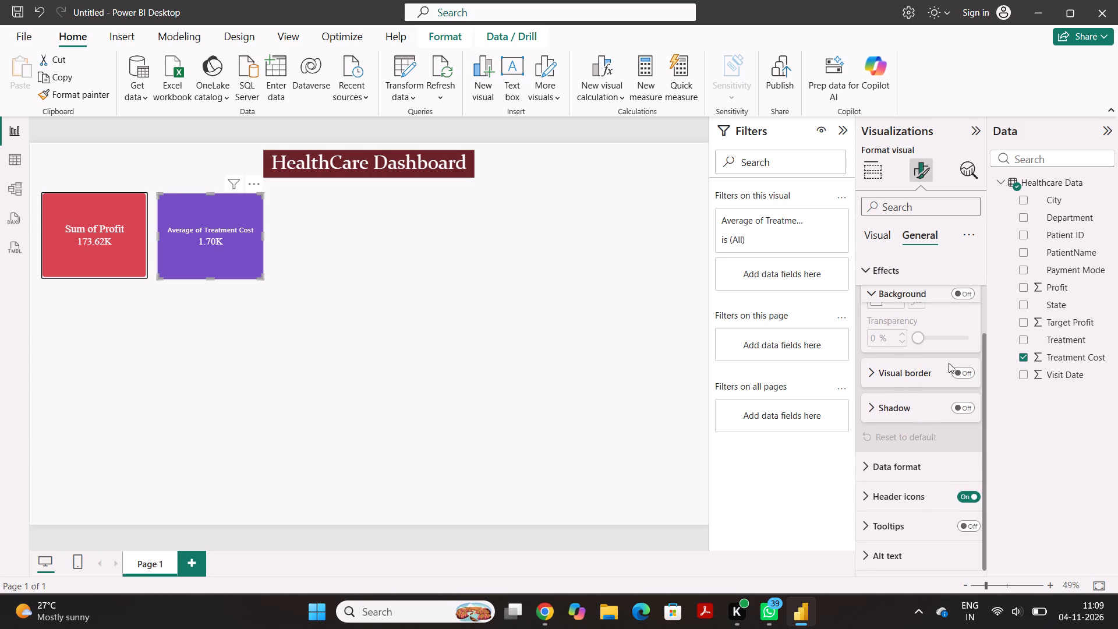
click(960, 367)
click(873, 371)
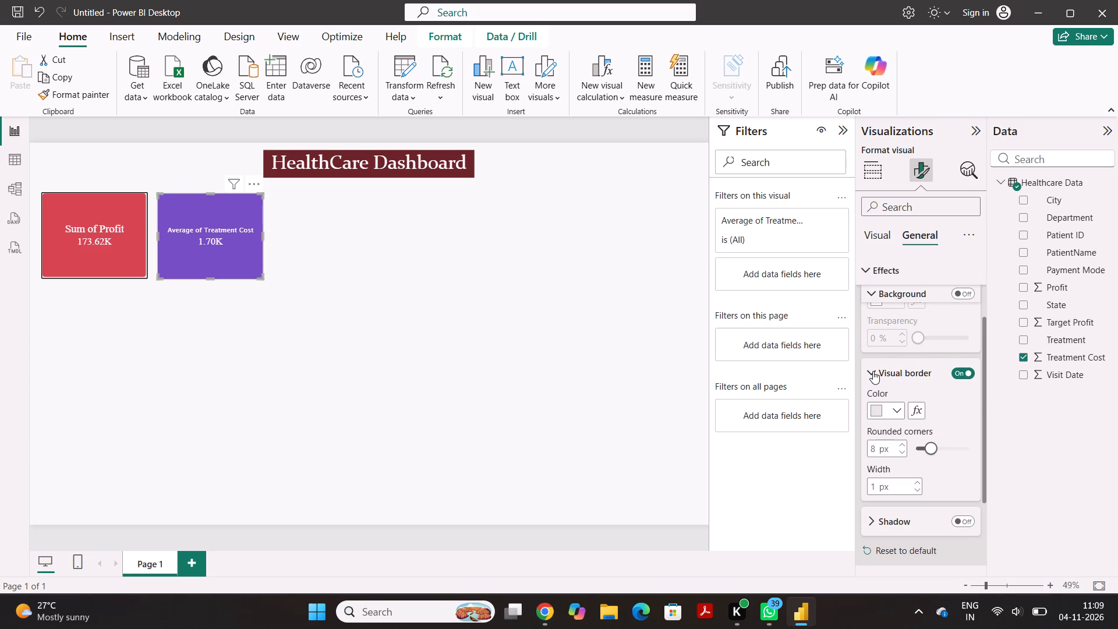
click(897, 415)
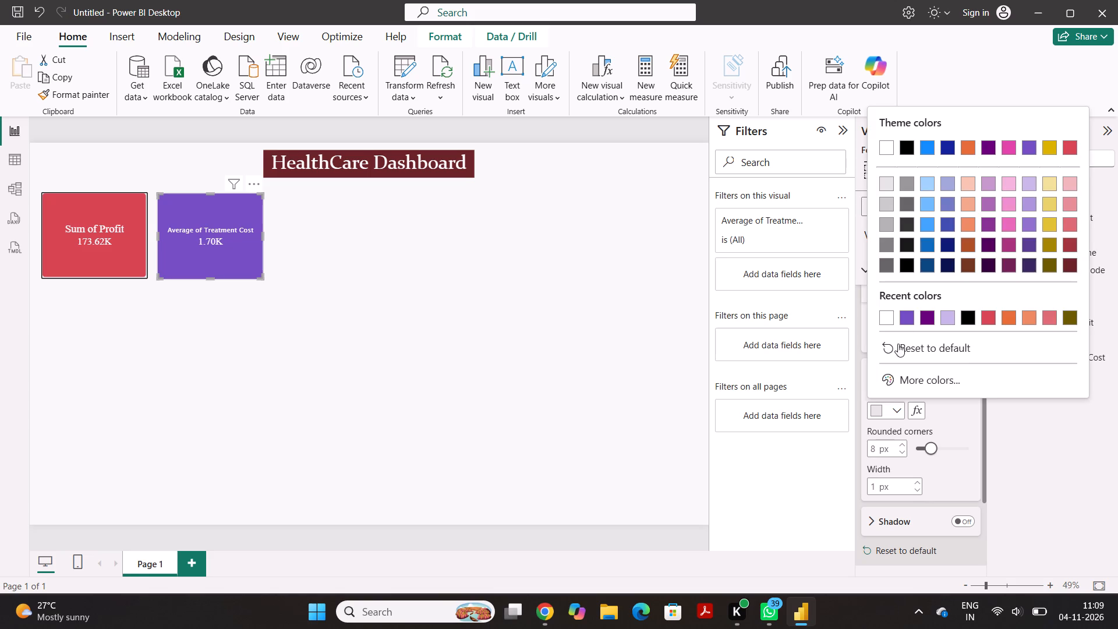
click(910, 261)
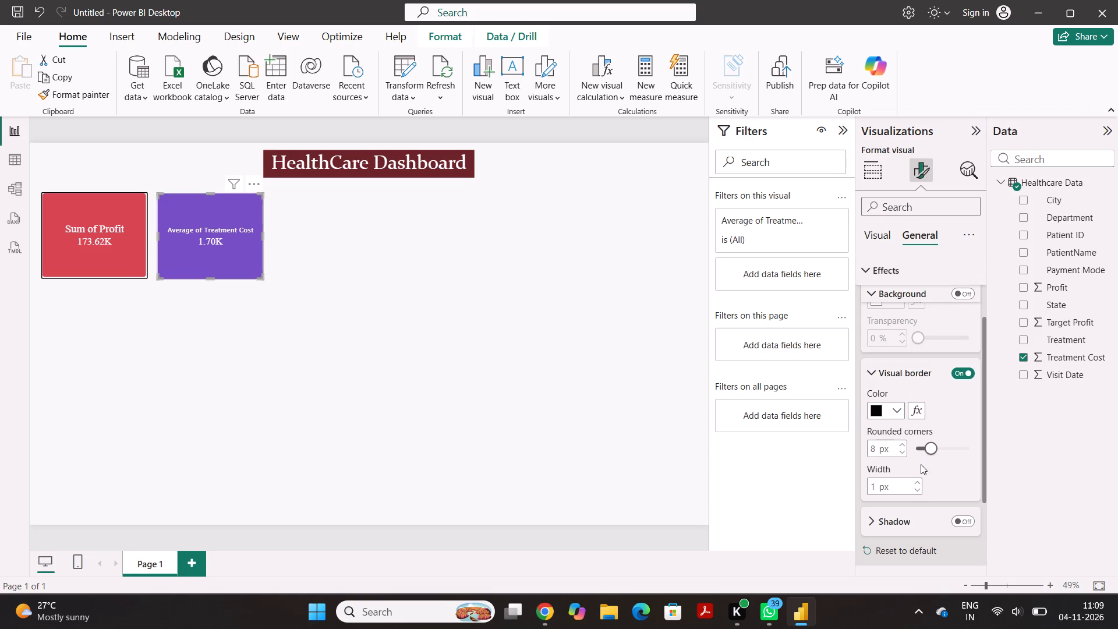
click(918, 484)
click(918, 484)
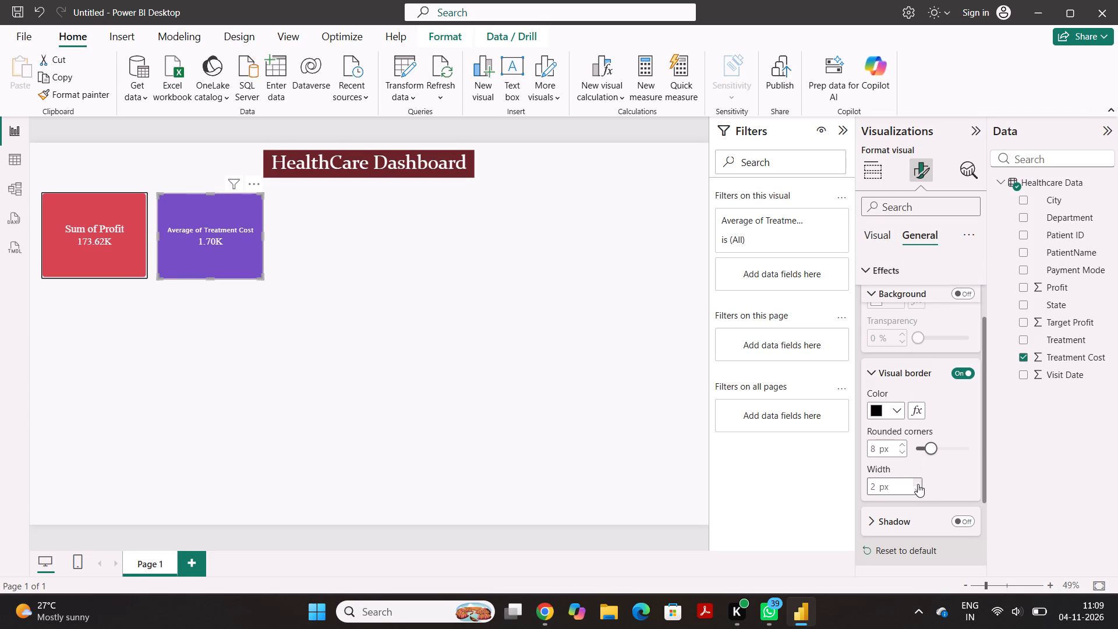
Insert a new pie chart on the report page with the City field as its legend.
click(588, 334)
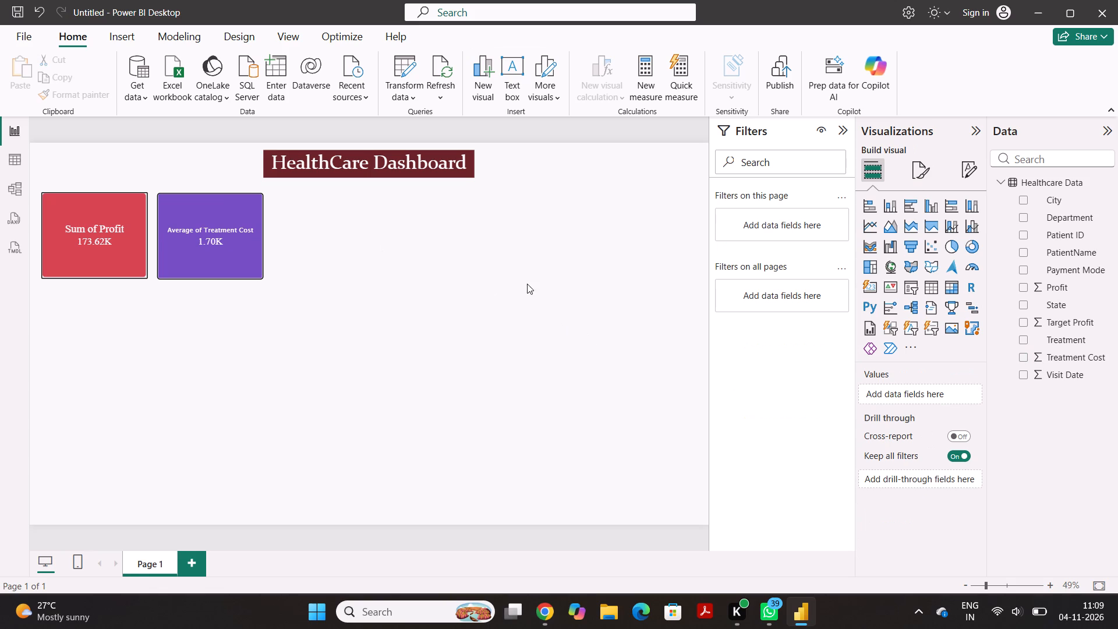
click(946, 249)
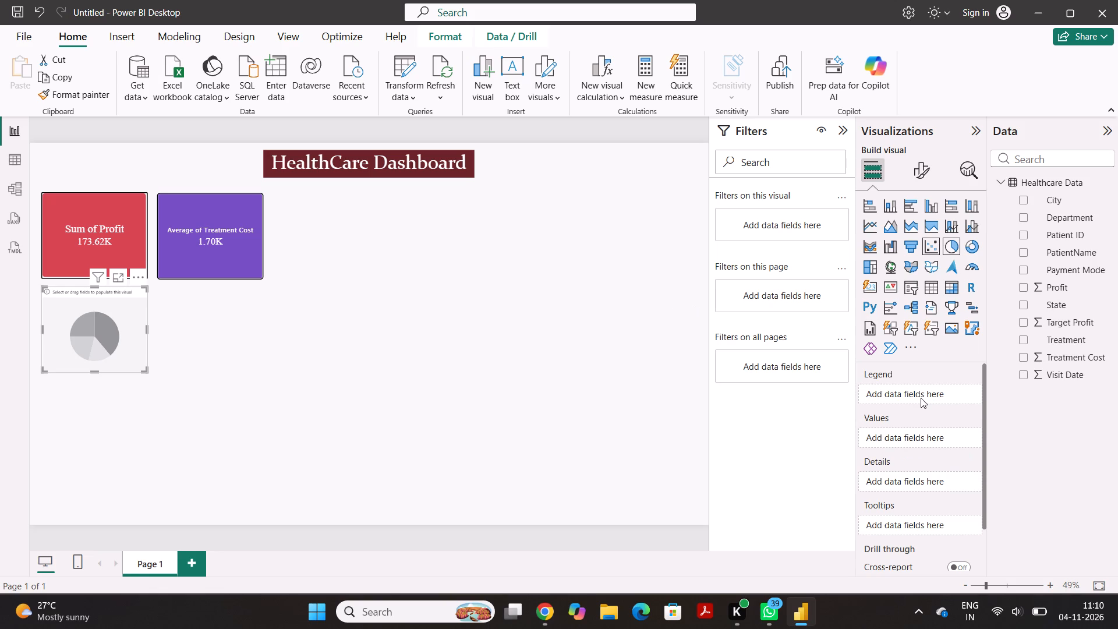
scroll(921, 398, up, 1)
drag(1045, 198, 905, 405)
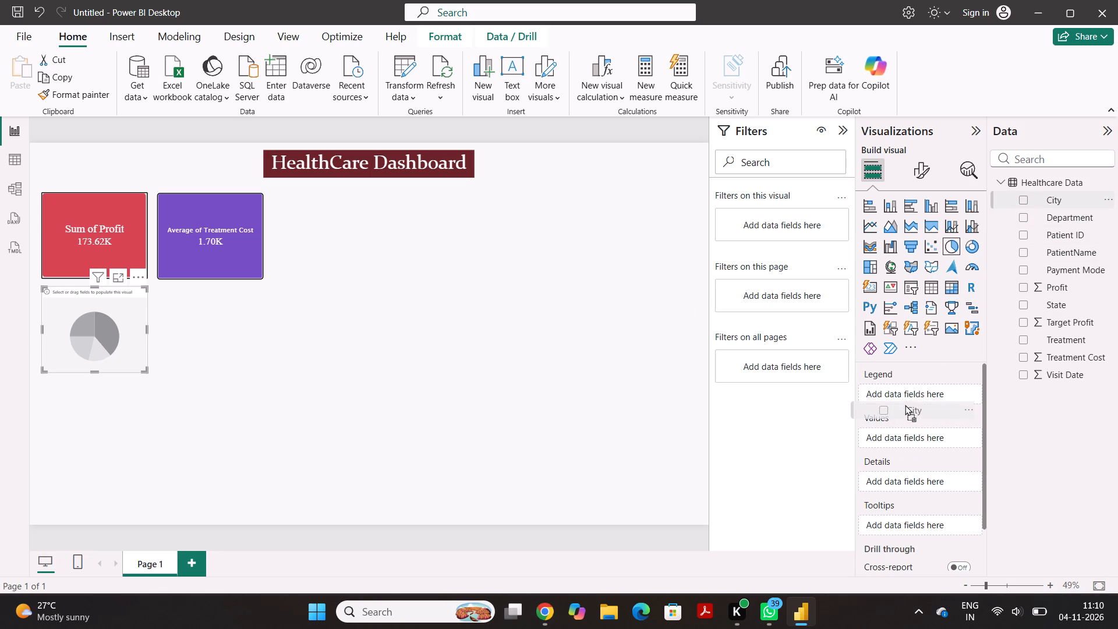
drag(905, 405, 905, 391)
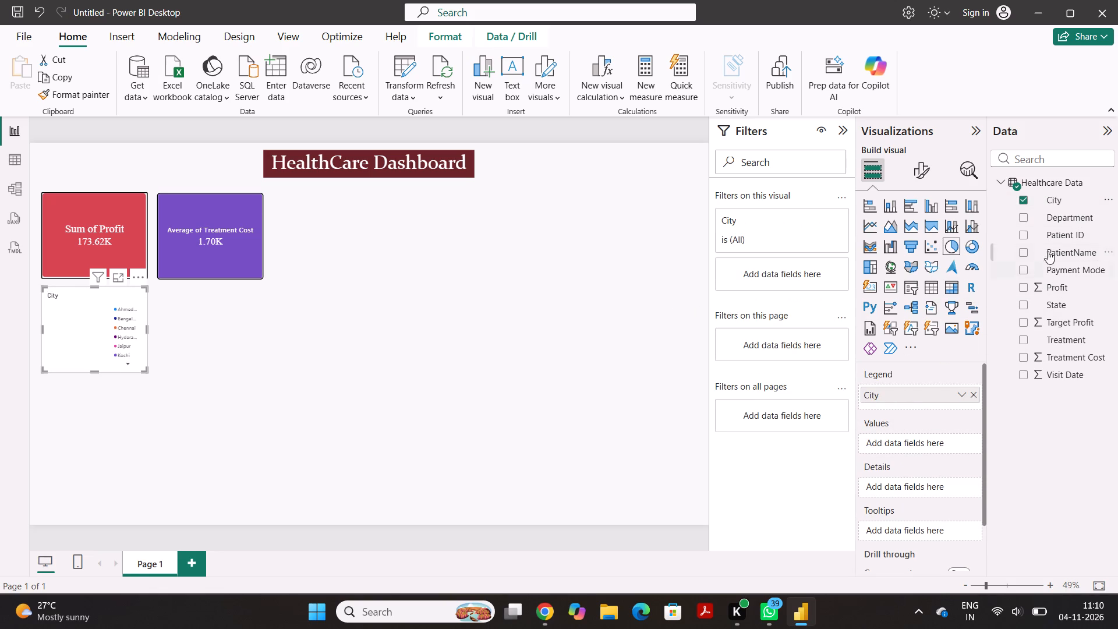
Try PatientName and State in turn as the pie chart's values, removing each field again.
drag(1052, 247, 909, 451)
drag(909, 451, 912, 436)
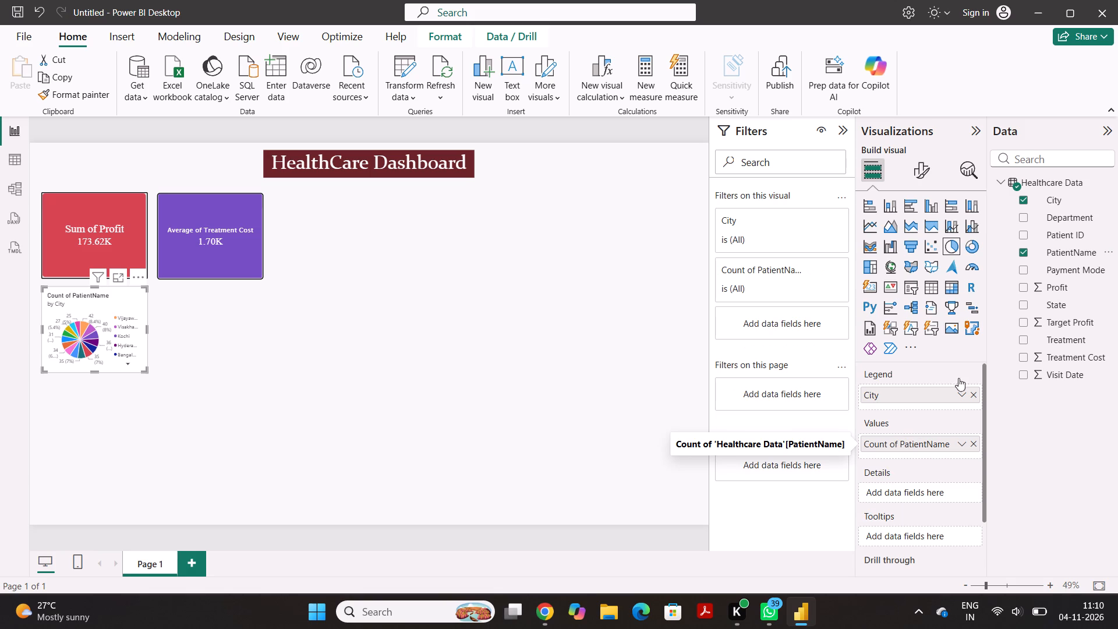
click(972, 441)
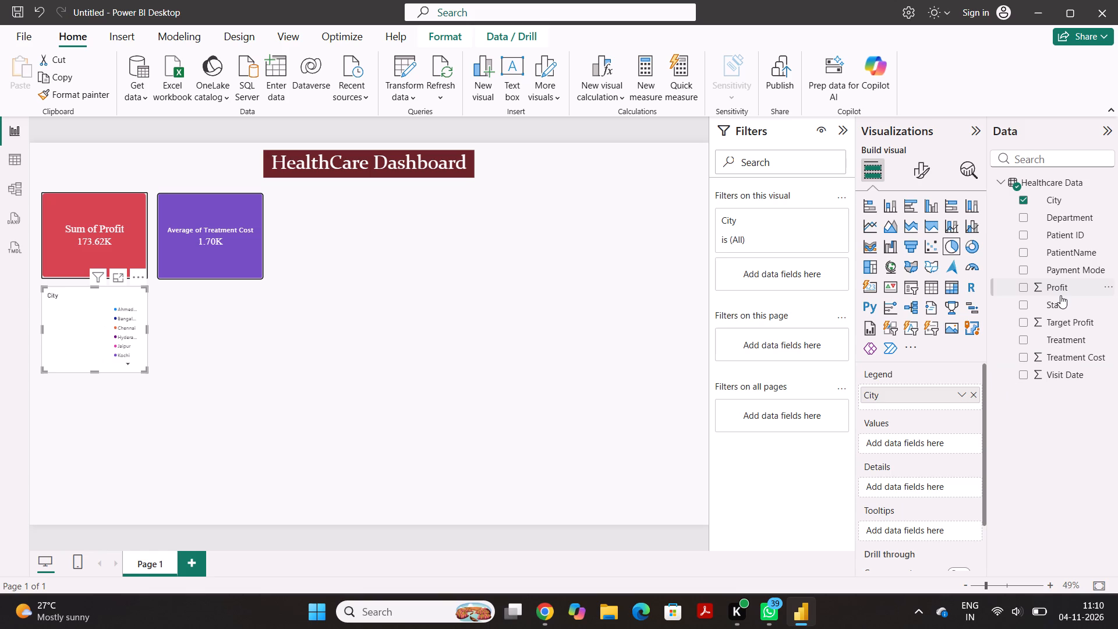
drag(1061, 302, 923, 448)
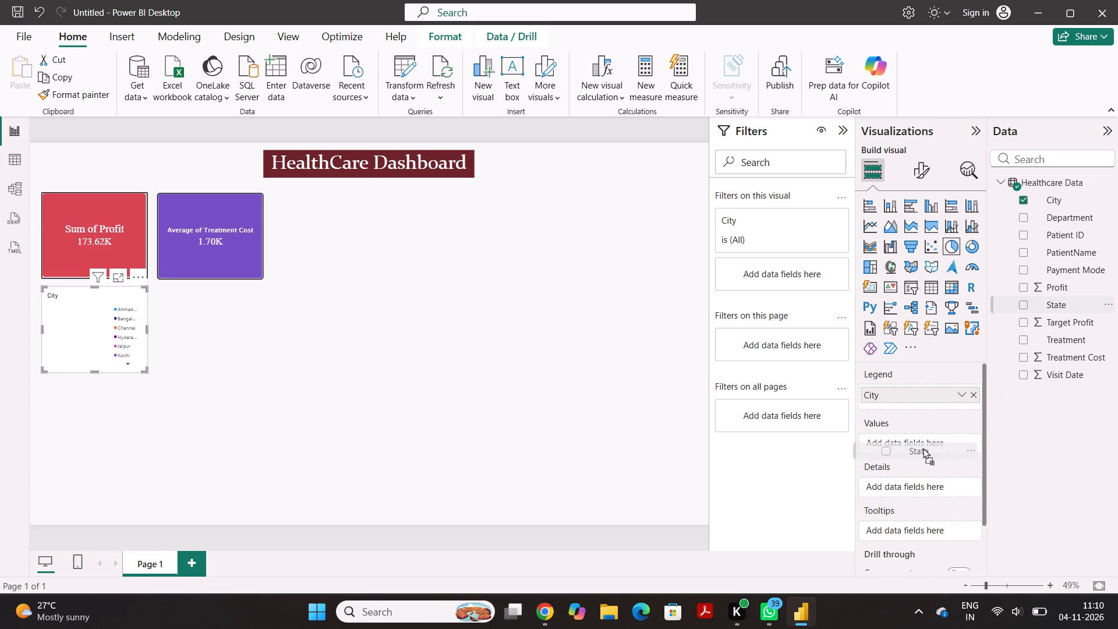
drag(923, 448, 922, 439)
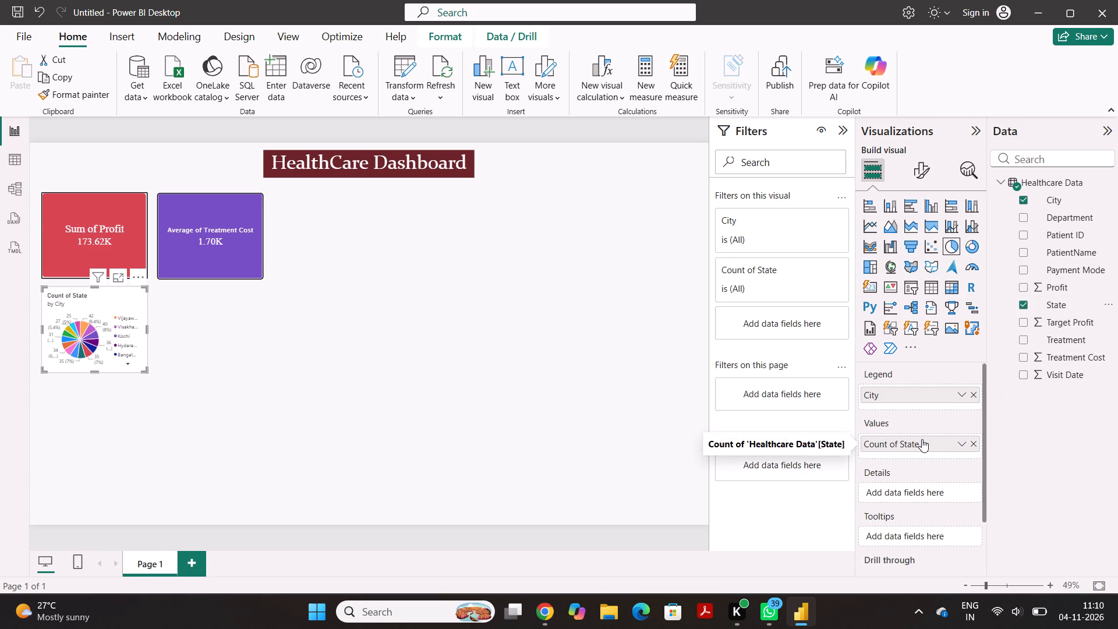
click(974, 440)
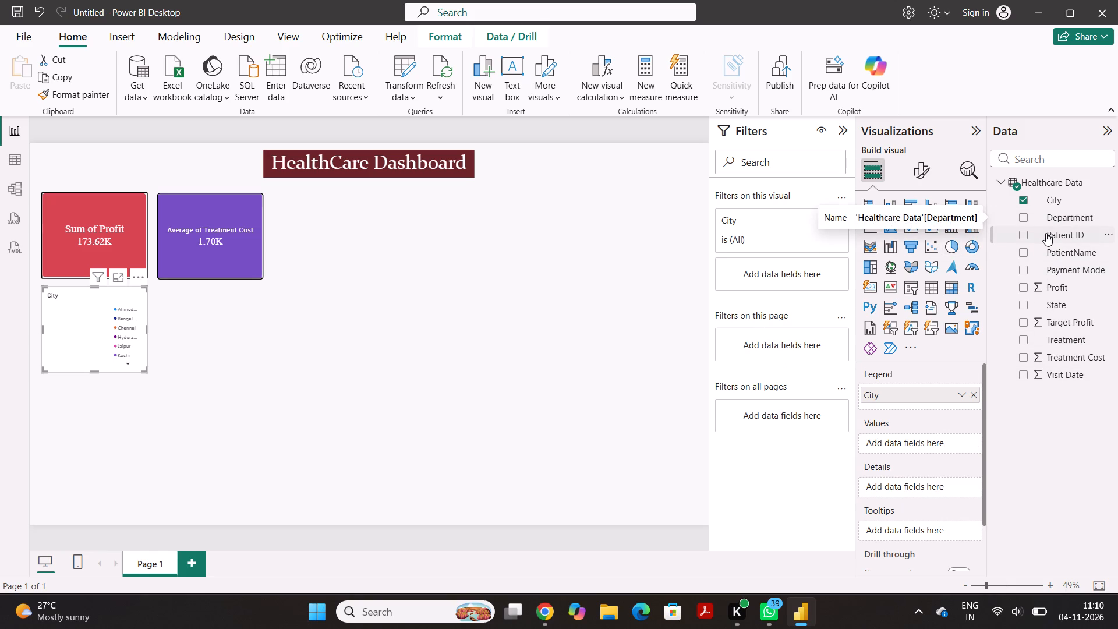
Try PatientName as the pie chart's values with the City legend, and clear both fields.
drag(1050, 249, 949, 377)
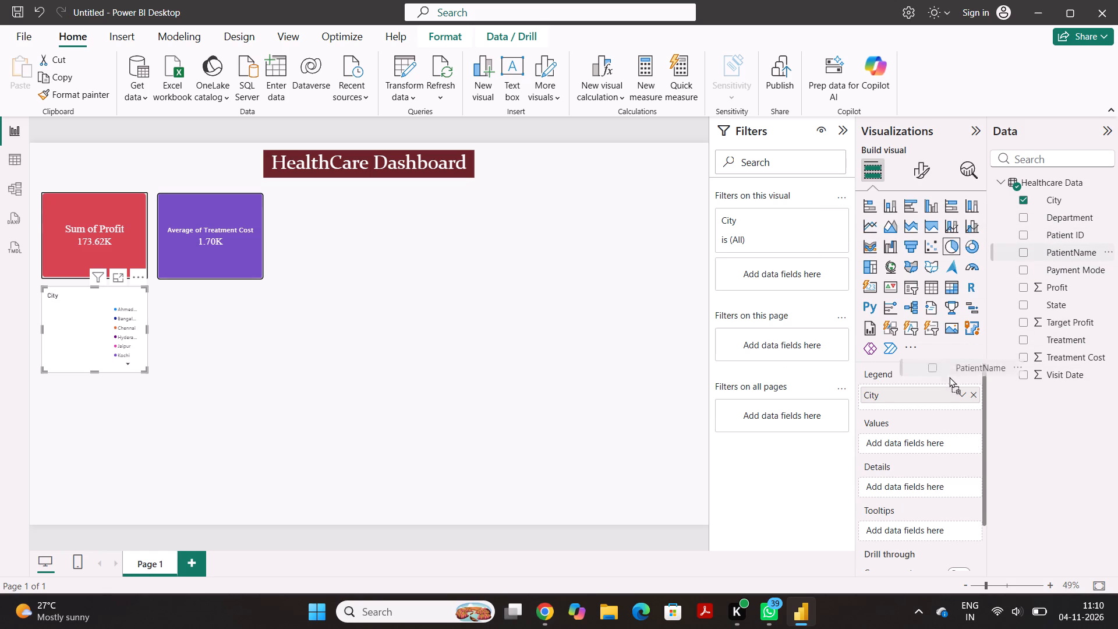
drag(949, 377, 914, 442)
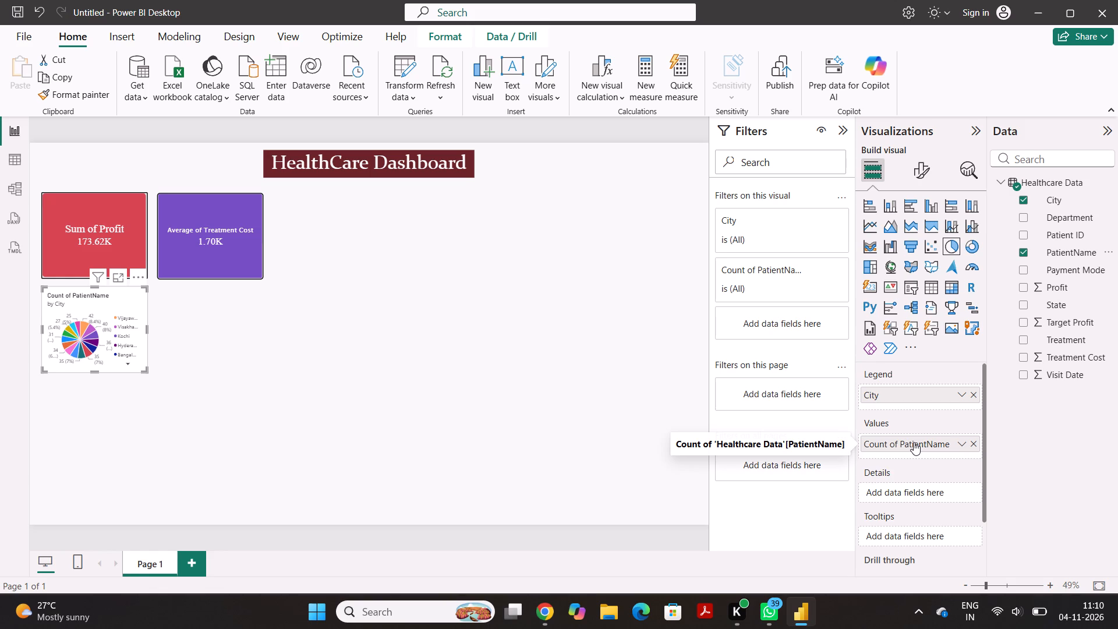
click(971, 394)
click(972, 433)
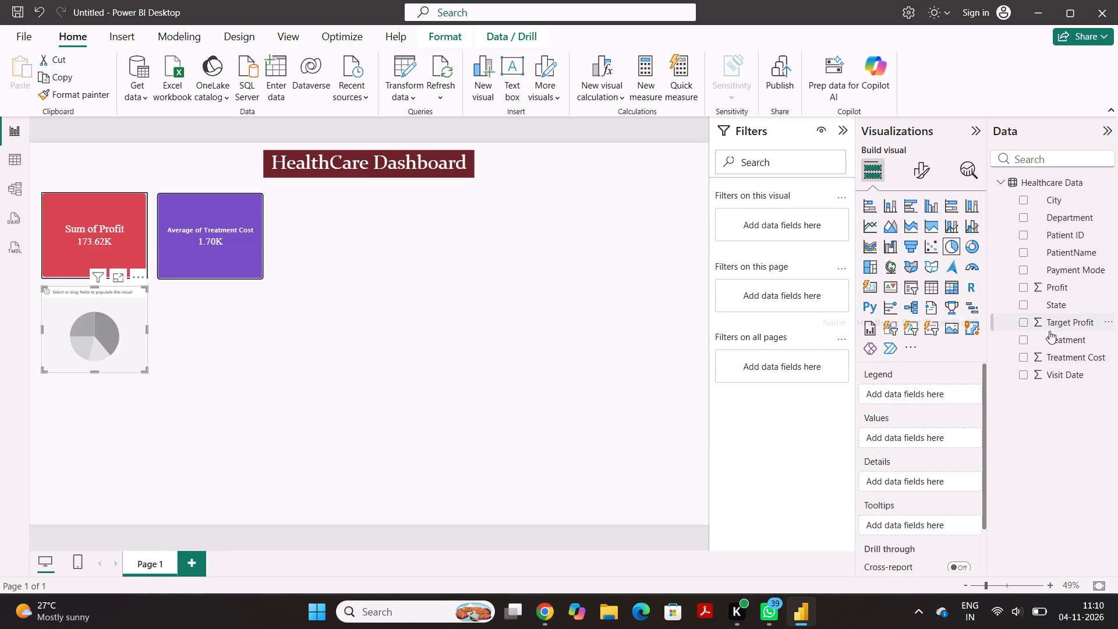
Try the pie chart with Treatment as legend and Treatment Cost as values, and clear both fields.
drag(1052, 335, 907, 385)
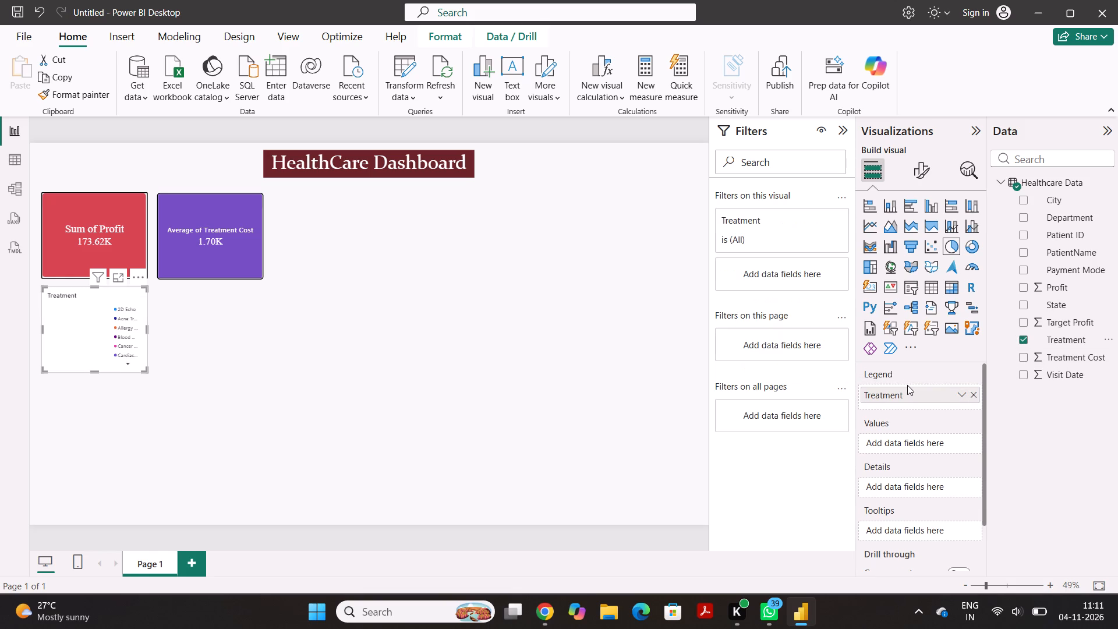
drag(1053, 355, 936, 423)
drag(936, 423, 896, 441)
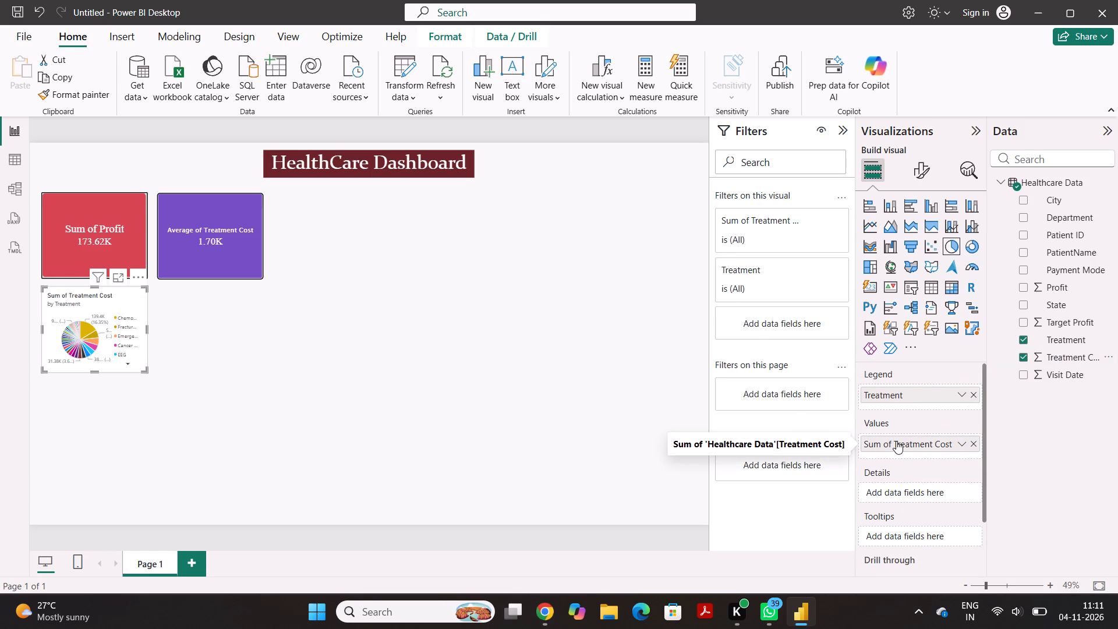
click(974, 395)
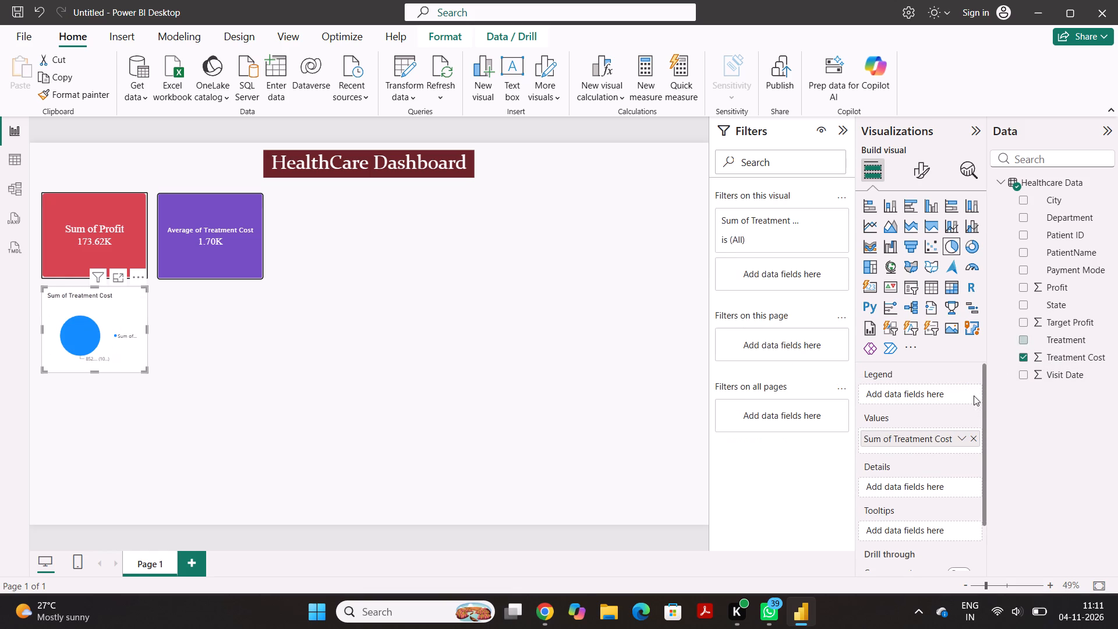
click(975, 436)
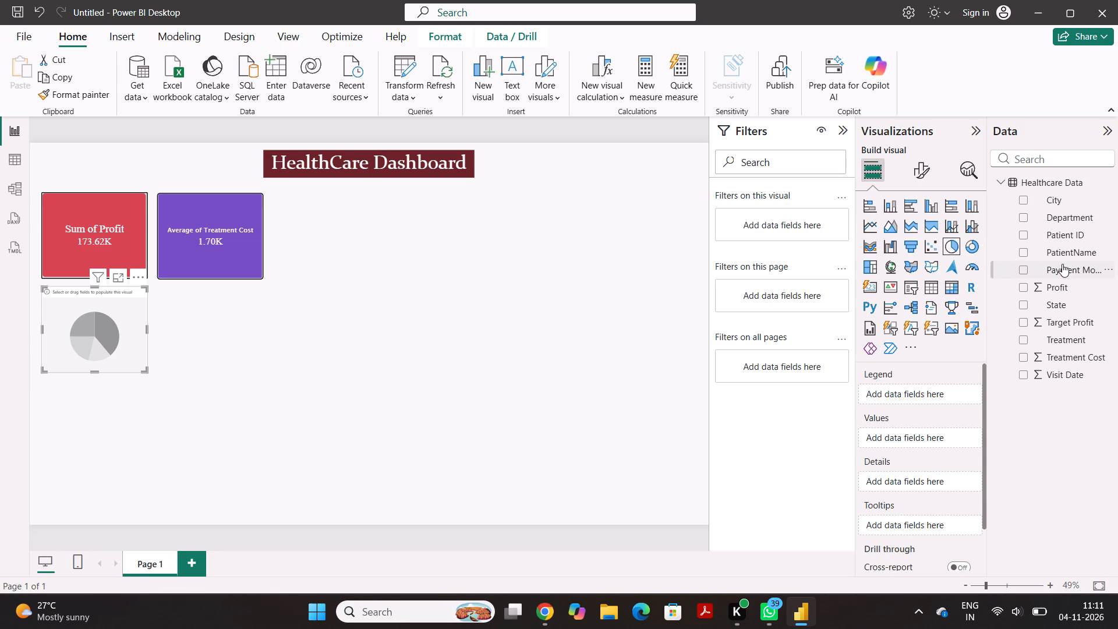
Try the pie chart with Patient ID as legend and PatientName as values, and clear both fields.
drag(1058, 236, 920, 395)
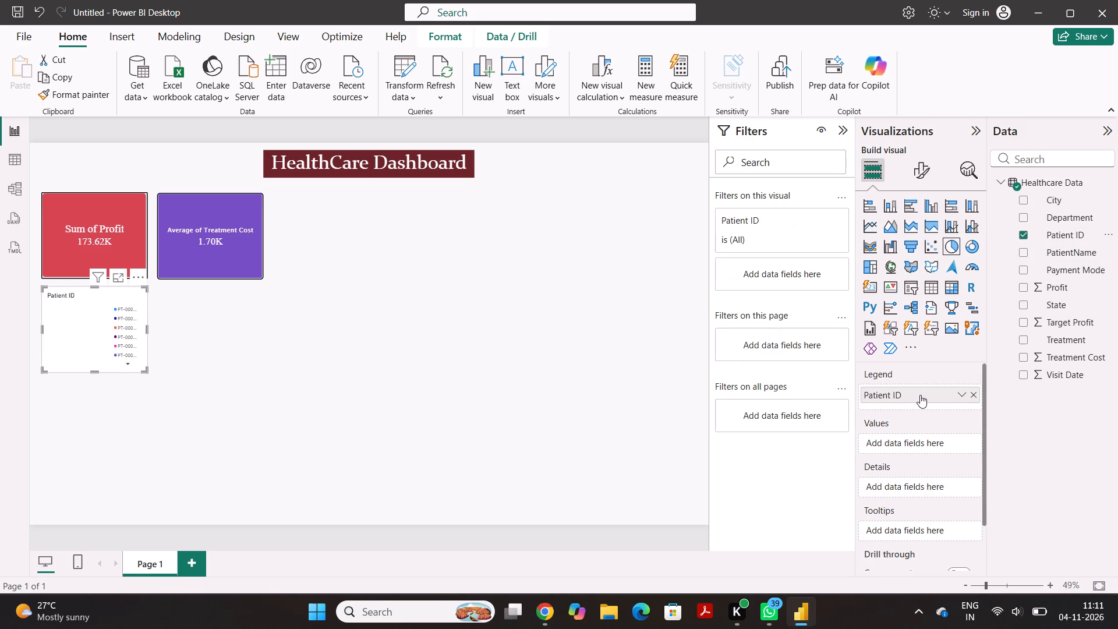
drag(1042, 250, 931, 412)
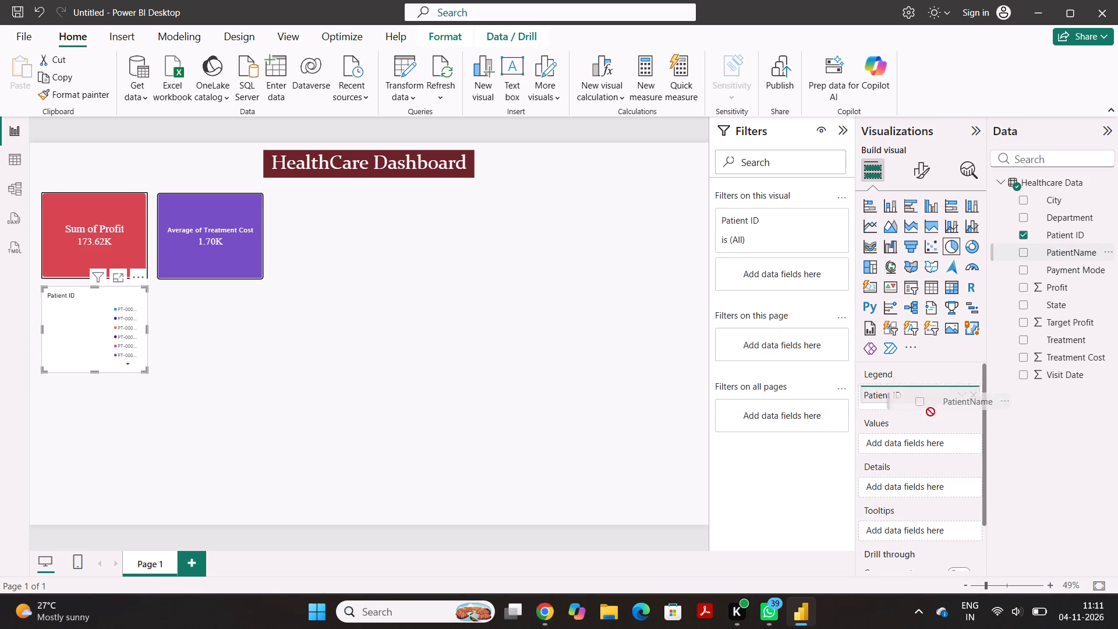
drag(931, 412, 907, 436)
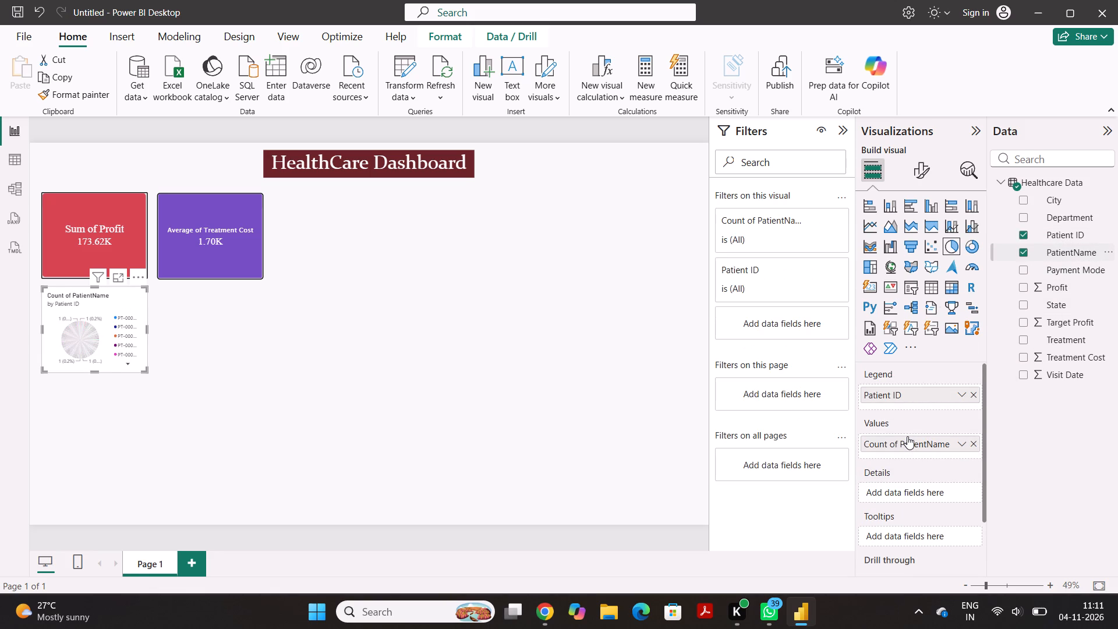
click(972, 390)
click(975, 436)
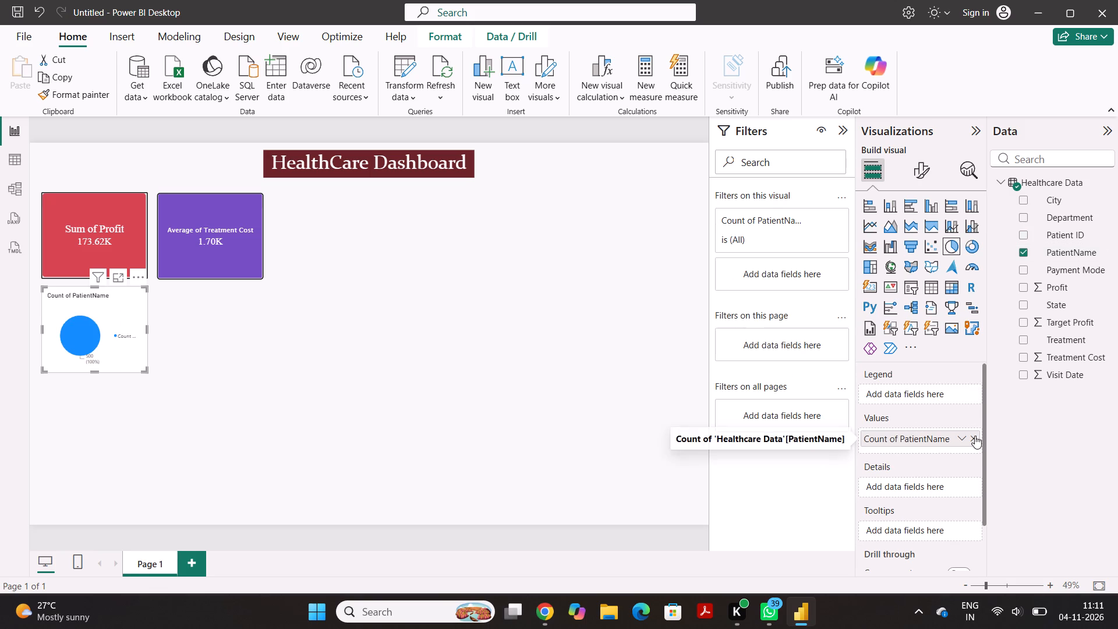
Assign City as the pie chart's legend and Patient ID as its values.
drag(1047, 200, 917, 390)
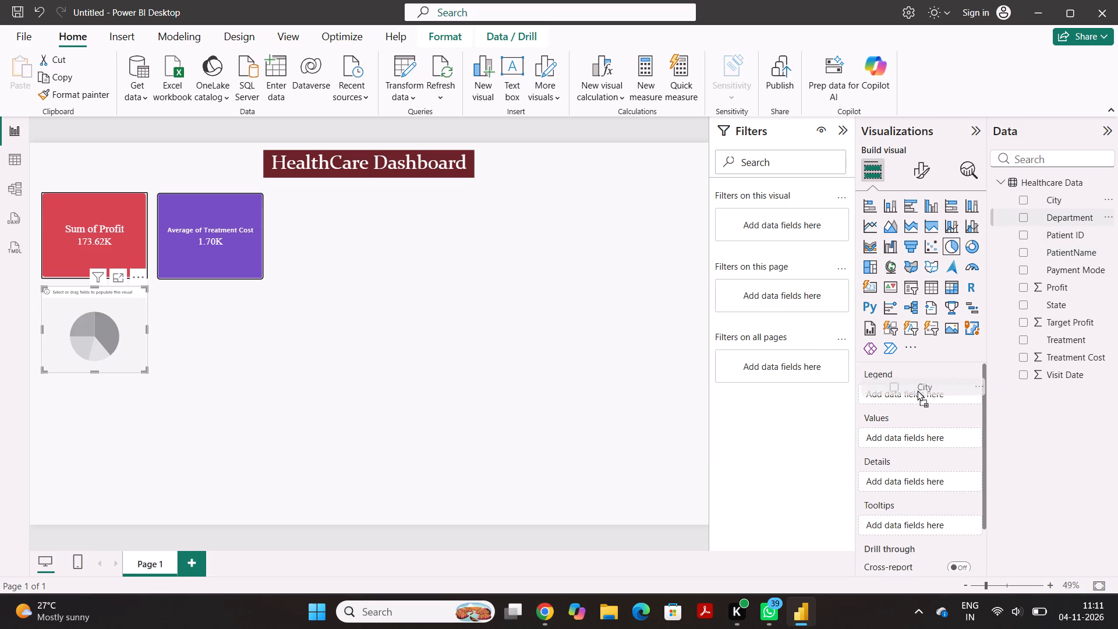
drag(917, 390, 915, 393)
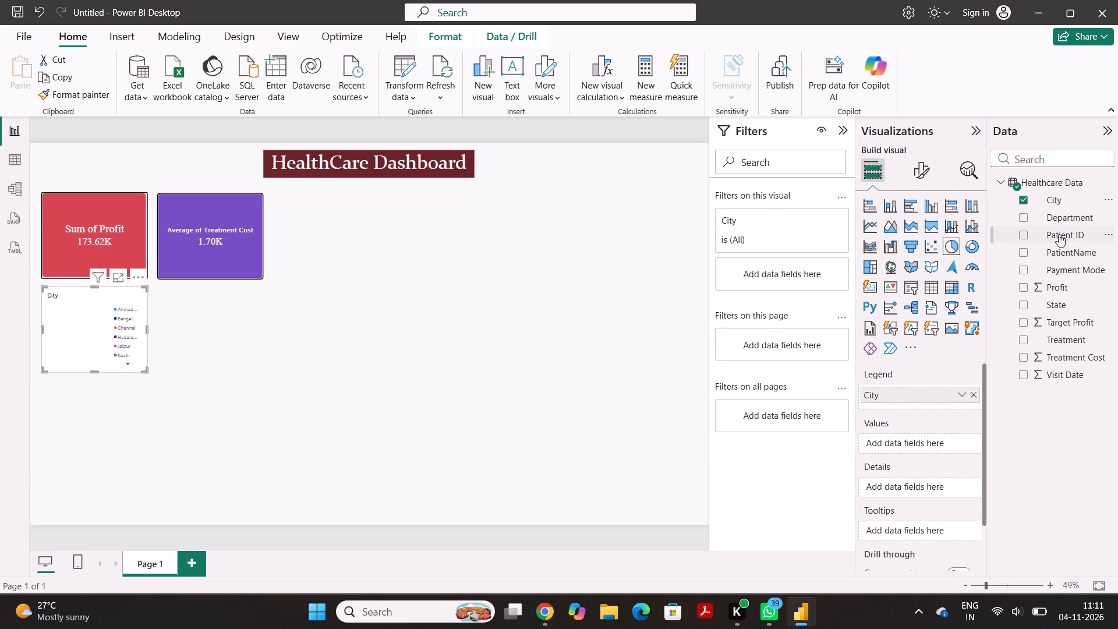
drag(1059, 234, 913, 458)
drag(913, 458, 921, 445)
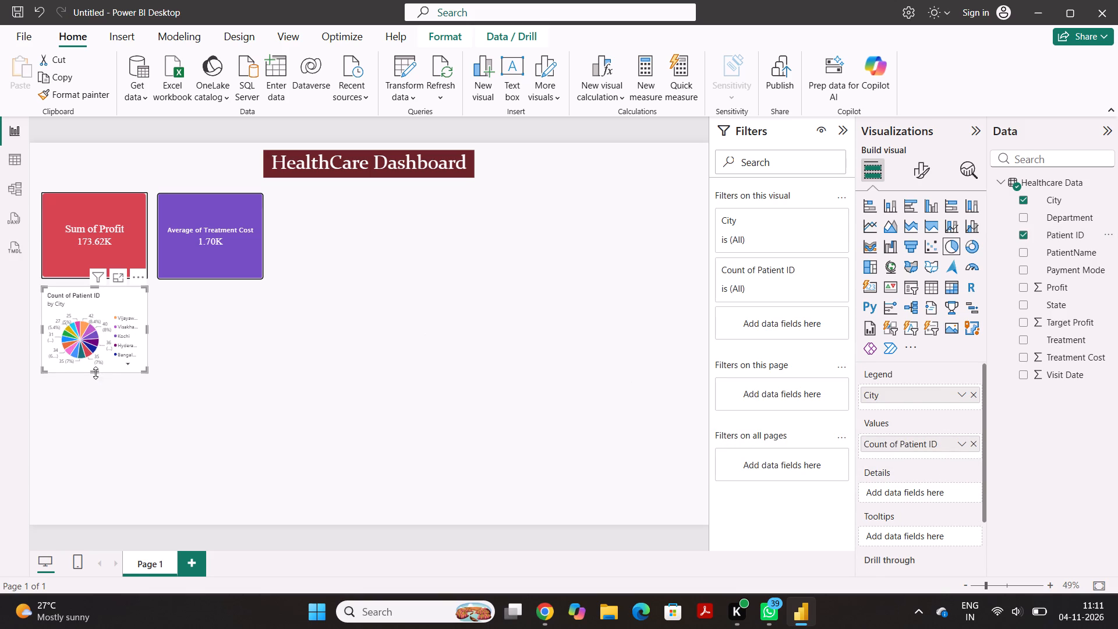
Enlarge the pie chart to span the width of both cards and extend down close to the report page's lower edge.
drag(95, 373, 93, 412)
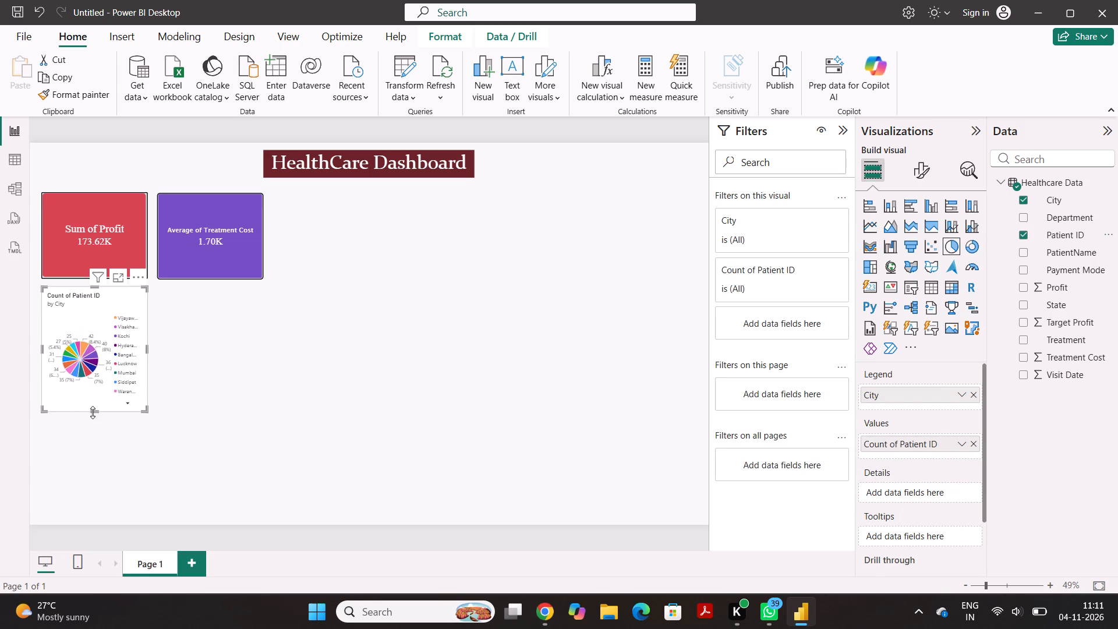
drag(147, 348, 175, 349)
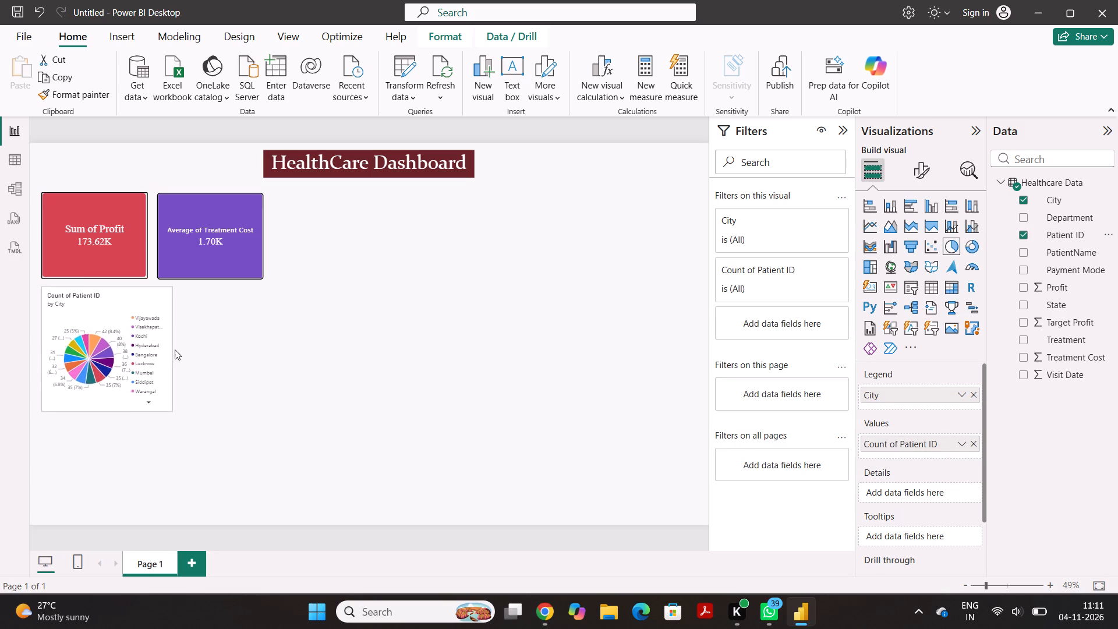
drag(175, 349, 217, 366)
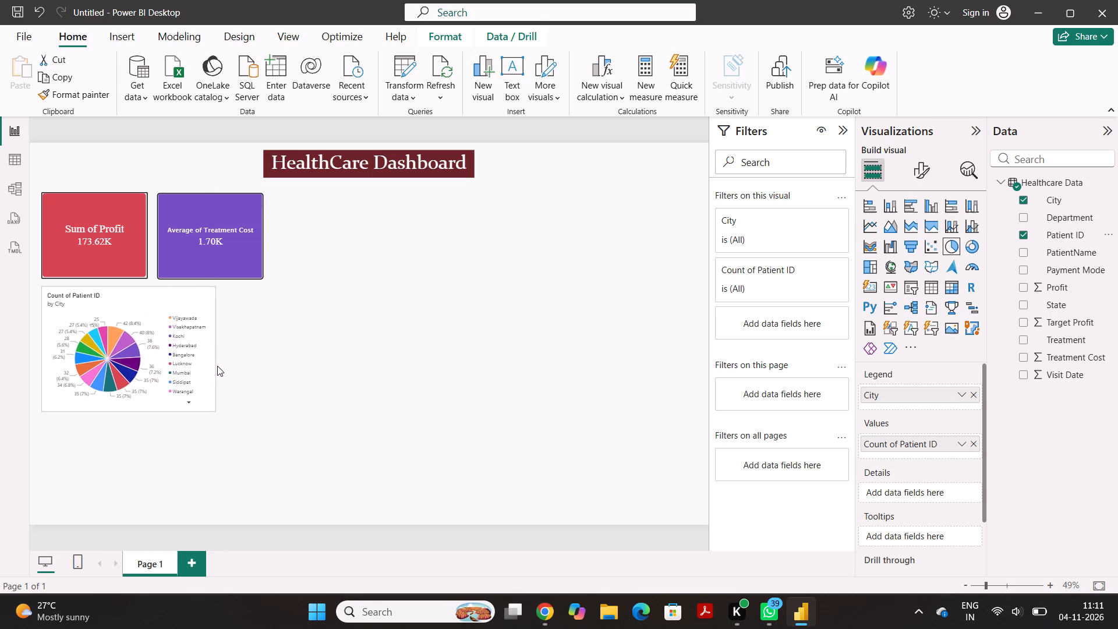
drag(217, 366, 259, 380)
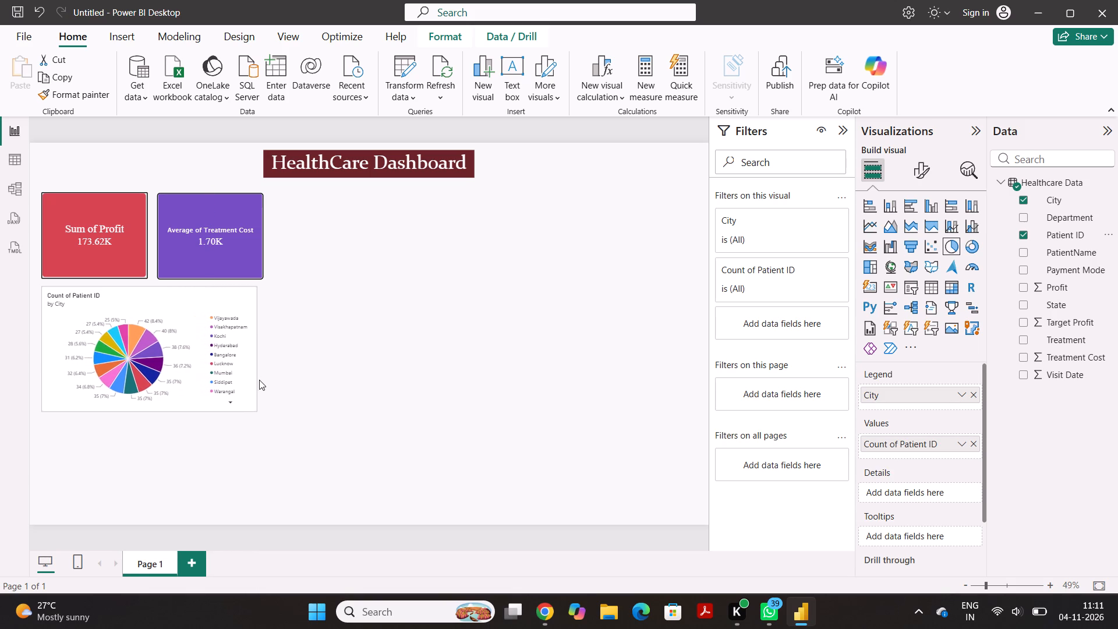
drag(259, 380, 270, 381)
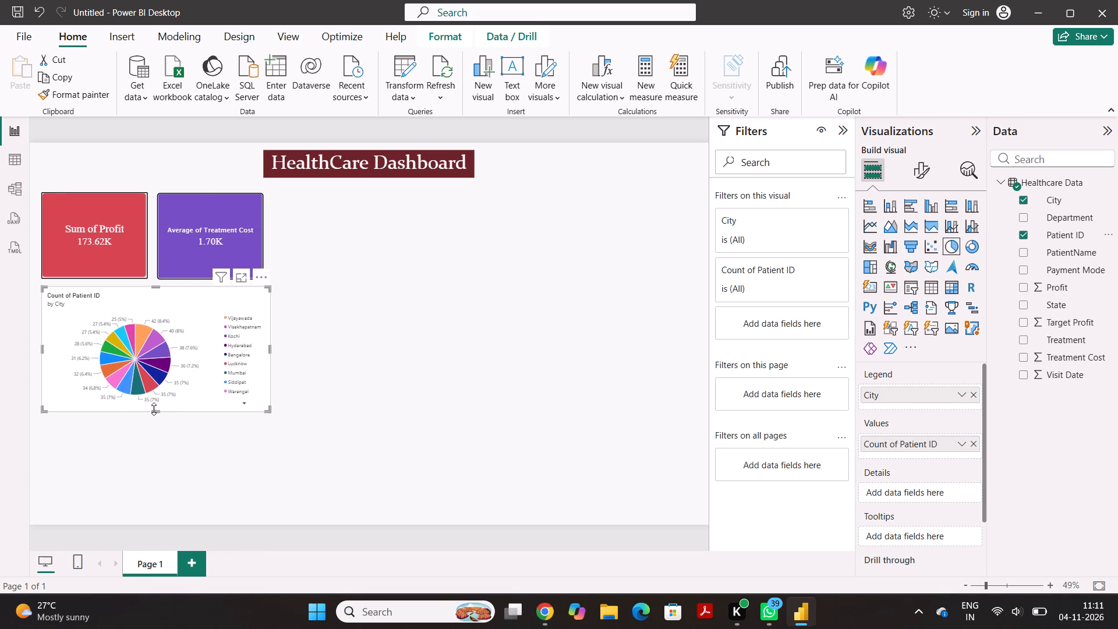
drag(154, 409, 148, 451)
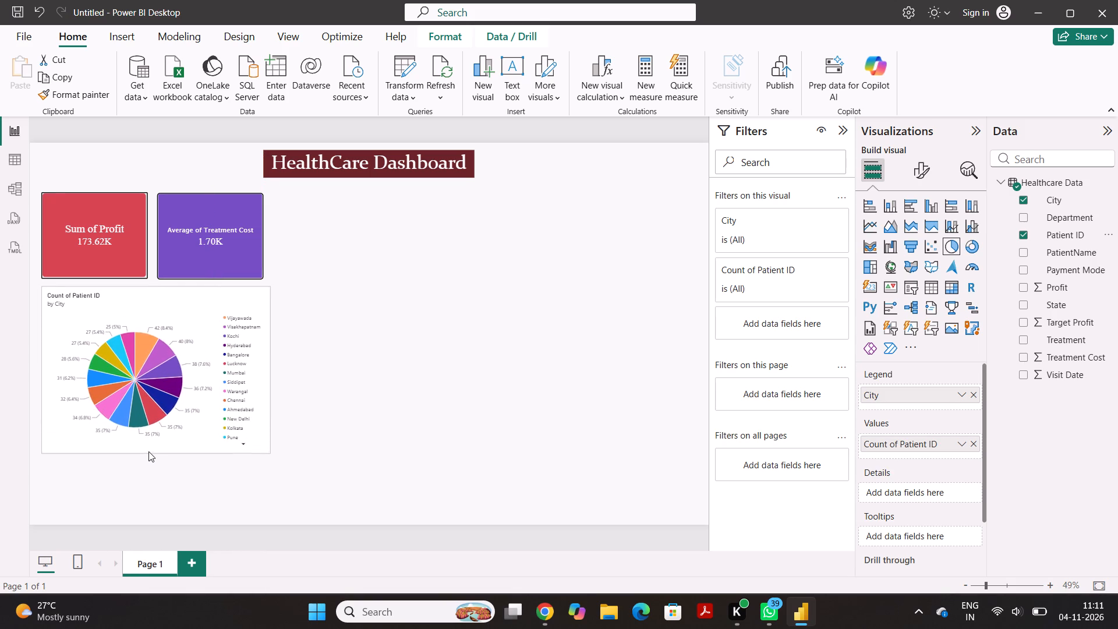
drag(148, 451, 143, 484)
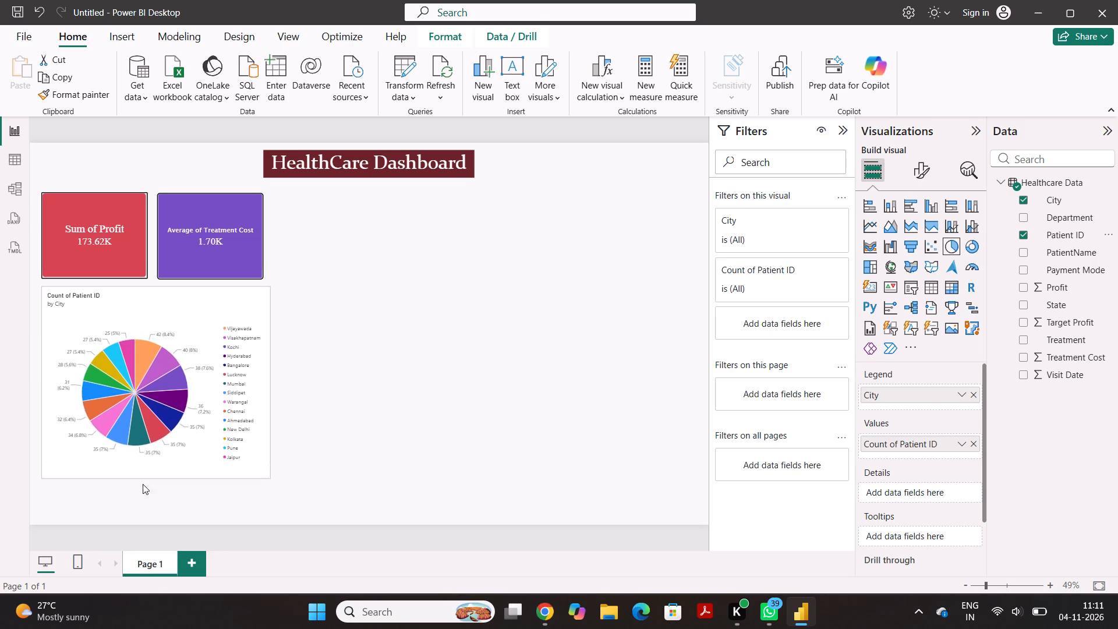
drag(143, 484, 143, 485)
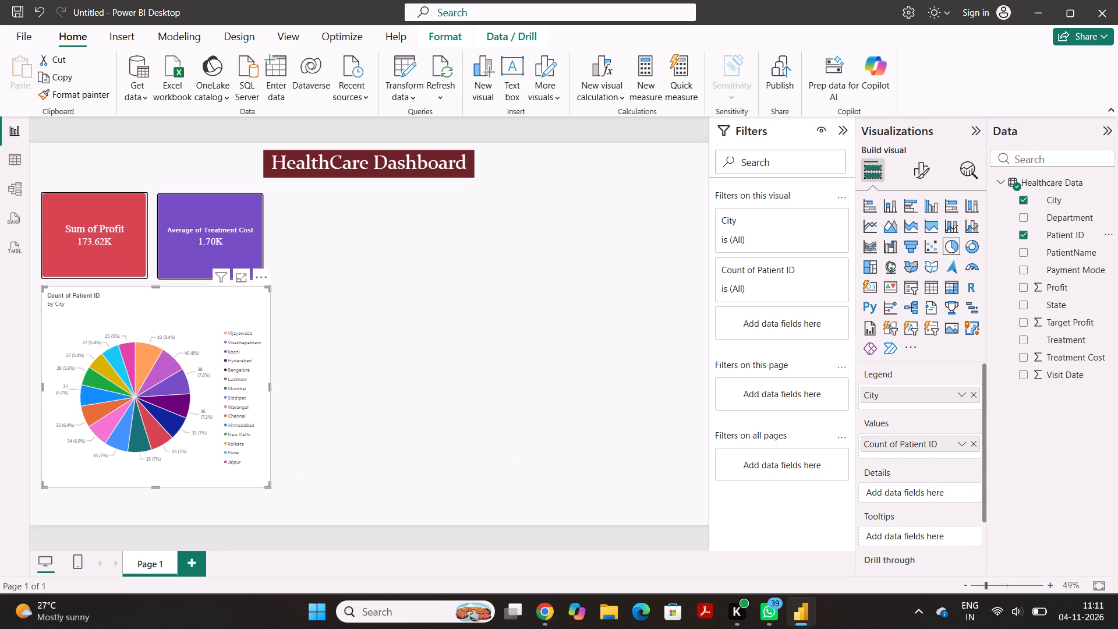
Format the pie chart's legend text in black Times New Roman at size 13.
scroll(943, 489, down, 1)
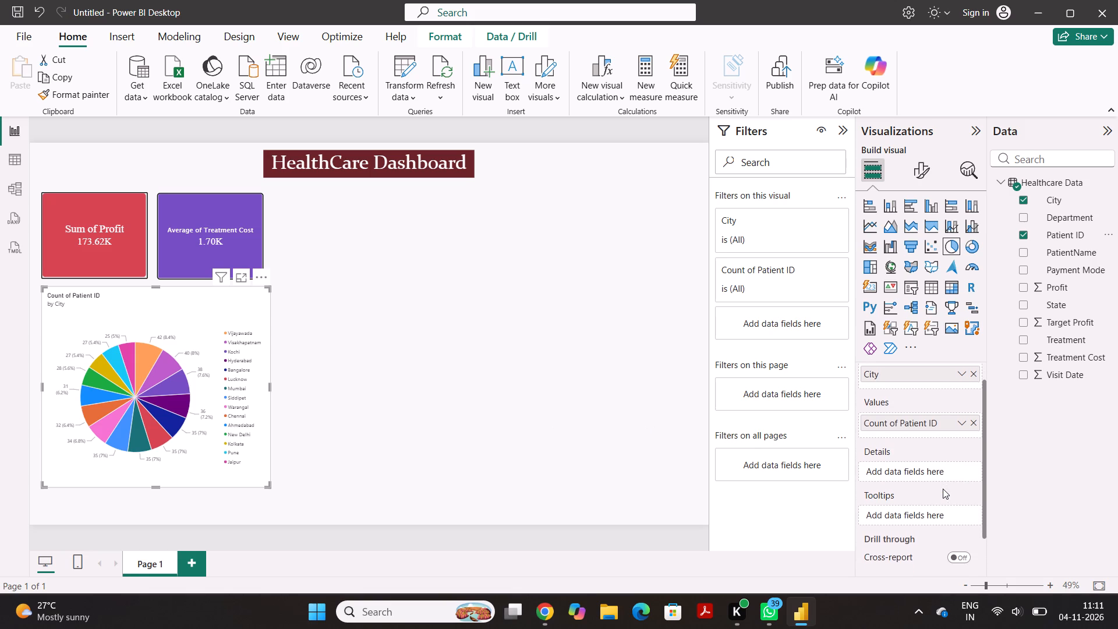
scroll(943, 489, down, 2)
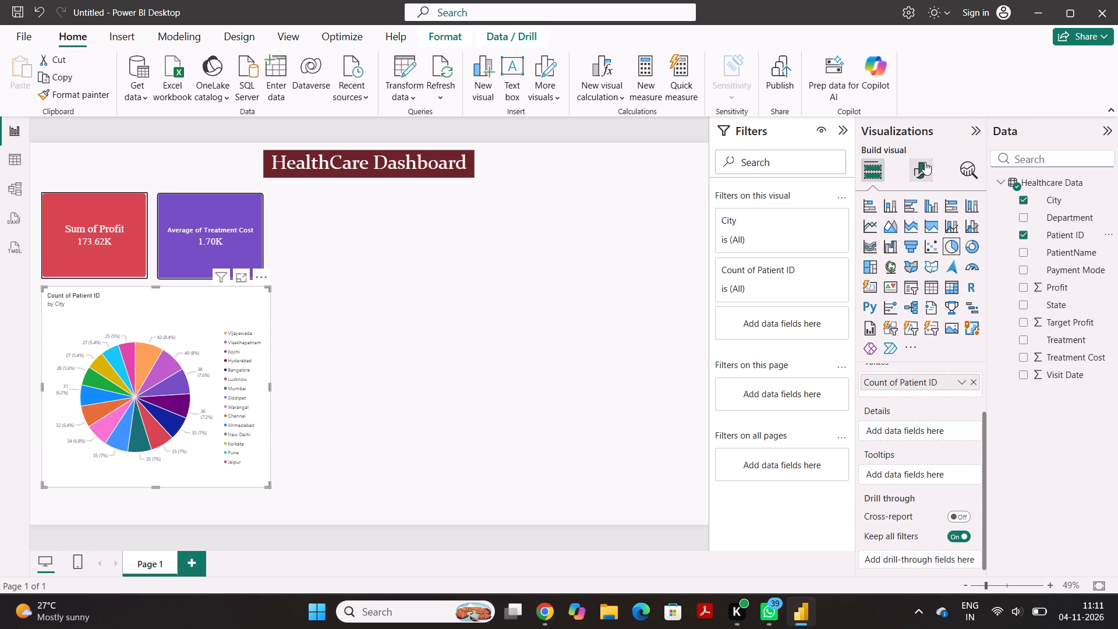
click(925, 162)
click(911, 264)
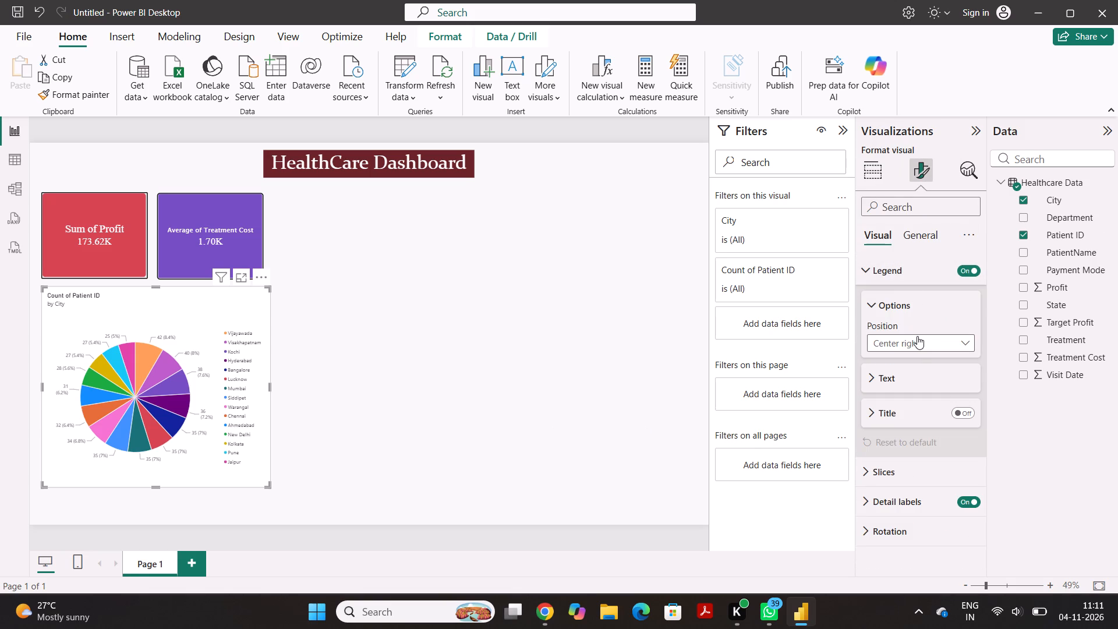
scroll(917, 336, down, 1)
click(911, 381)
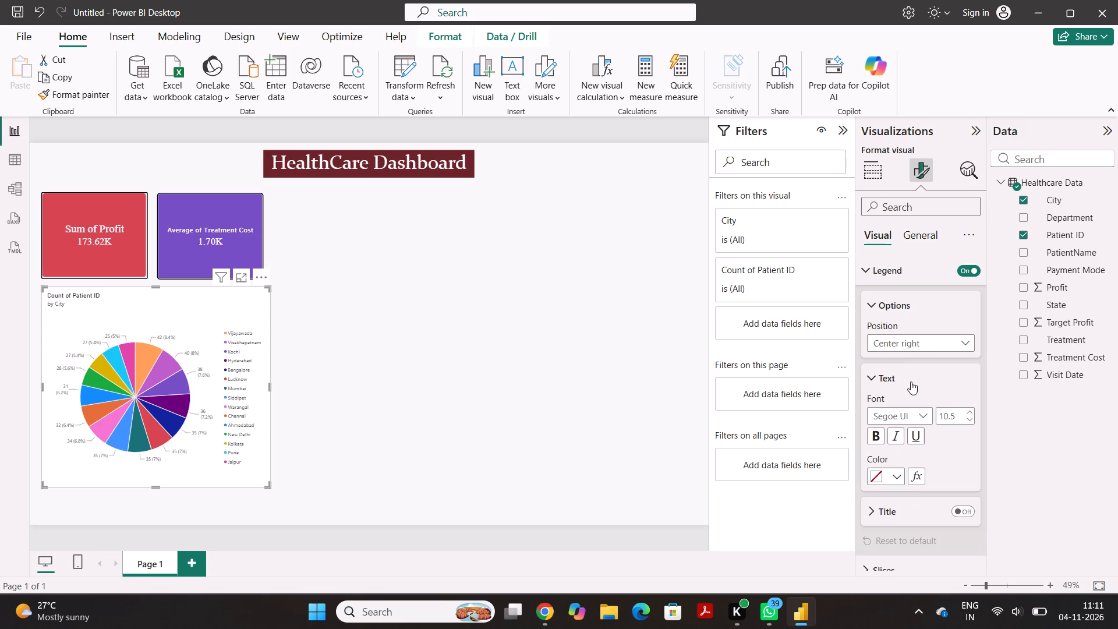
scroll(911, 381, down, 1)
click(897, 425)
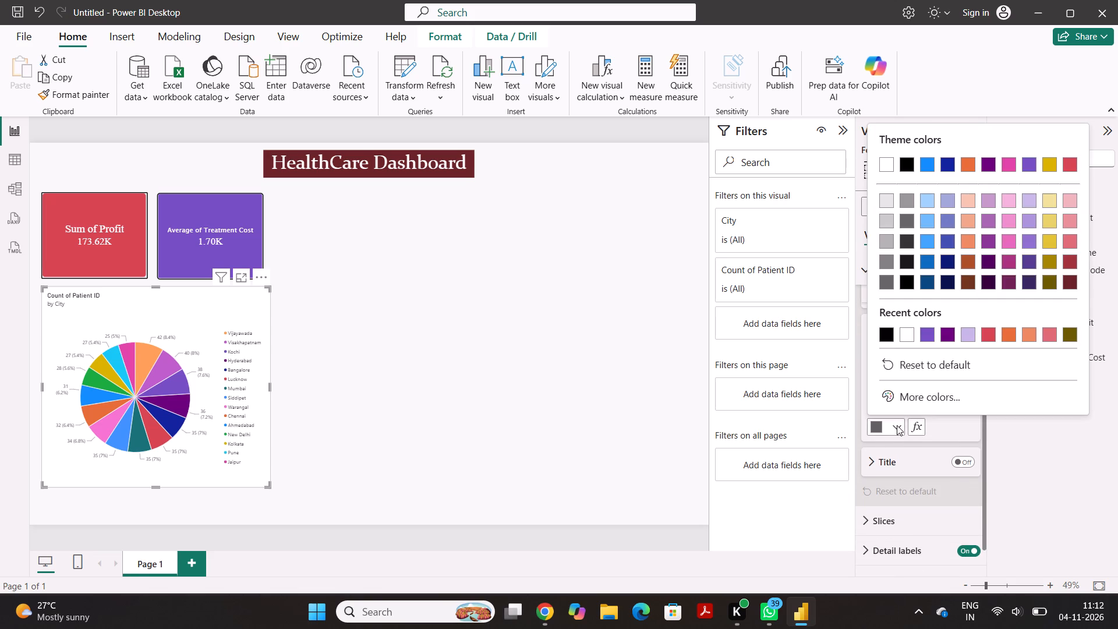
click(887, 330)
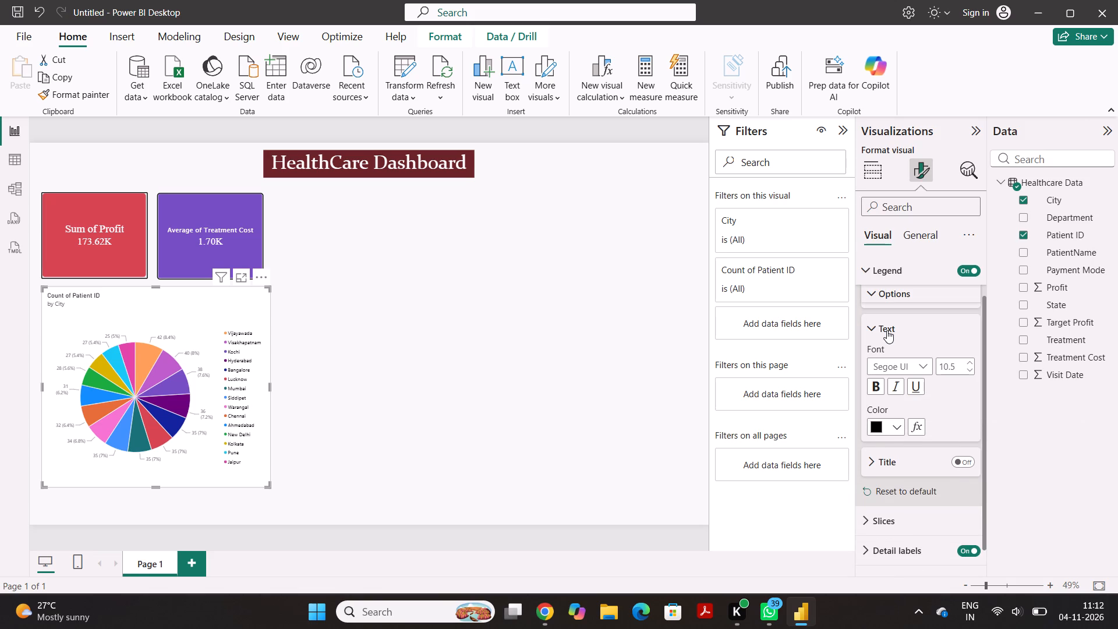
click(925, 359)
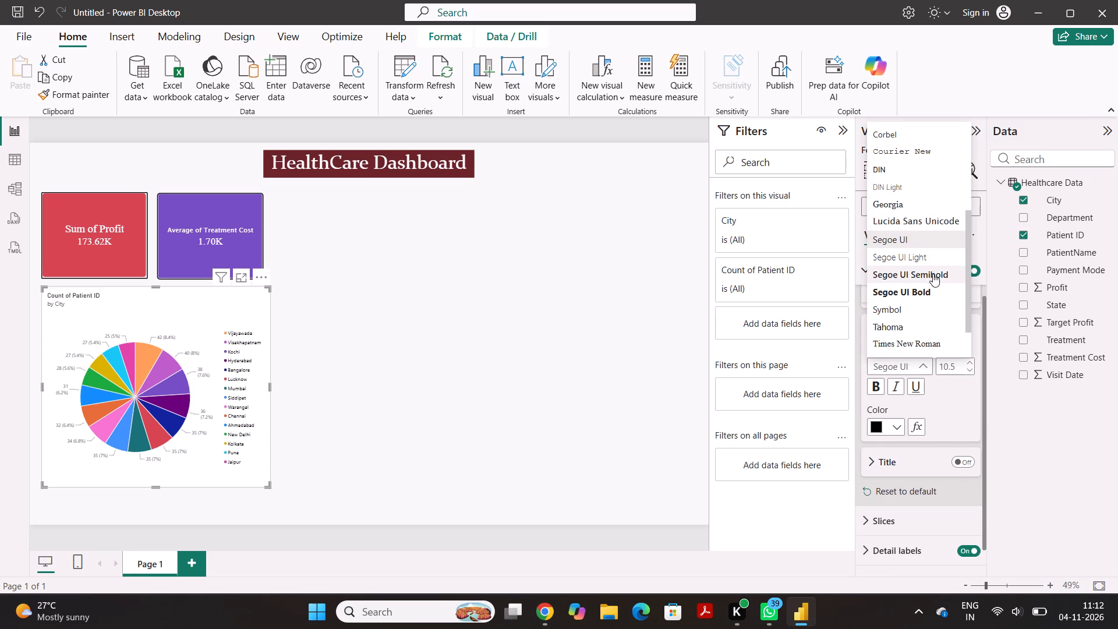
click(926, 337)
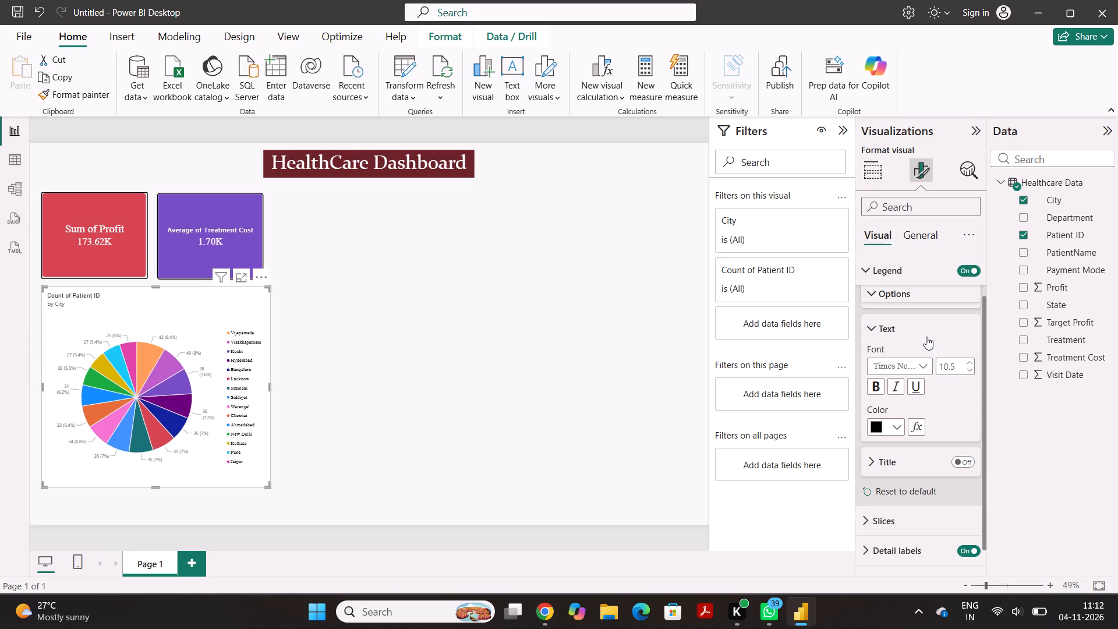
click(971, 361)
click(971, 361)
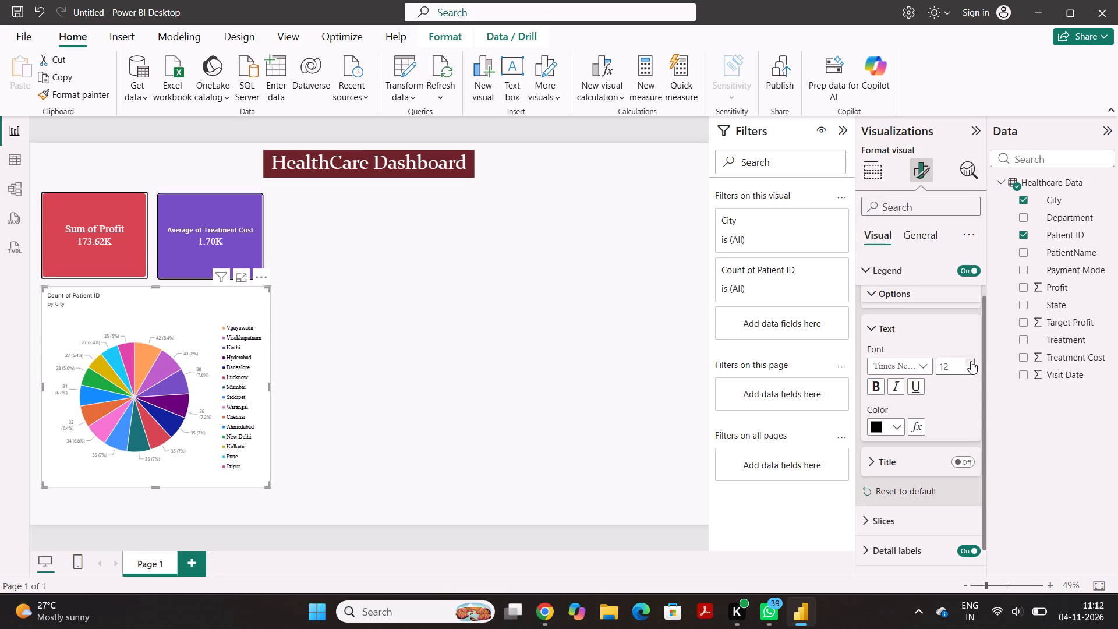
click(971, 361)
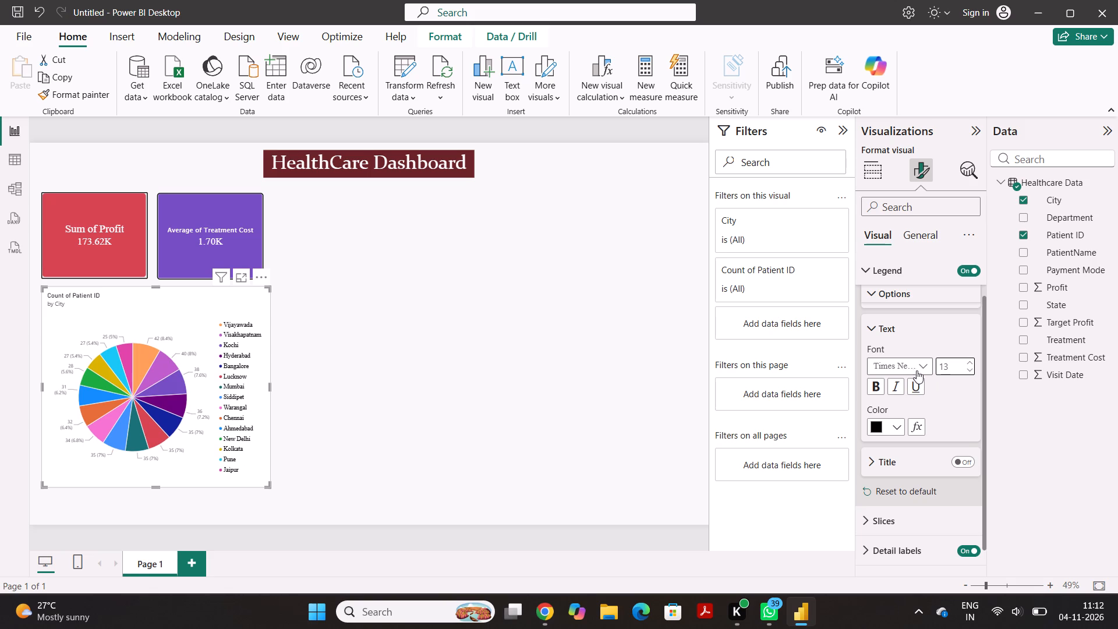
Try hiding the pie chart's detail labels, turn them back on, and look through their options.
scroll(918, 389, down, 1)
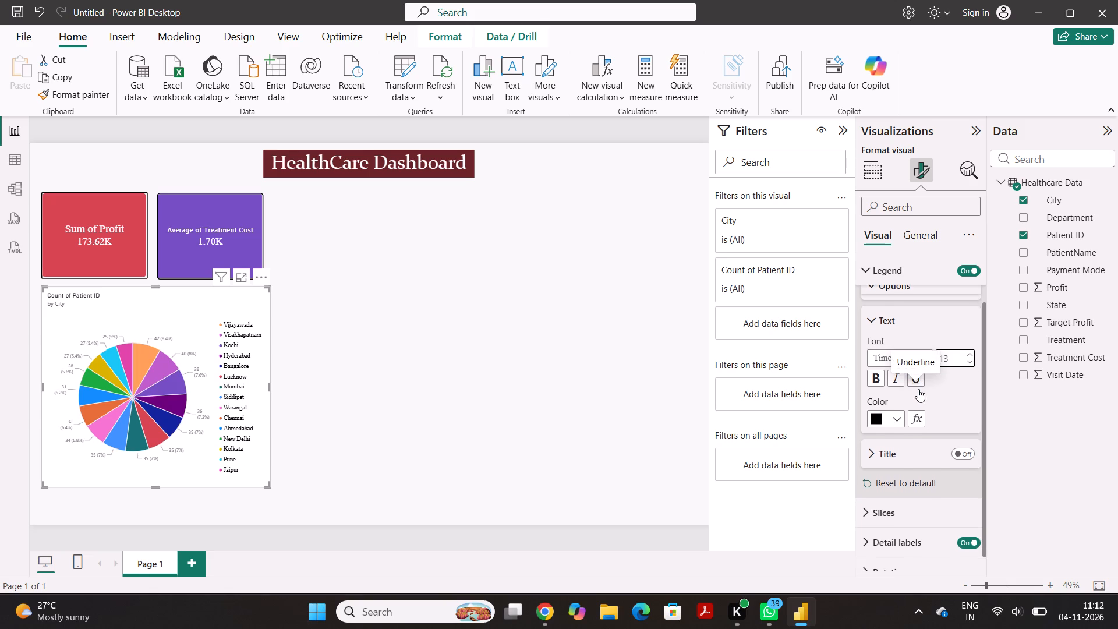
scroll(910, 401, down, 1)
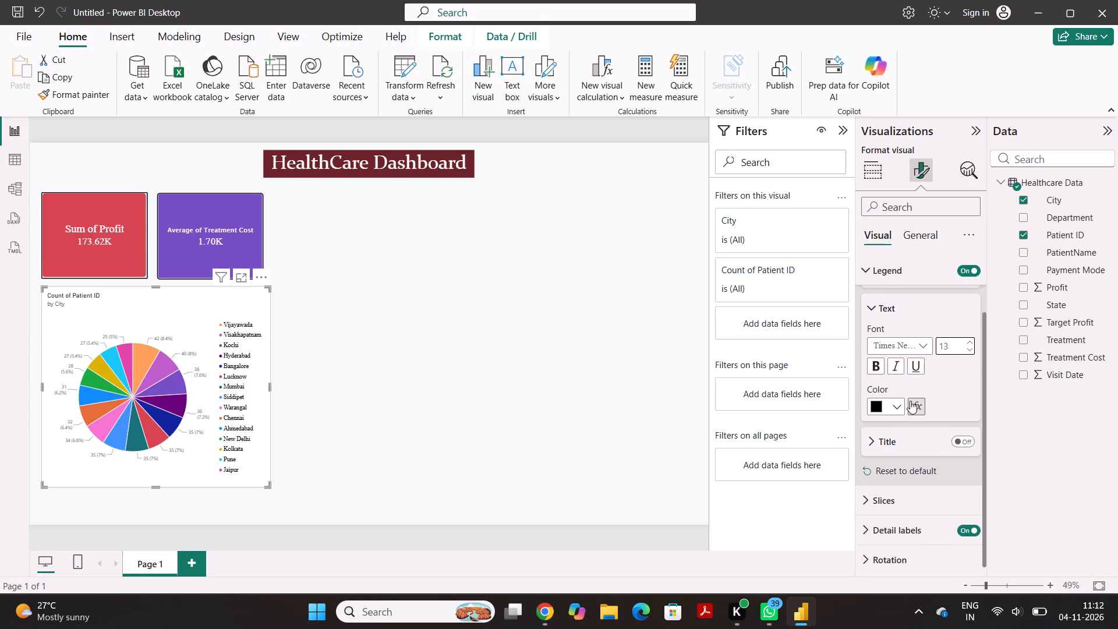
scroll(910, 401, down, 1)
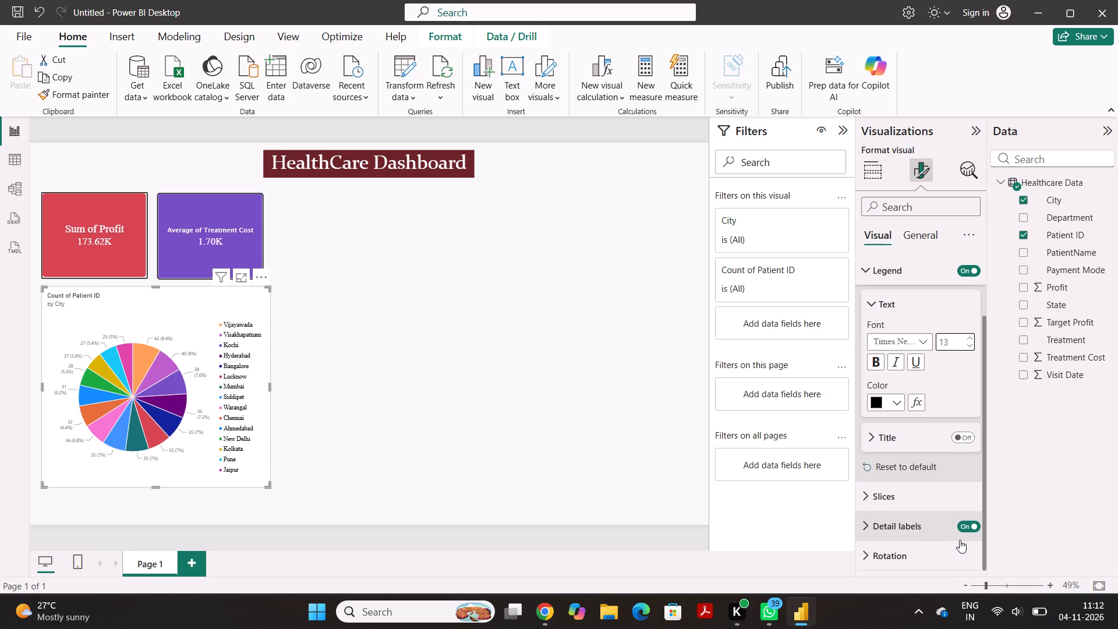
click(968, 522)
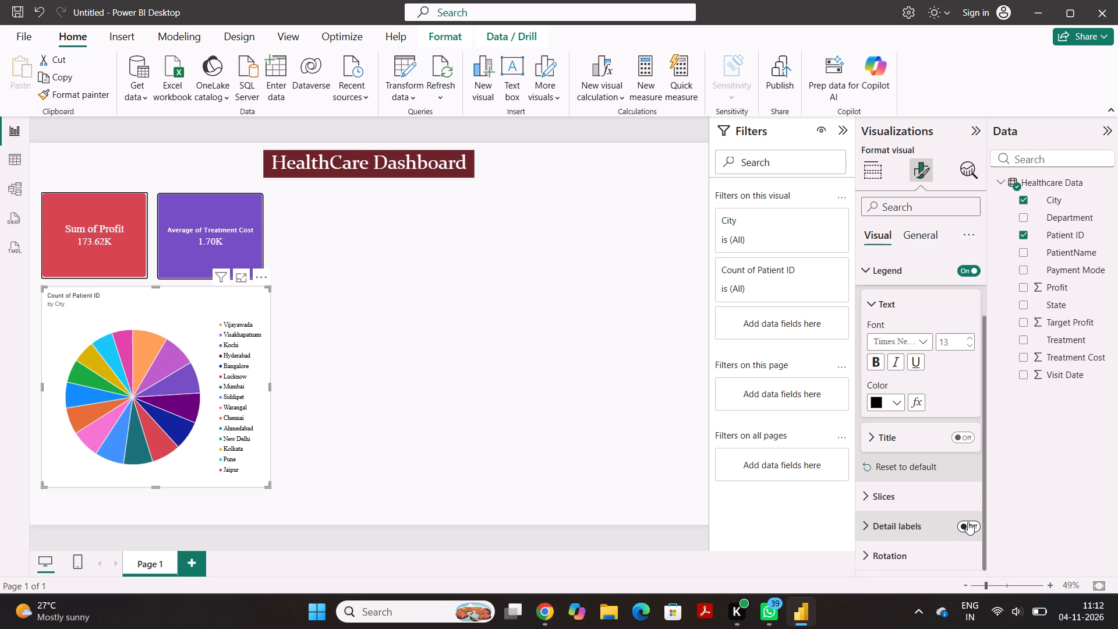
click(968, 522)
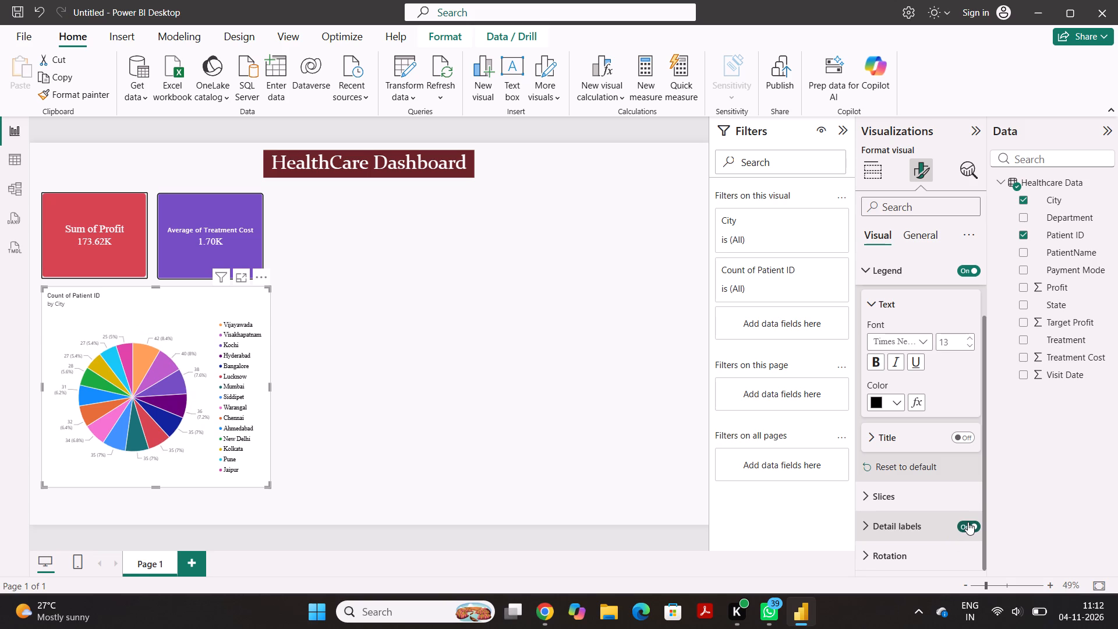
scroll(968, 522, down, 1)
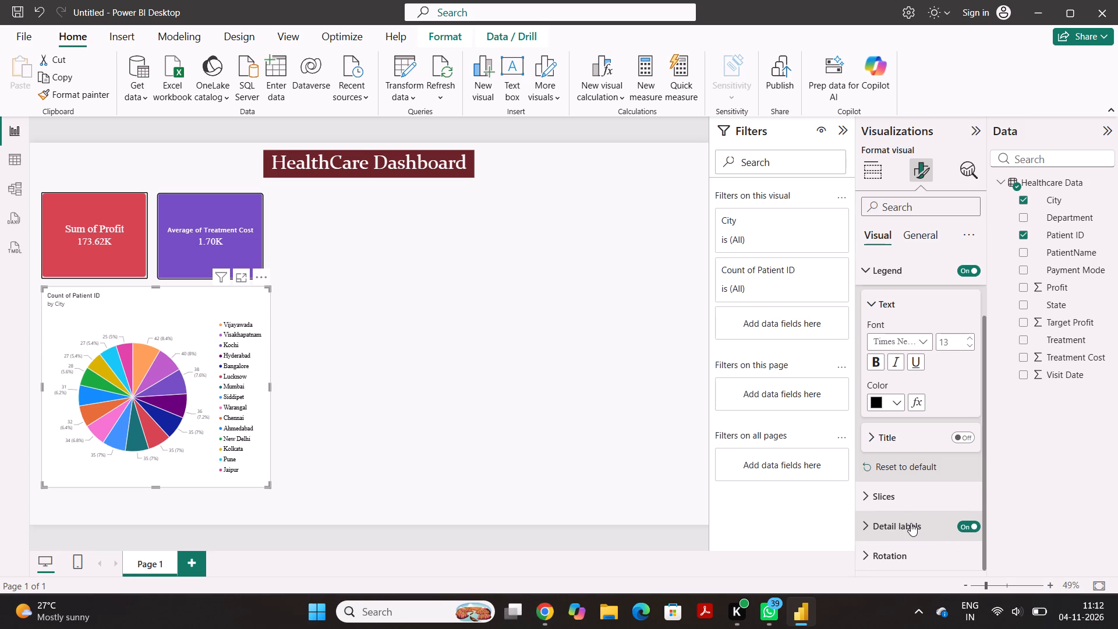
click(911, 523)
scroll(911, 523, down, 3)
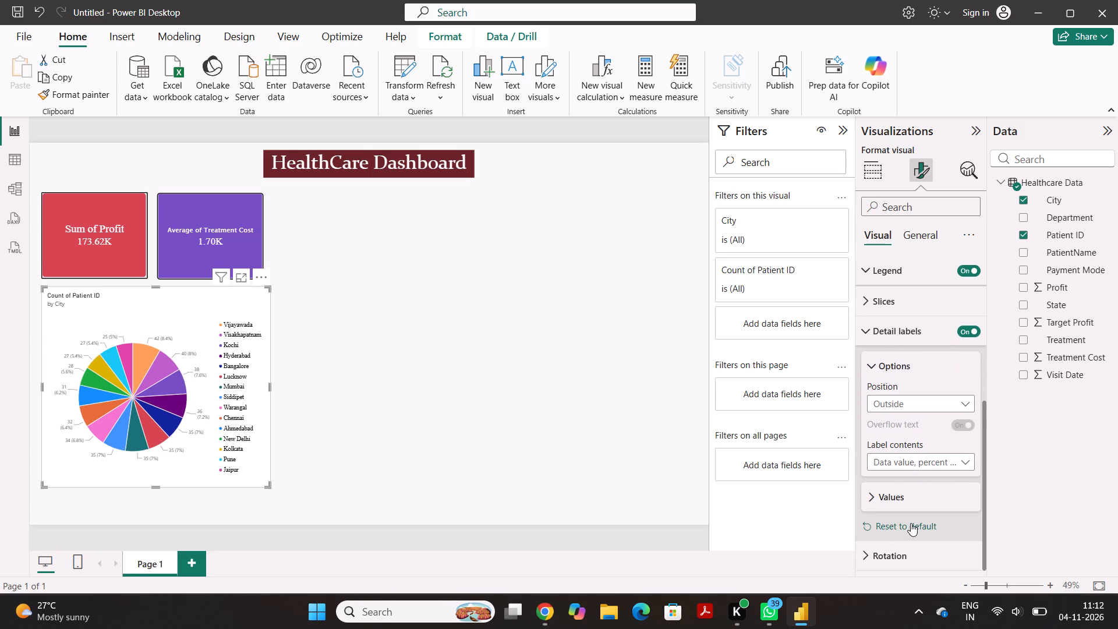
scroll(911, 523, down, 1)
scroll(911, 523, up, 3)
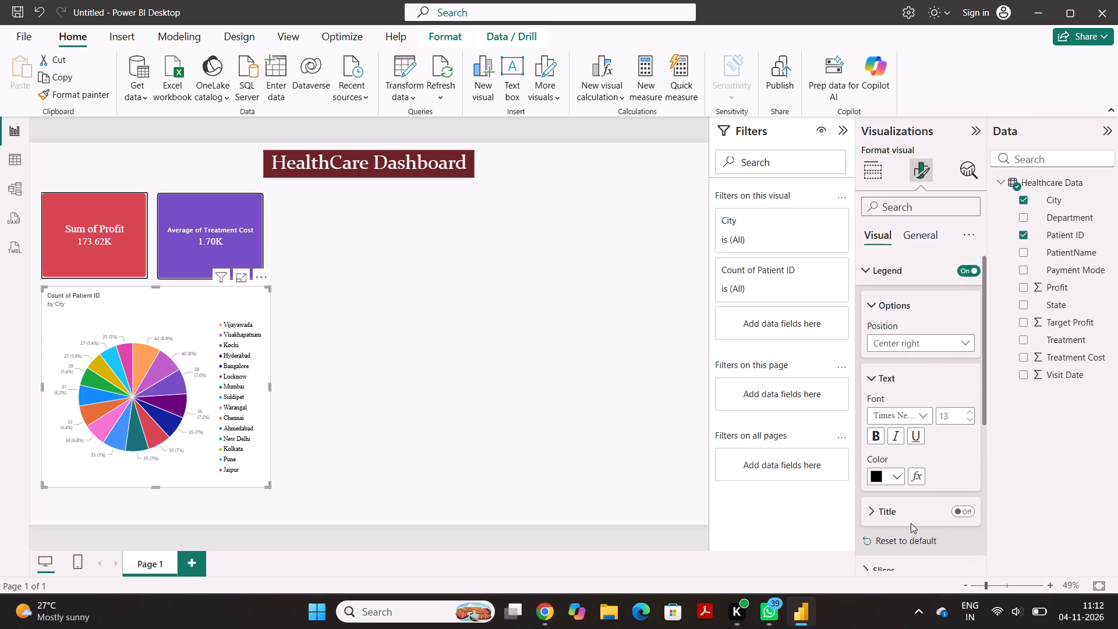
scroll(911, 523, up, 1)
Set the pie chart's title text colour to black and centre the title horizontally.
click(922, 236)
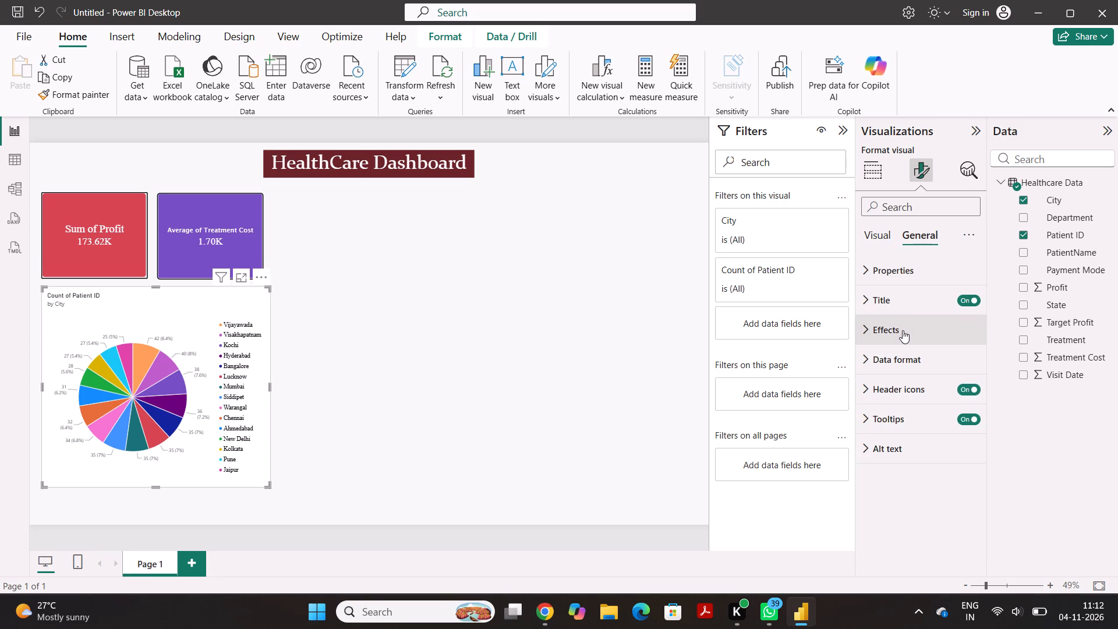
click(903, 297)
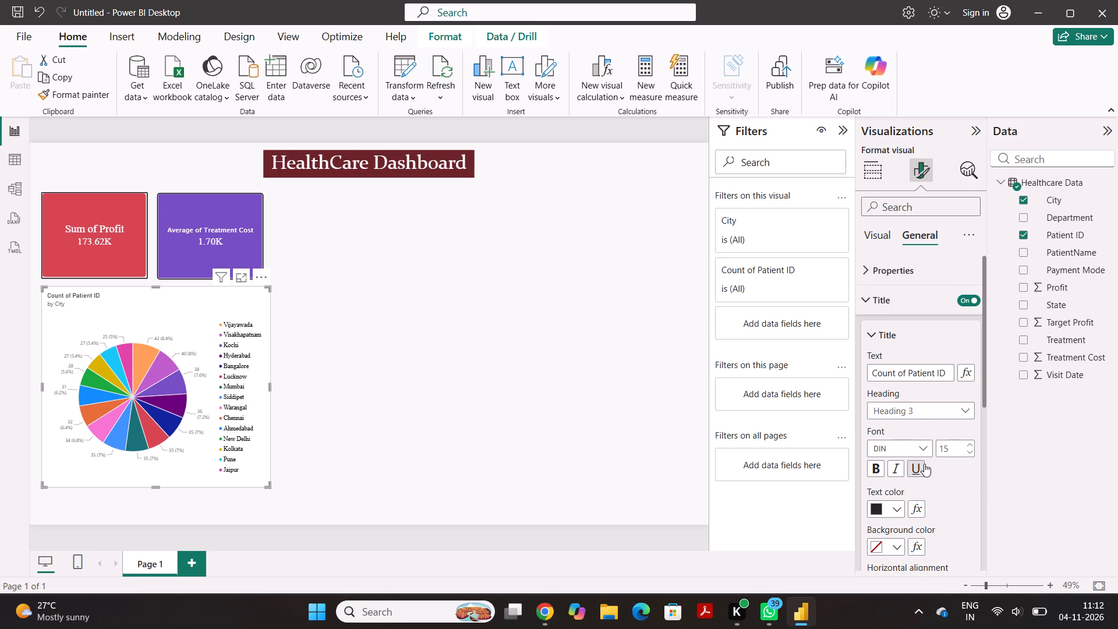
click(901, 507)
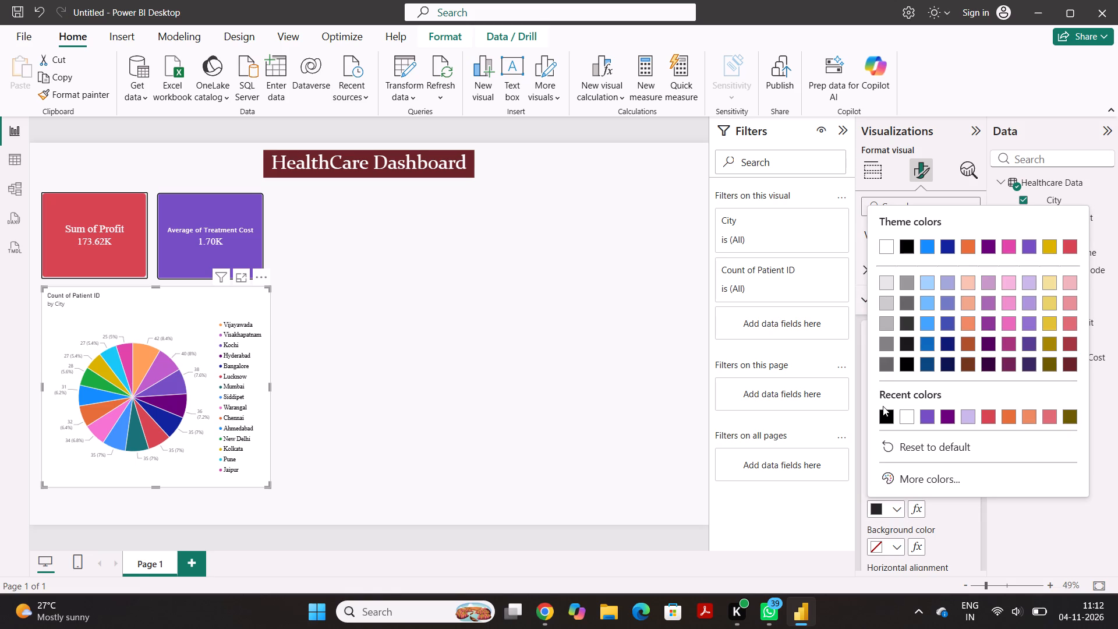
click(884, 412)
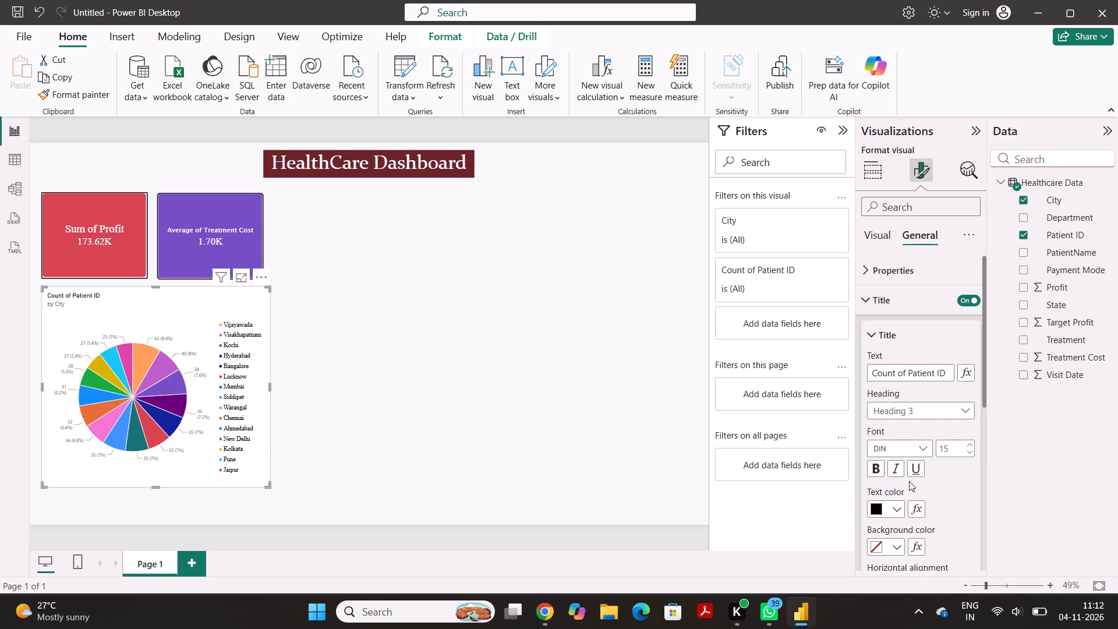
scroll(909, 481, down, 2)
click(897, 496)
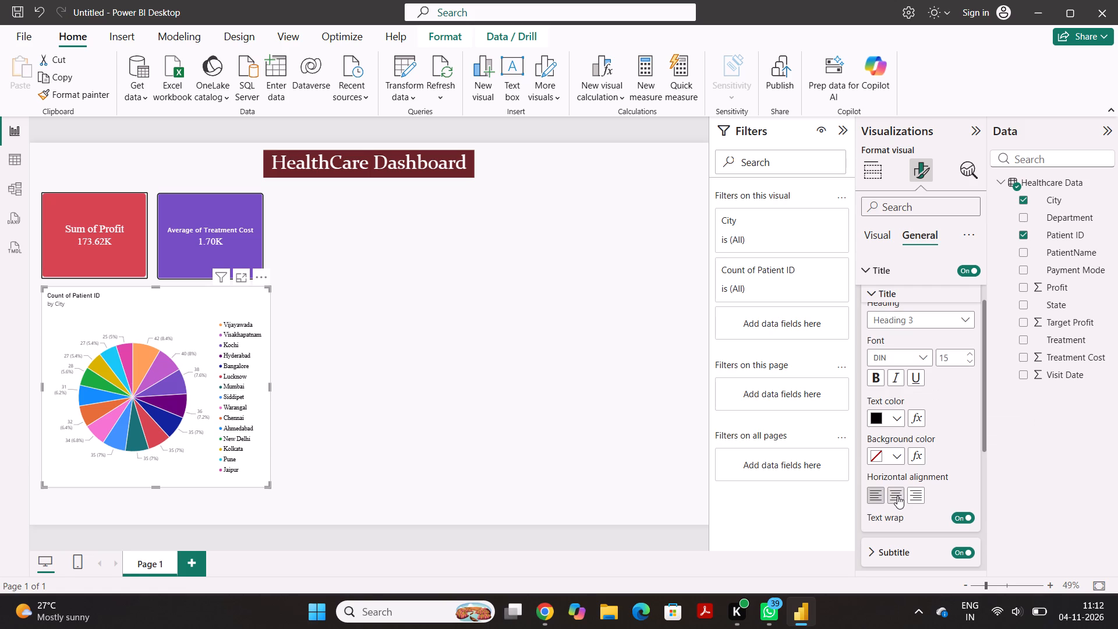
scroll(897, 496, down, 1)
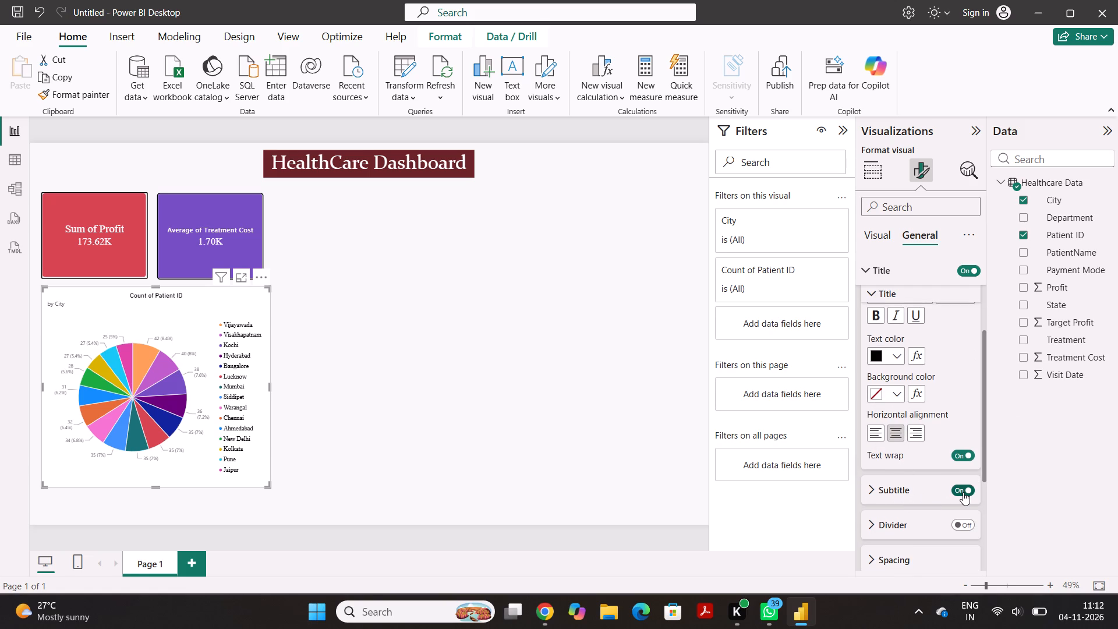
Extend the pie chart's title text to read "Count of Patient ID by City".
scroll(963, 492, up, 1)
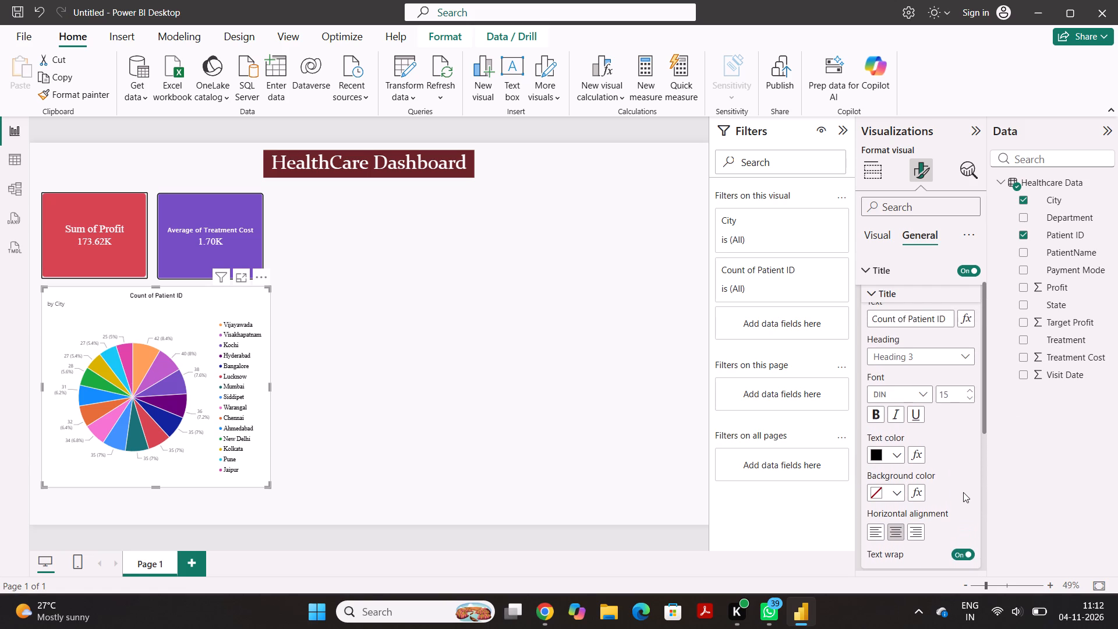
scroll(963, 492, up, 1)
scroll(915, 320, left, 1)
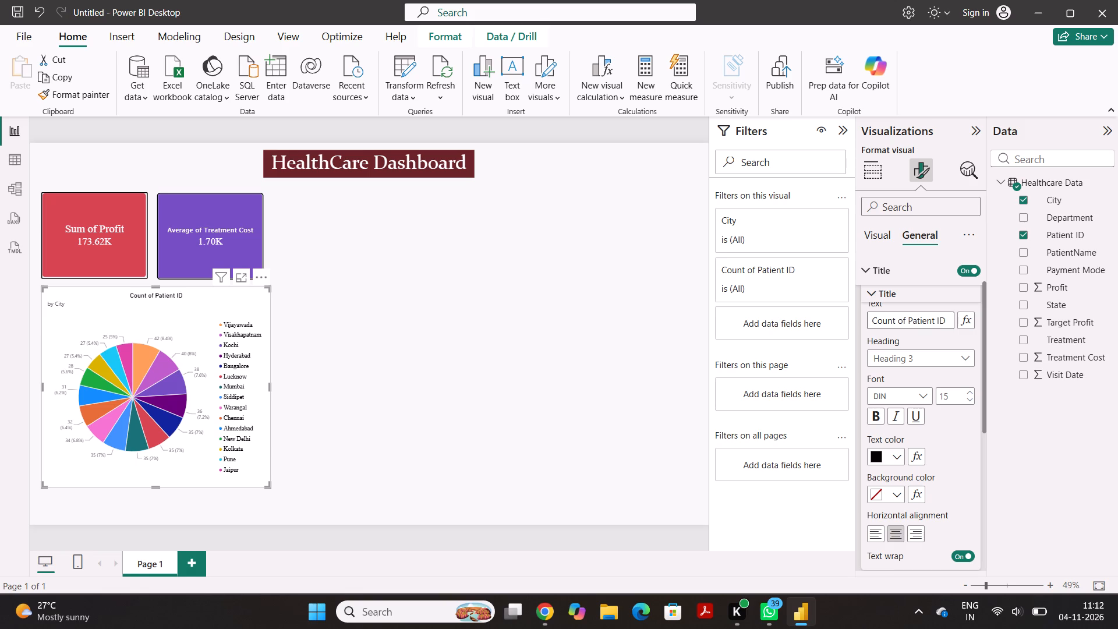
scroll(915, 320, left, 1)
click(943, 320)
key(space)
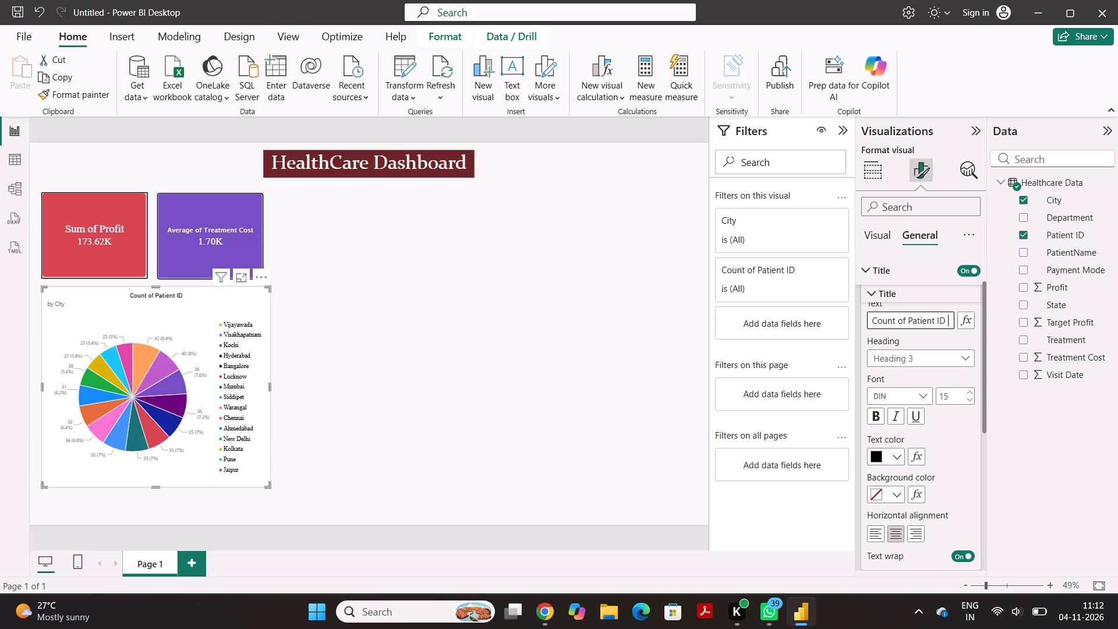
text(b)
text(y)
key(space)
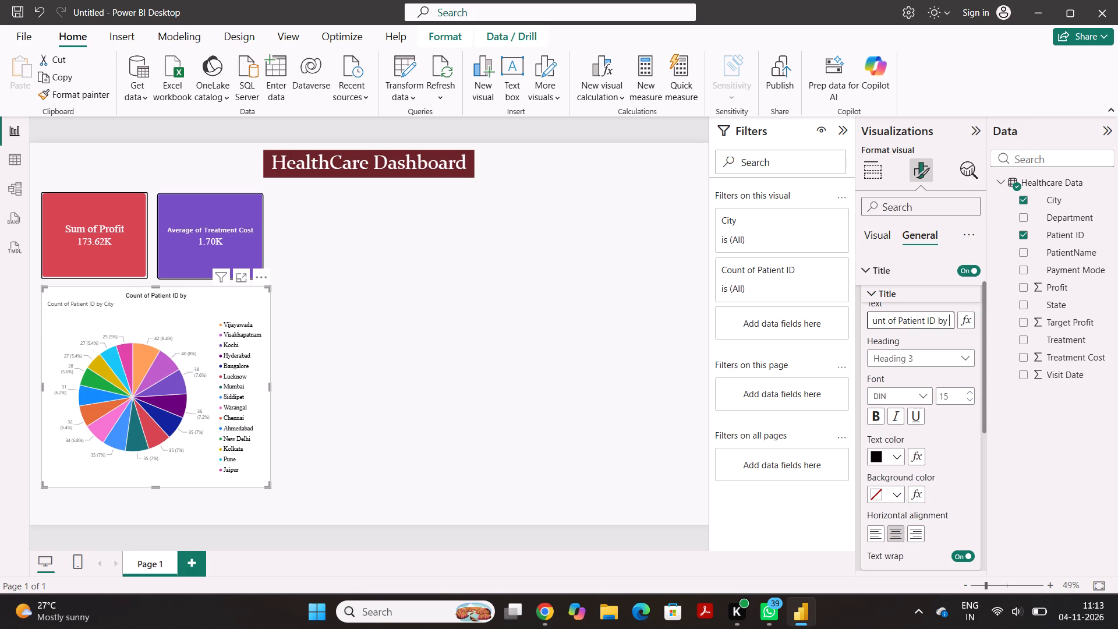
key(c)
text(ity)
Turn off the pie chart's subtitle.
scroll(967, 413, down, 1)
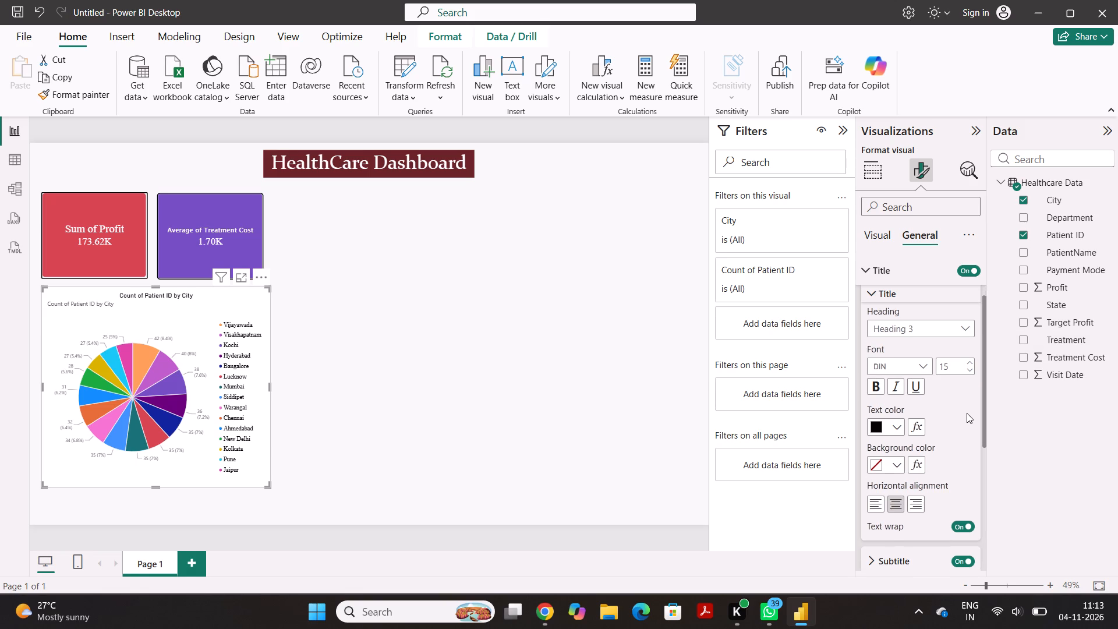
scroll(967, 413, down, 1)
click(965, 547)
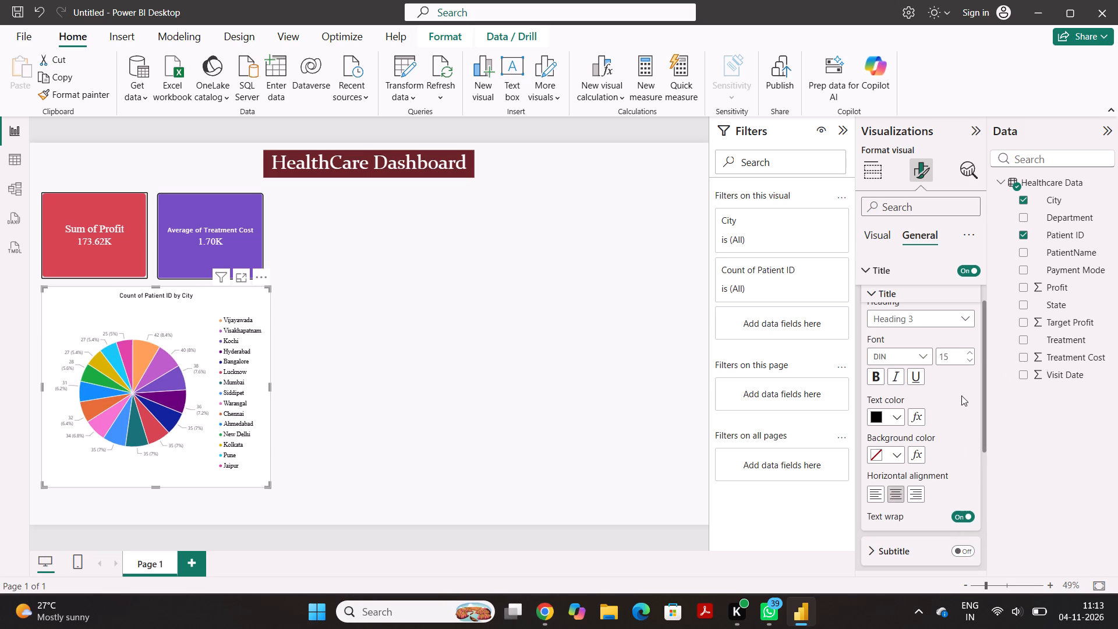
Set the pie chart's title font to Constantia at size 17.
click(970, 354)
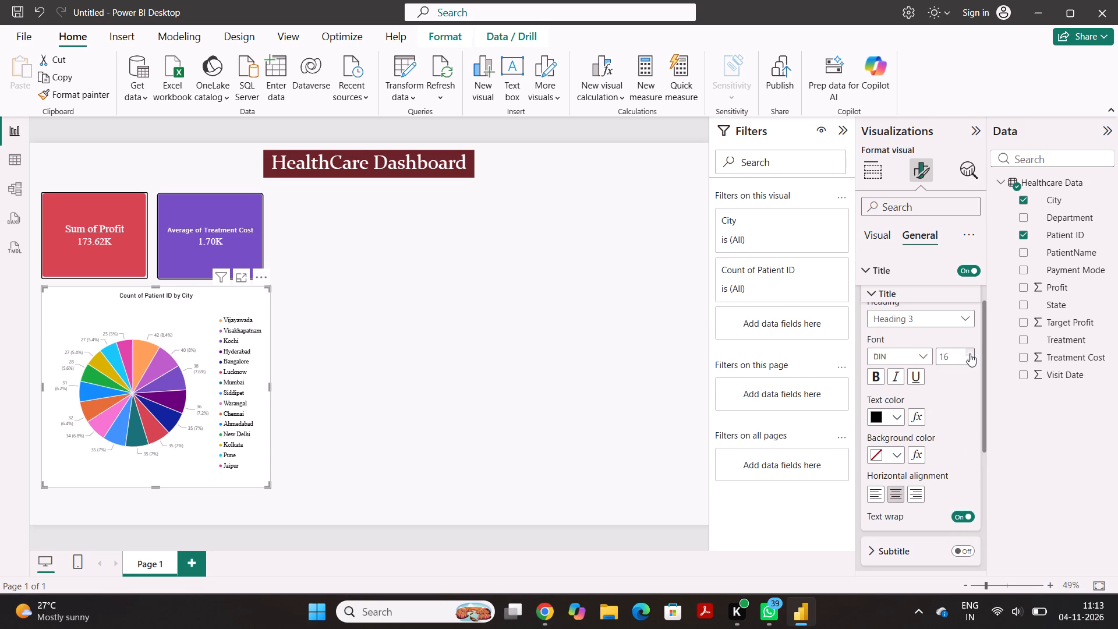
click(970, 354)
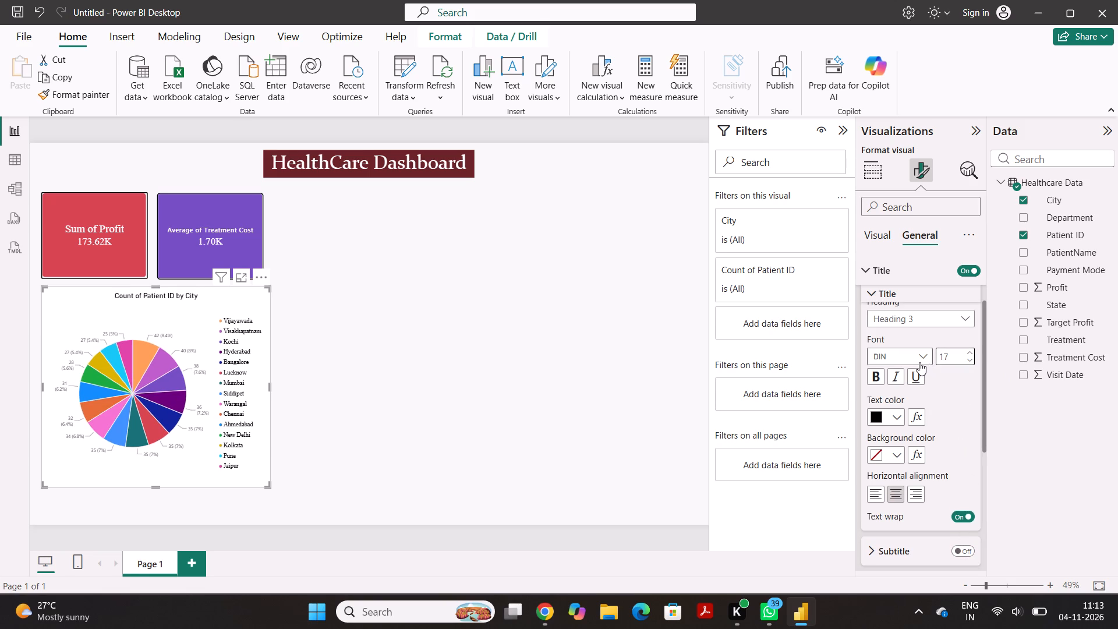
click(926, 357)
click(917, 277)
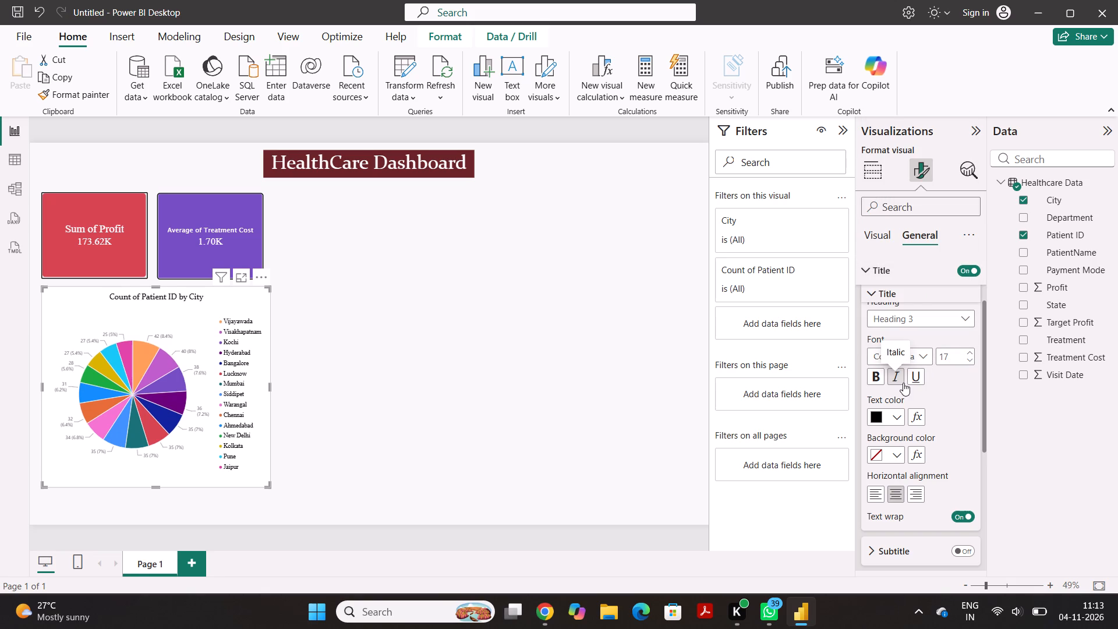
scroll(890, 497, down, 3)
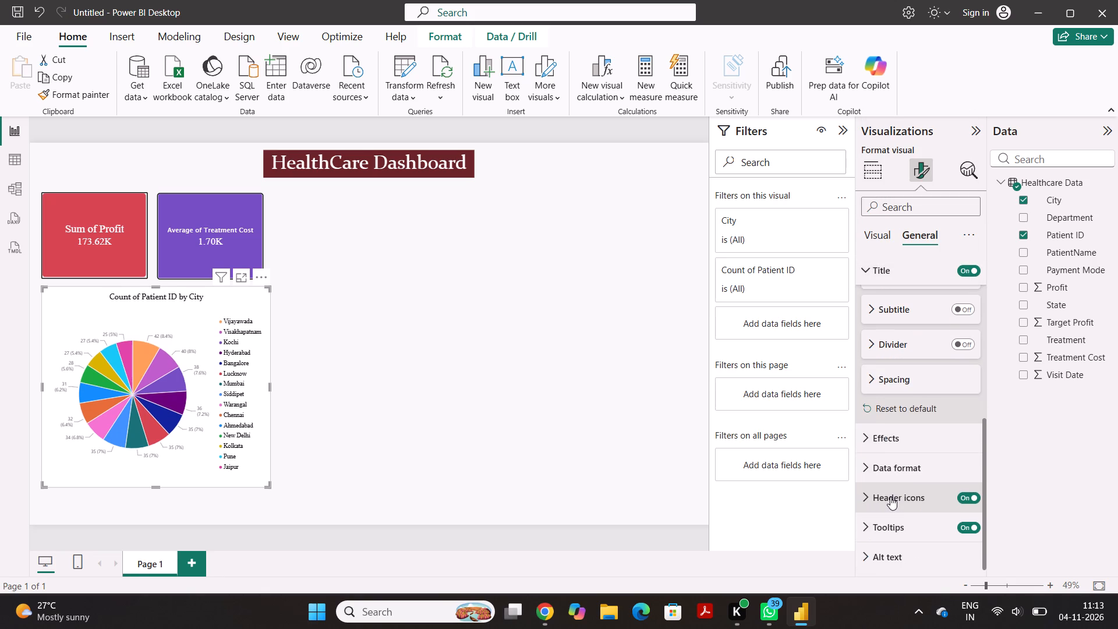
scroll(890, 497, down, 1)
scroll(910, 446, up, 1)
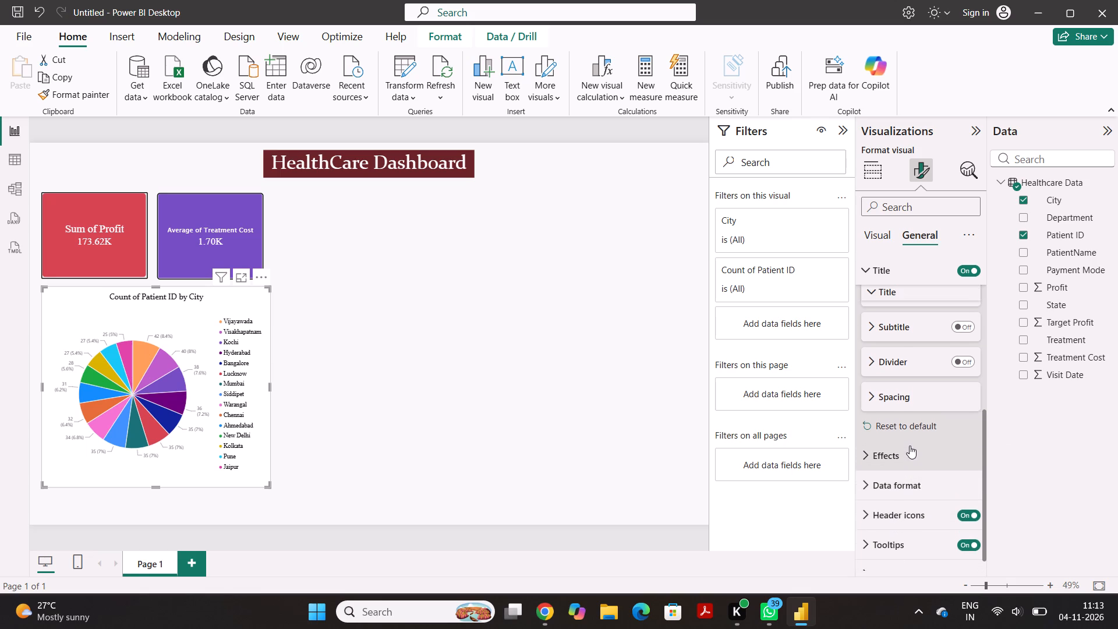
Set the text colour of the pie chart's detail label values to black.
scroll(910, 446, up, 2)
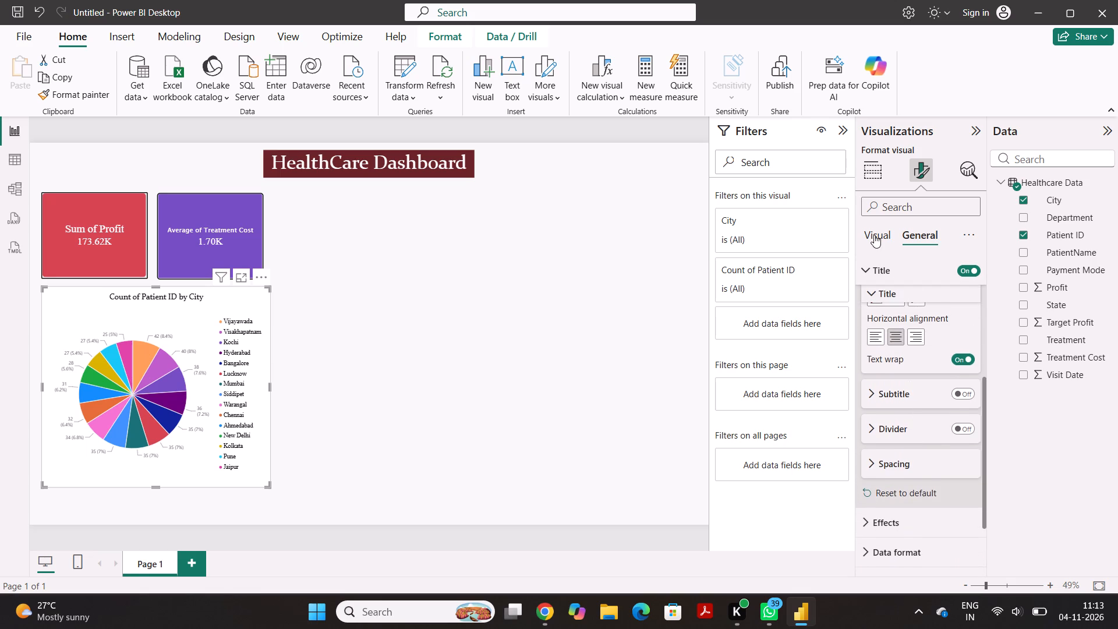
click(874, 235)
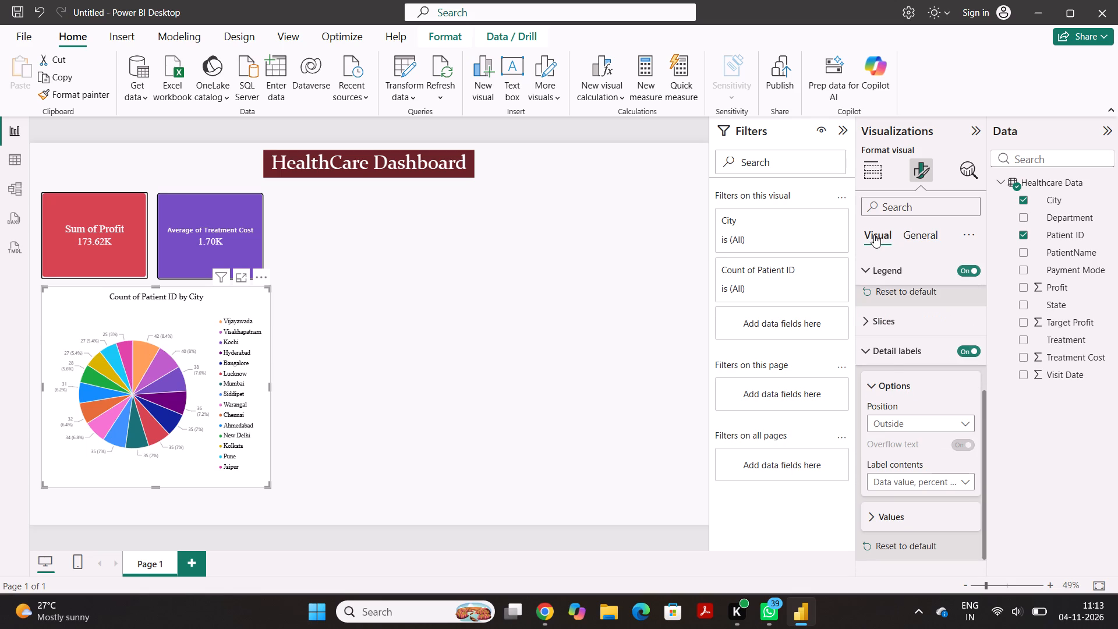
scroll(893, 352, down, 1)
click(896, 490)
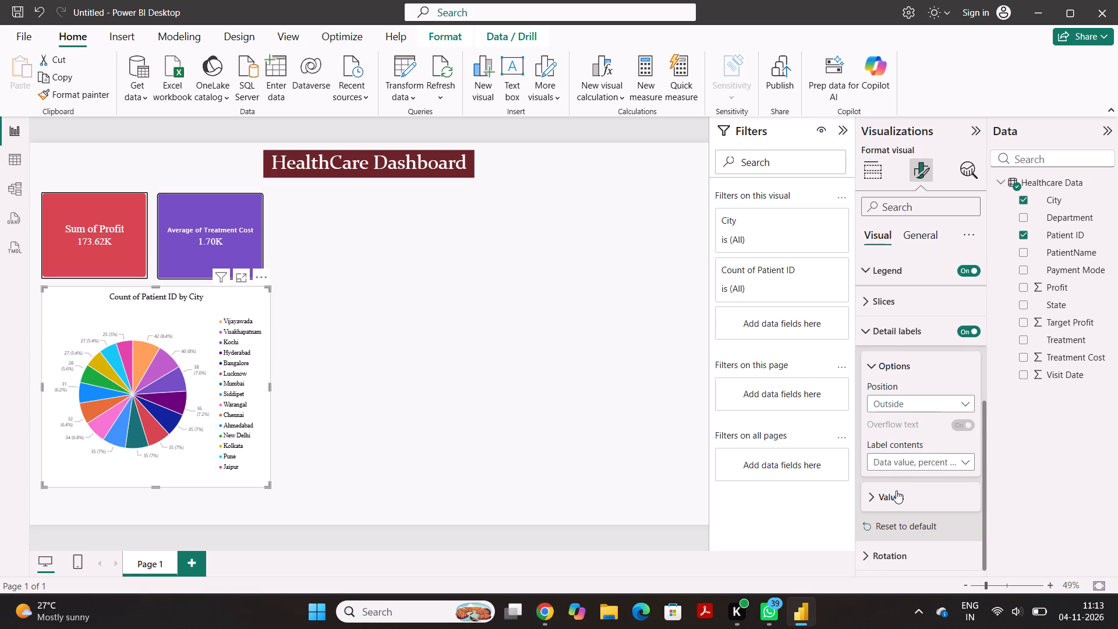
scroll(896, 490, down, 1)
click(901, 504)
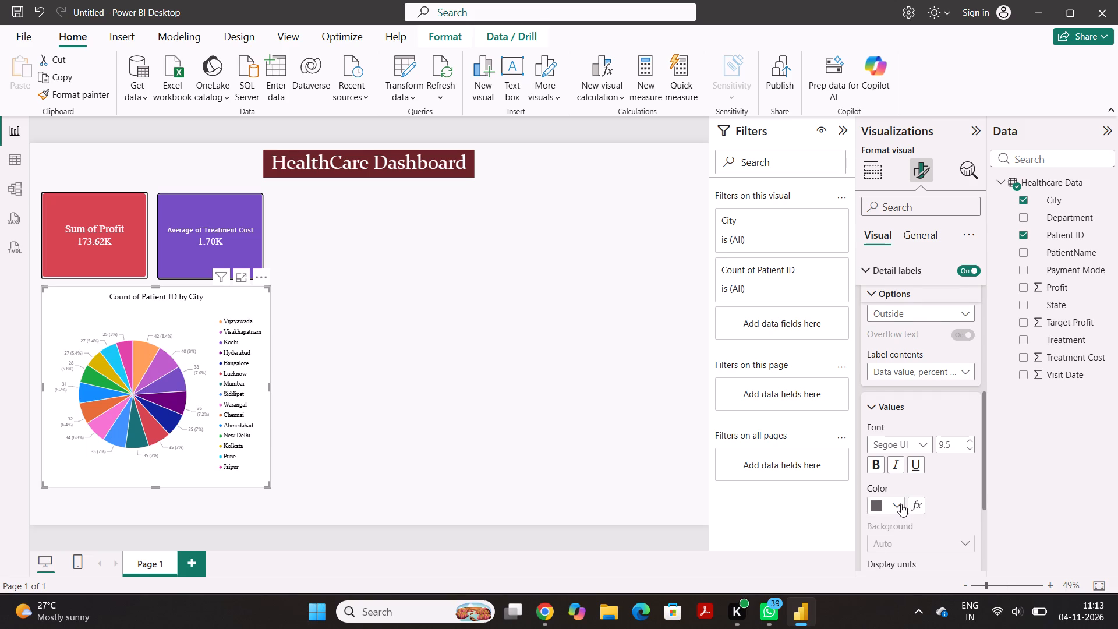
click(890, 409)
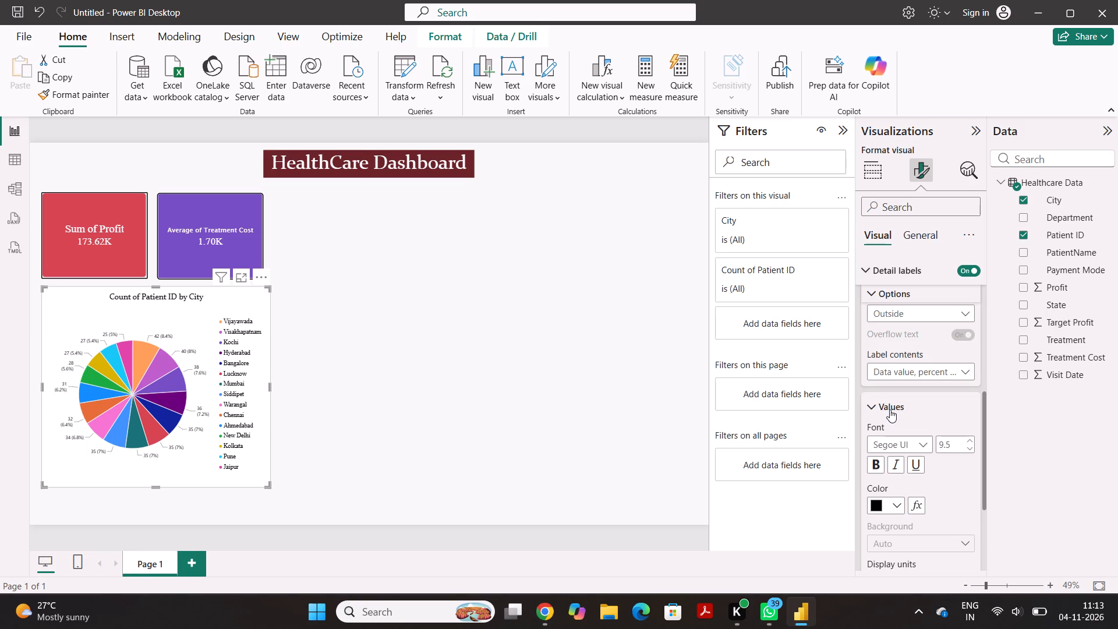
click(649, 370)
Shorten the pie chart slightly and move it beside the Average of Treatment Cost card, aligned with the cards' top edge.
click(214, 323)
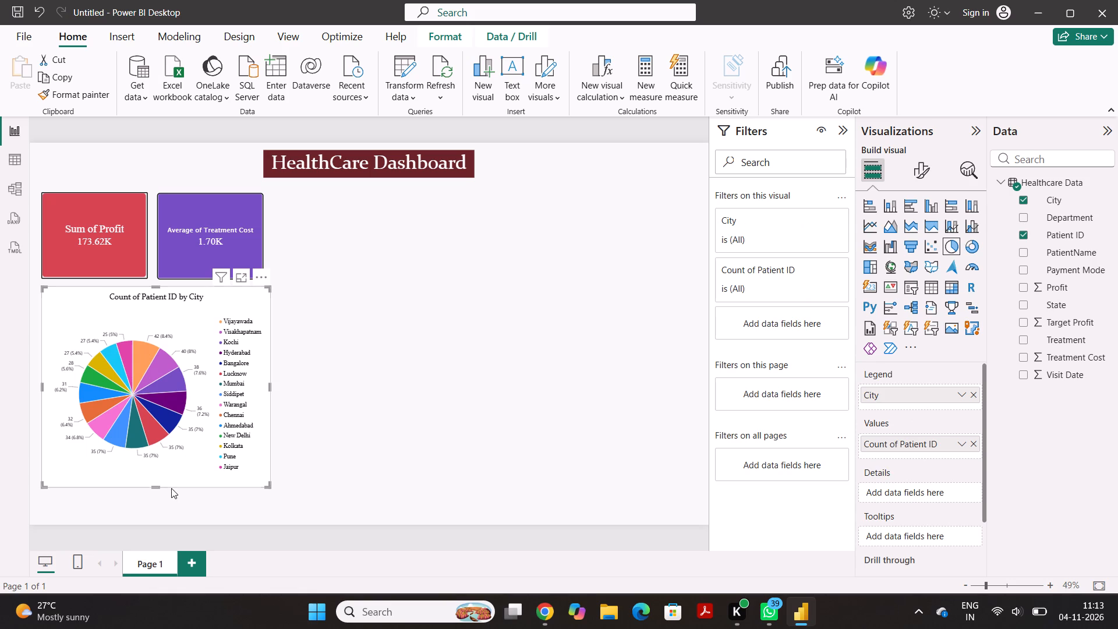
drag(158, 486, 162, 472)
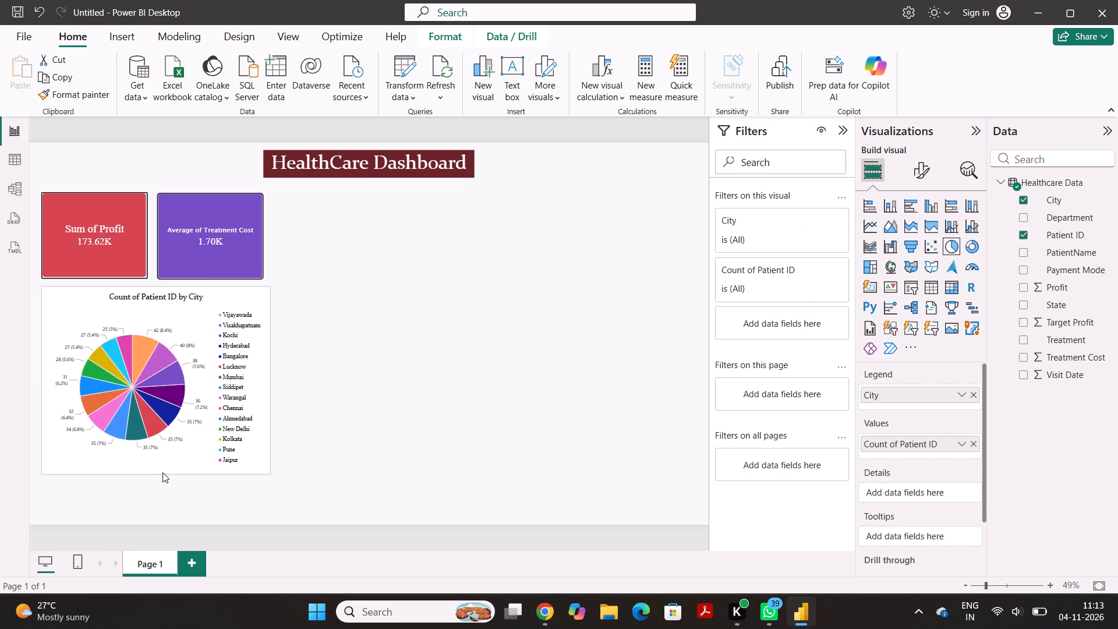
drag(162, 472, 164, 471)
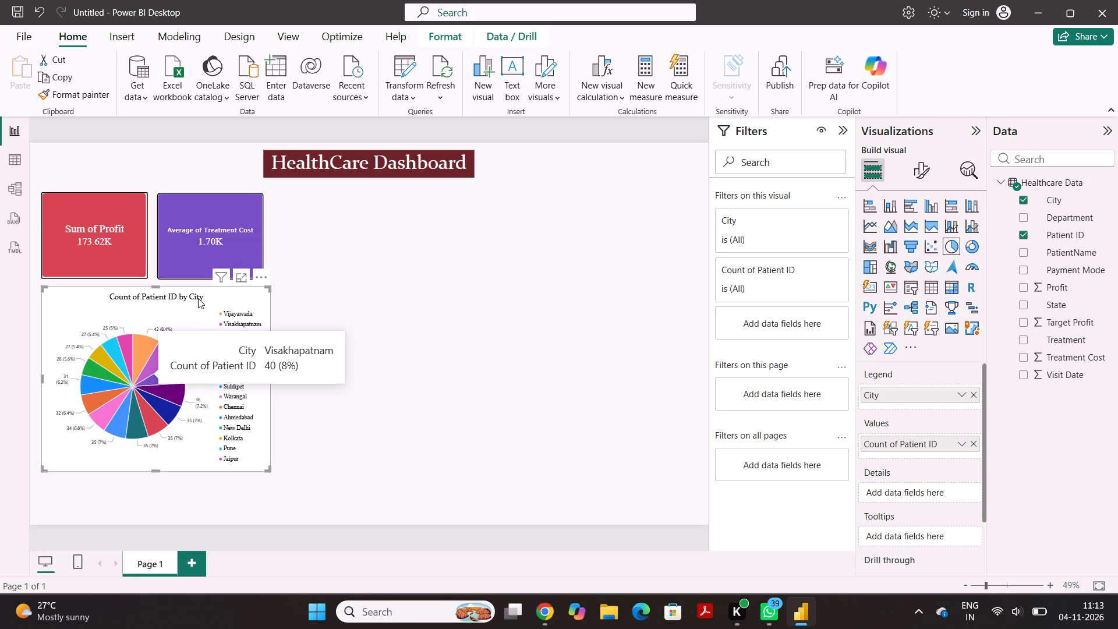
drag(232, 308, 399, 271)
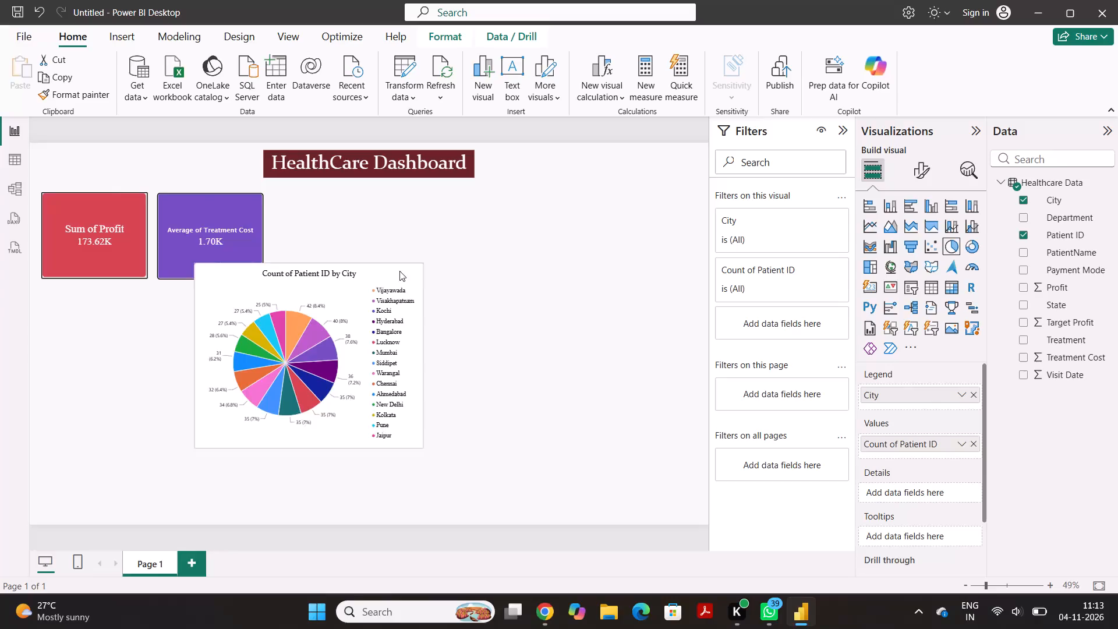
drag(399, 271, 466, 214)
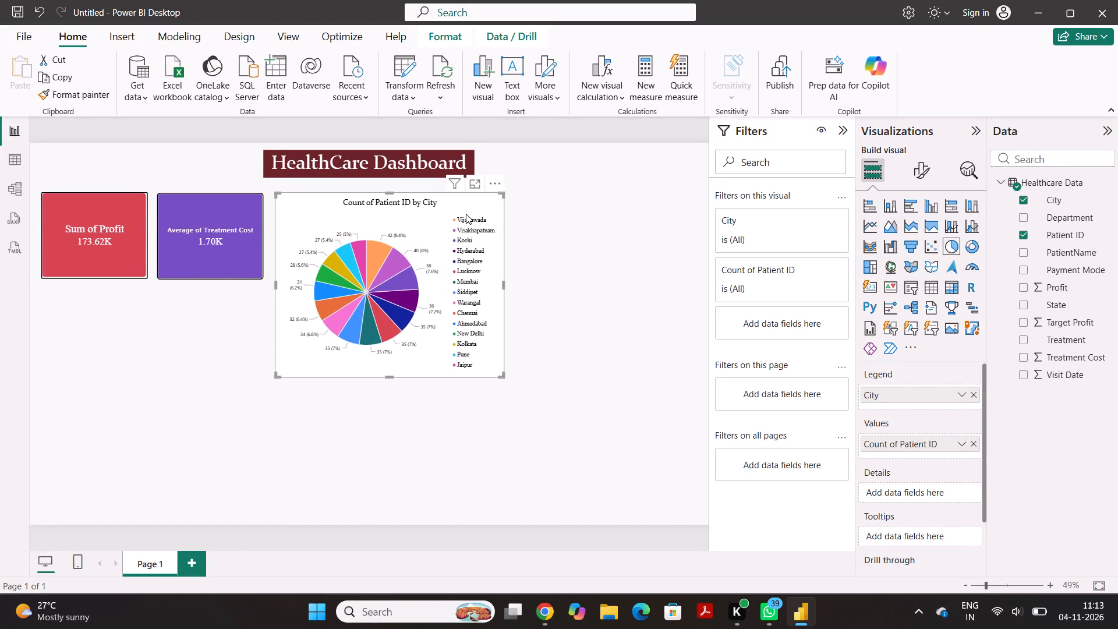
Give the pie chart a black visual border with a width of 3 px.
click(925, 166)
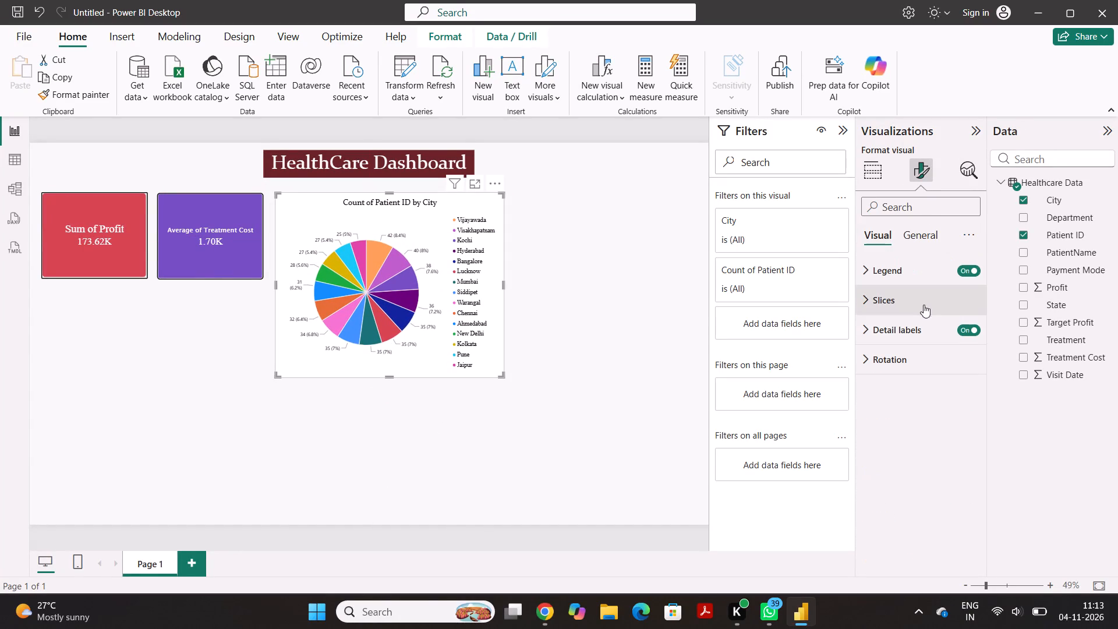
click(920, 231)
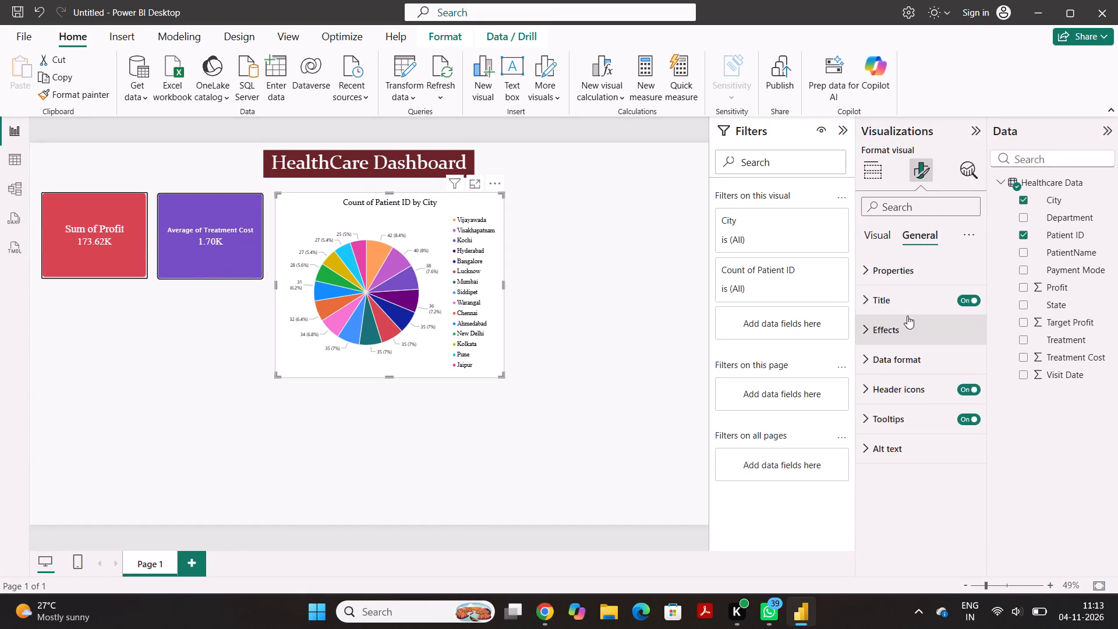
click(905, 323)
scroll(905, 323, down, 2)
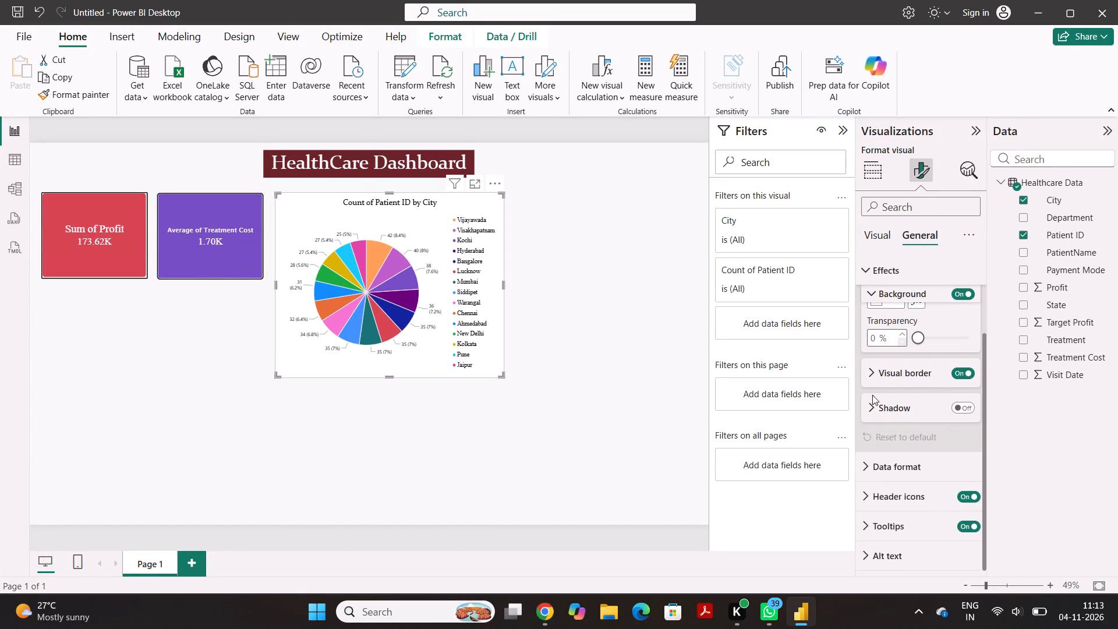
click(873, 375)
click(892, 415)
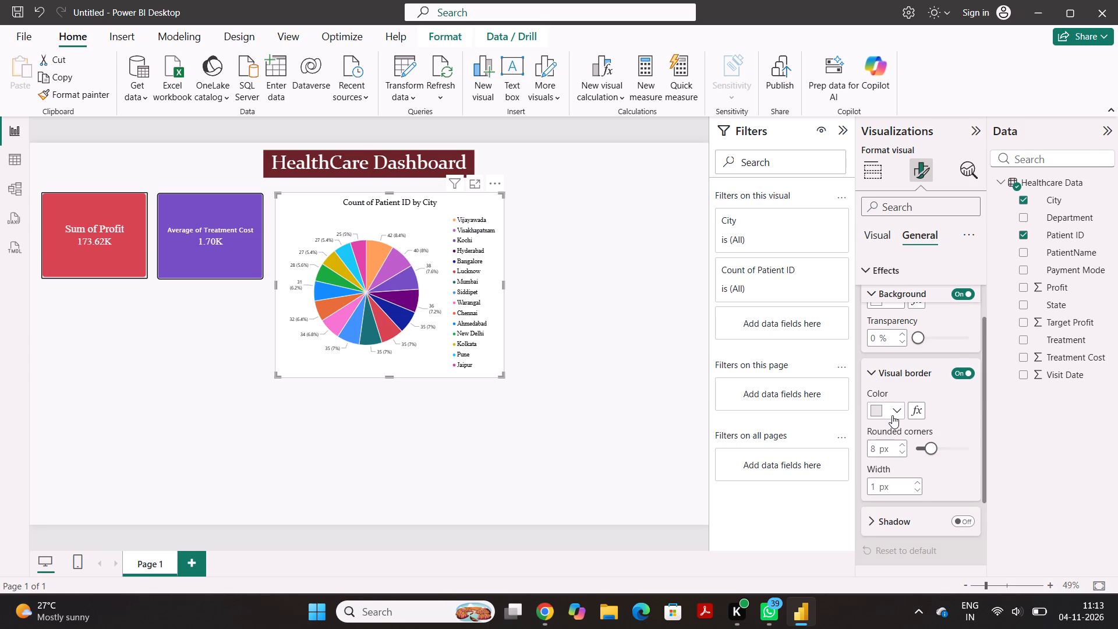
click(886, 318)
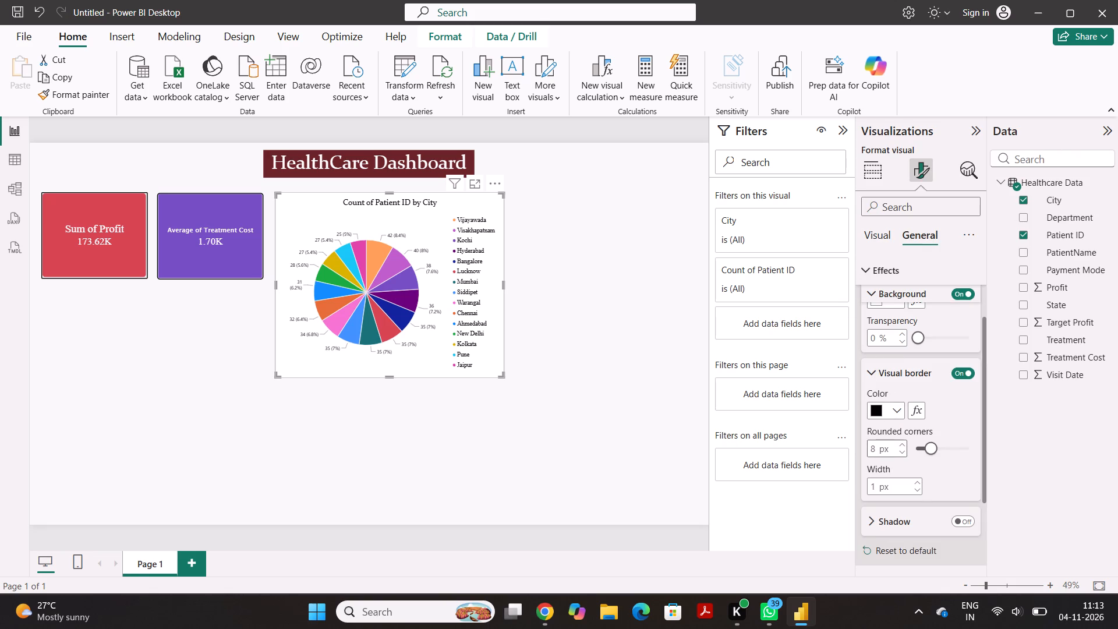
click(916, 478)
click(916, 478)
click(712, 386)
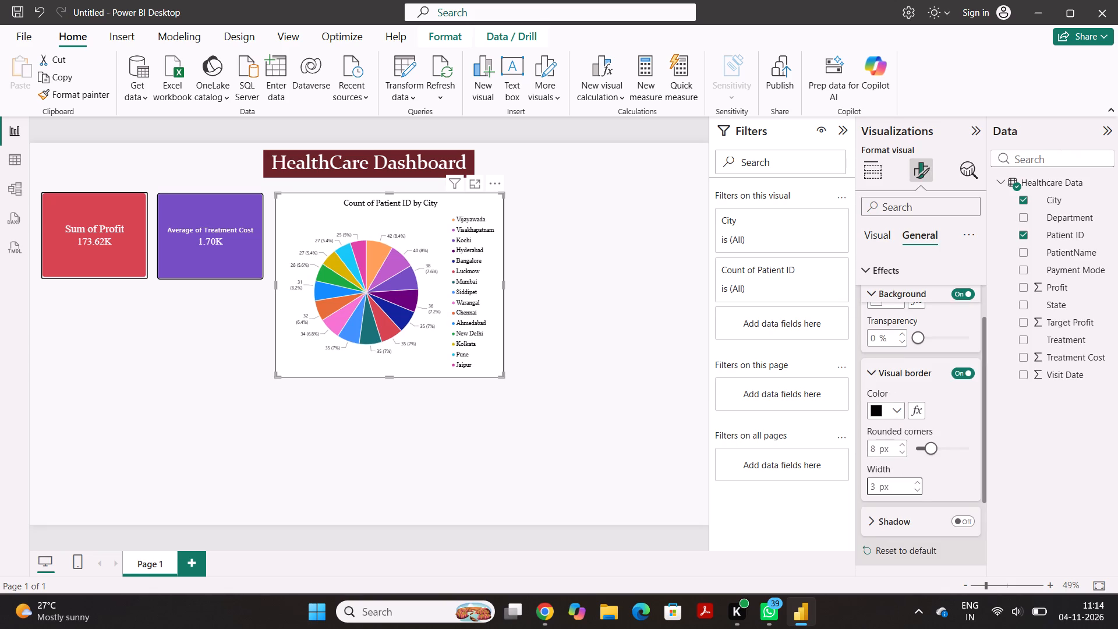
click(595, 352)
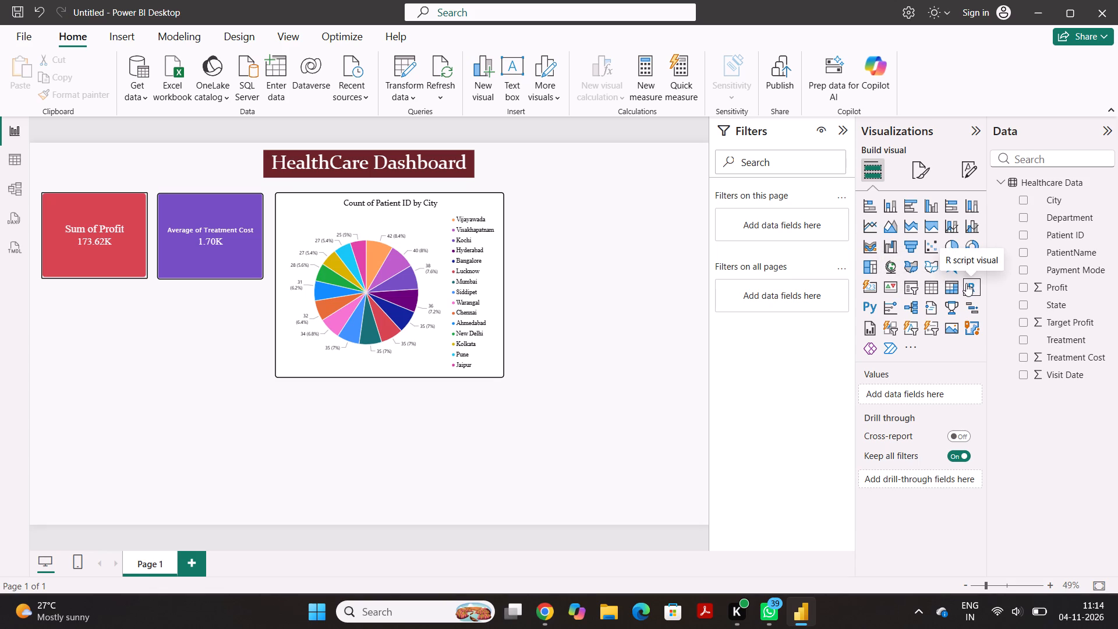
Insert a donut chart in the empty area of the report page.
click(974, 245)
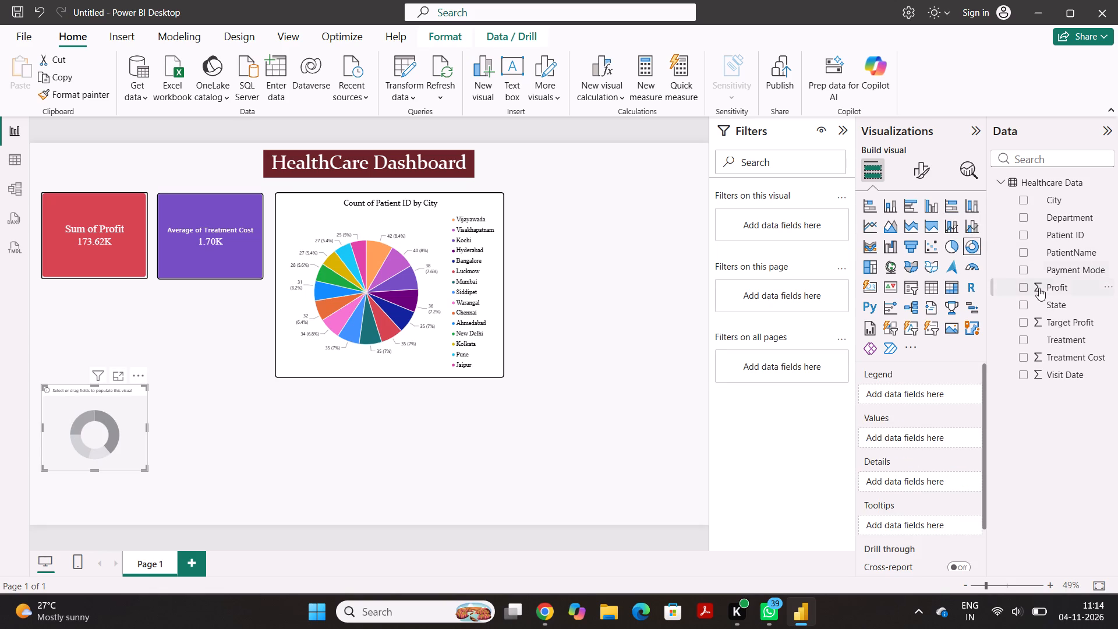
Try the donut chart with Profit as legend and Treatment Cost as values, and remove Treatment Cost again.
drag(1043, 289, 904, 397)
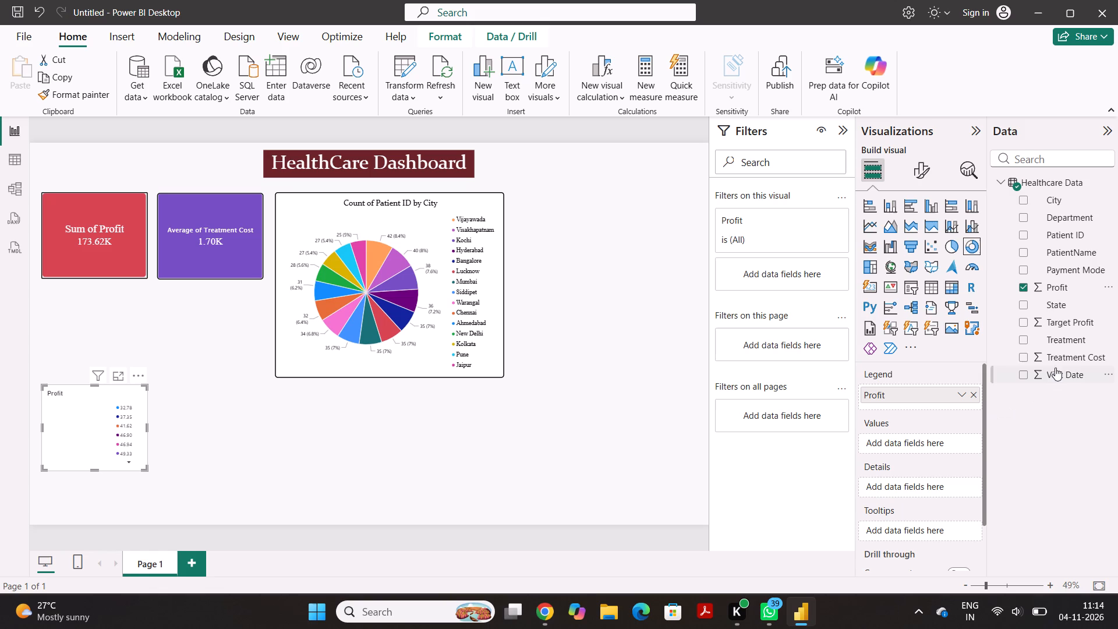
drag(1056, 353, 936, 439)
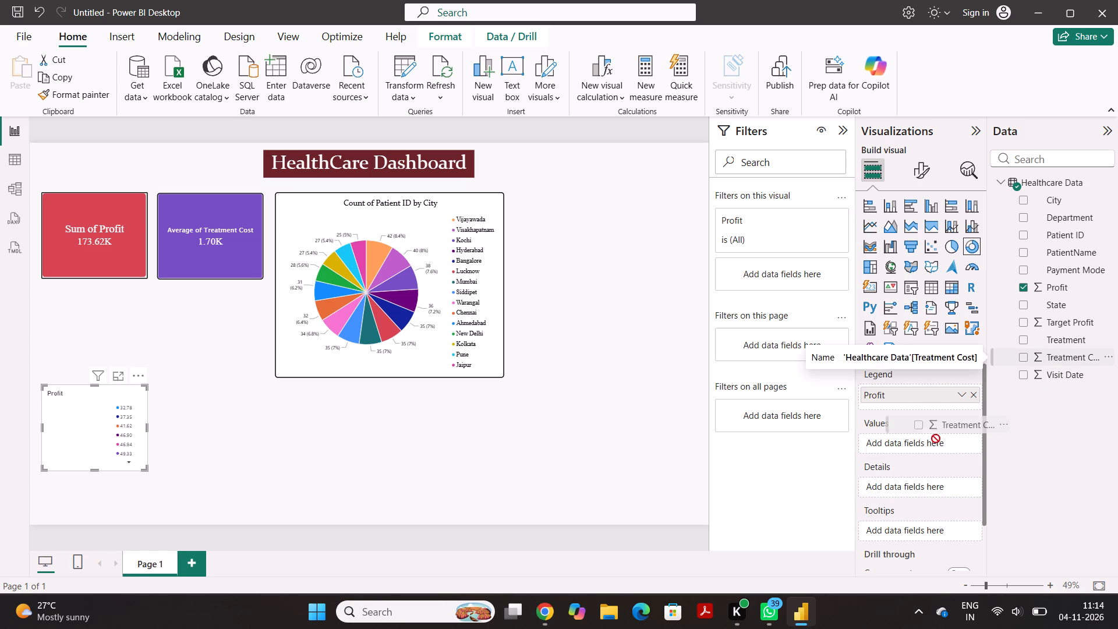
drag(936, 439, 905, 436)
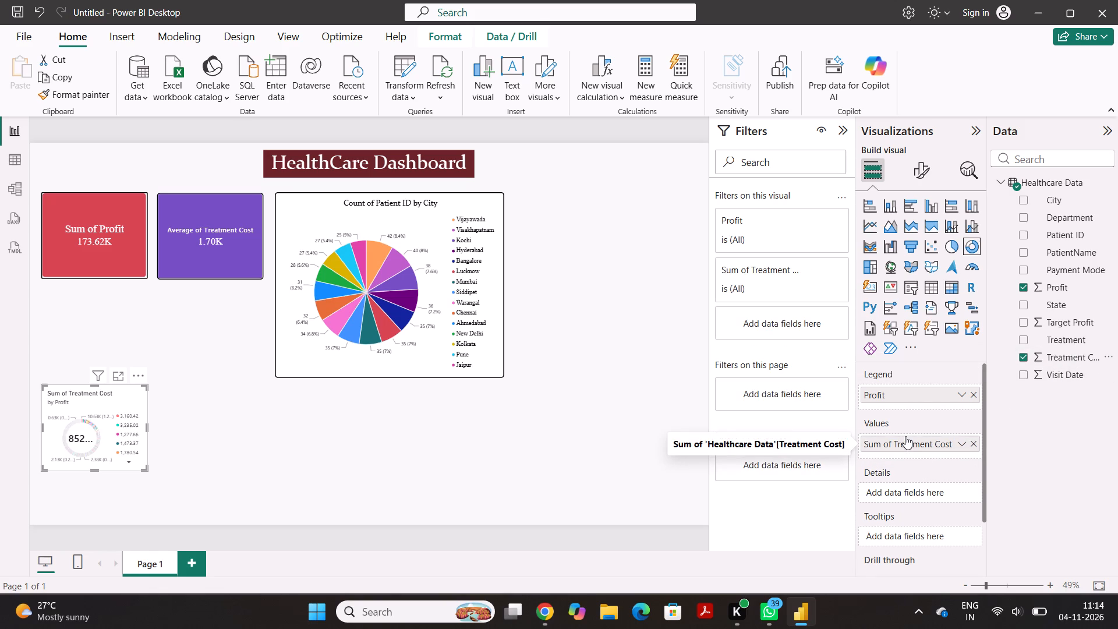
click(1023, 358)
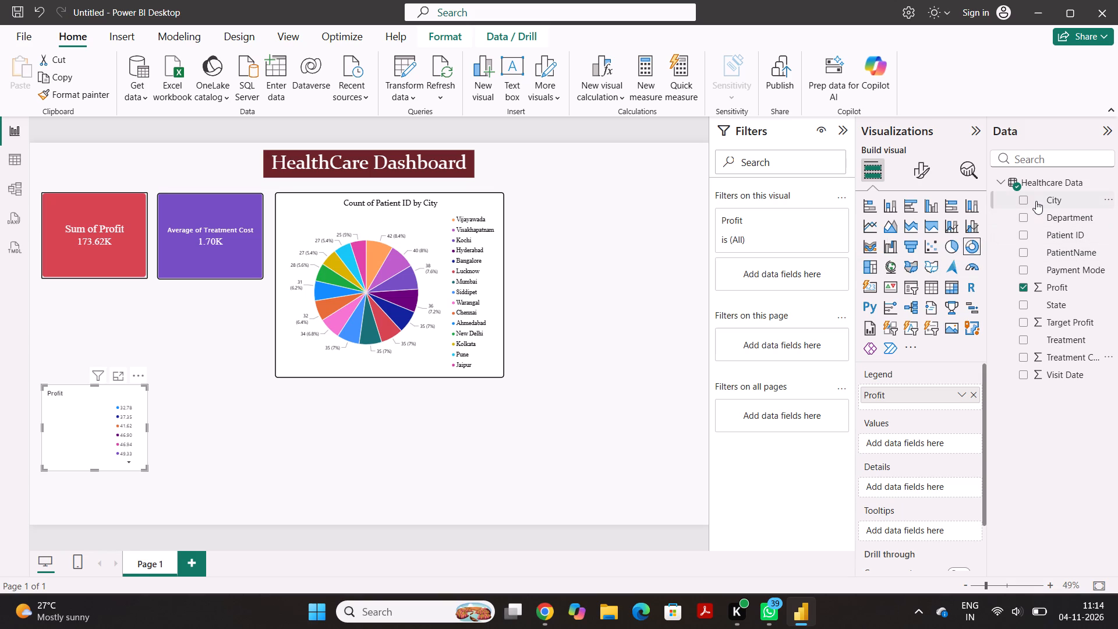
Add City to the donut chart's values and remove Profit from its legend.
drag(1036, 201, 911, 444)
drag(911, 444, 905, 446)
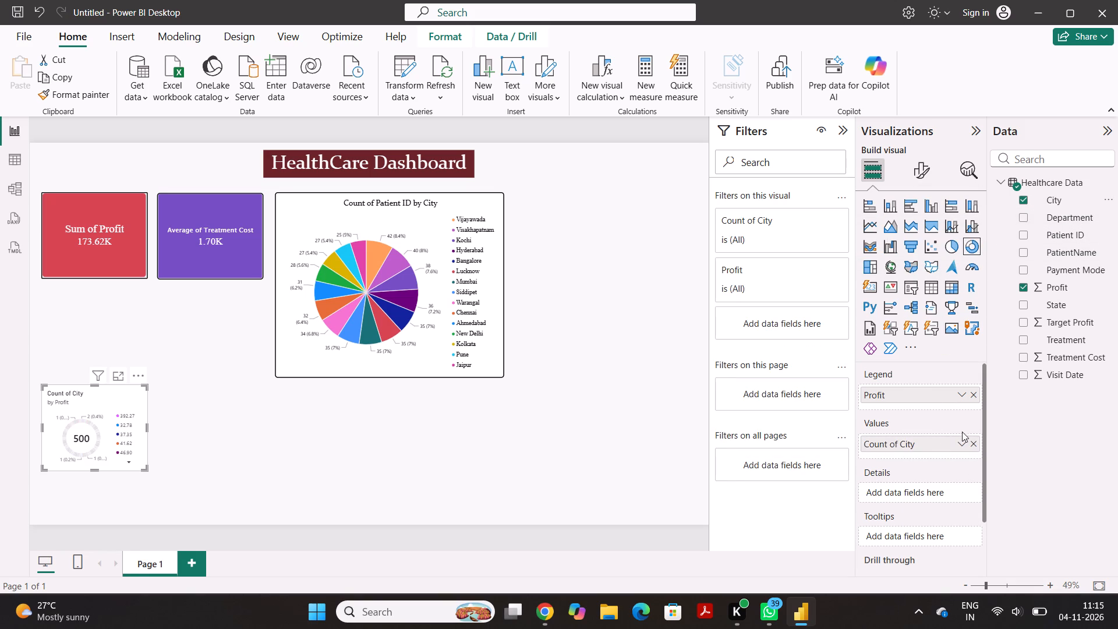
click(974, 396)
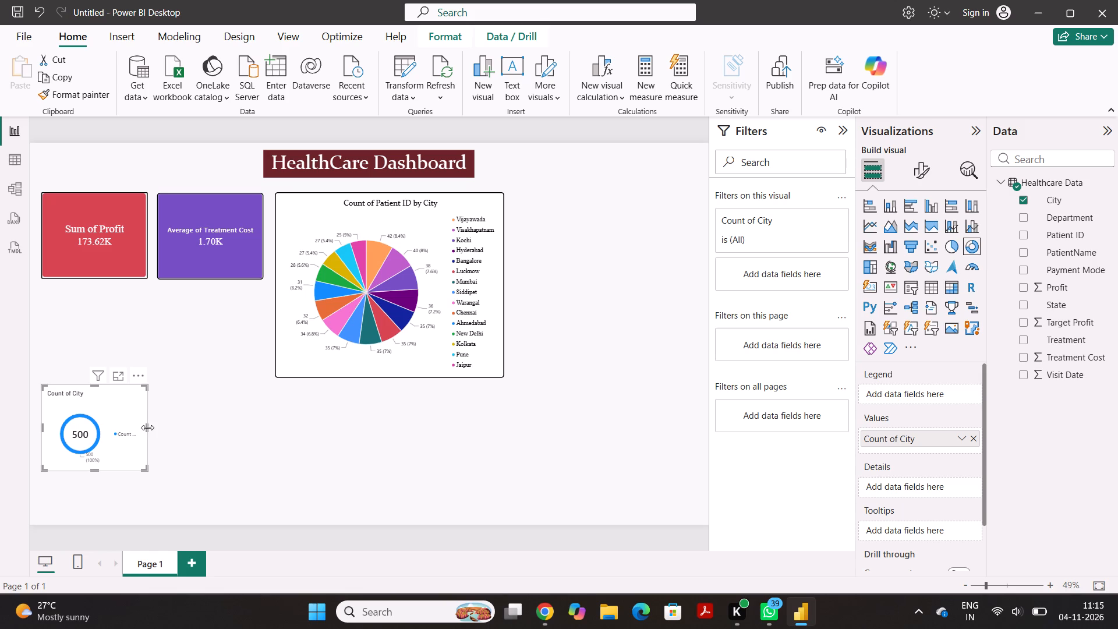
Enlarge the donut chart by widening it and extending its lower edge.
drag(146, 427, 200, 427)
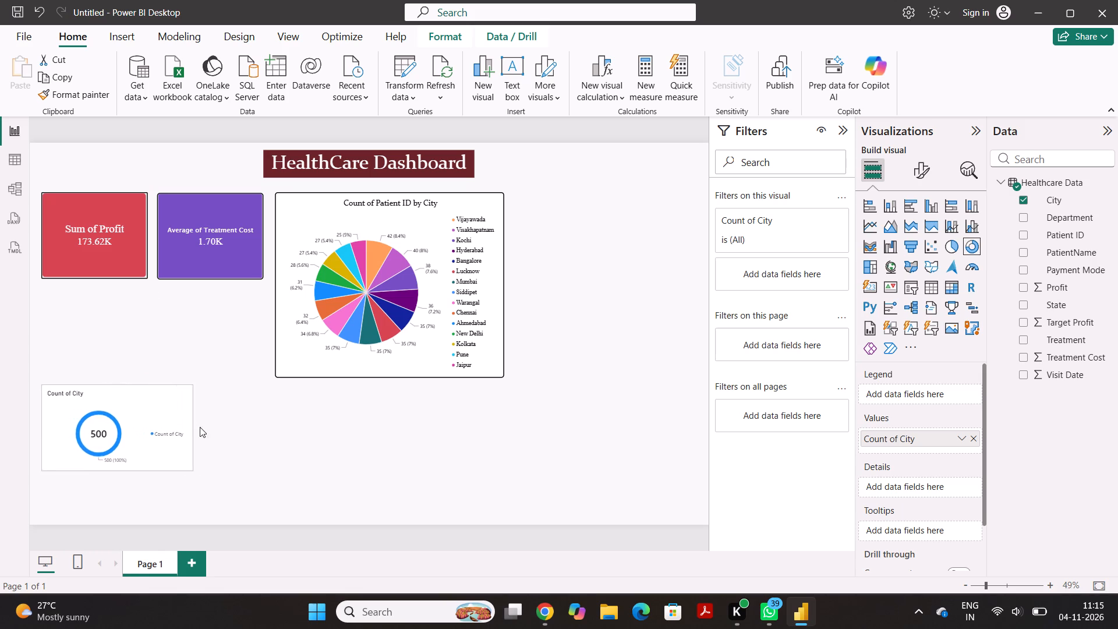
drag(200, 427, 207, 427)
drag(128, 471, 125, 492)
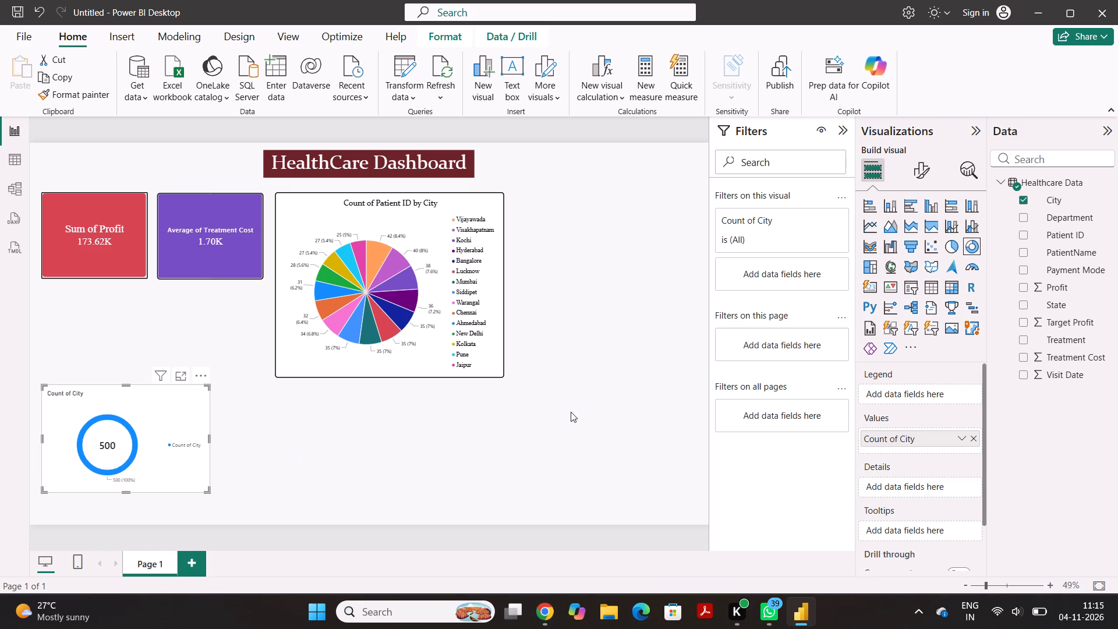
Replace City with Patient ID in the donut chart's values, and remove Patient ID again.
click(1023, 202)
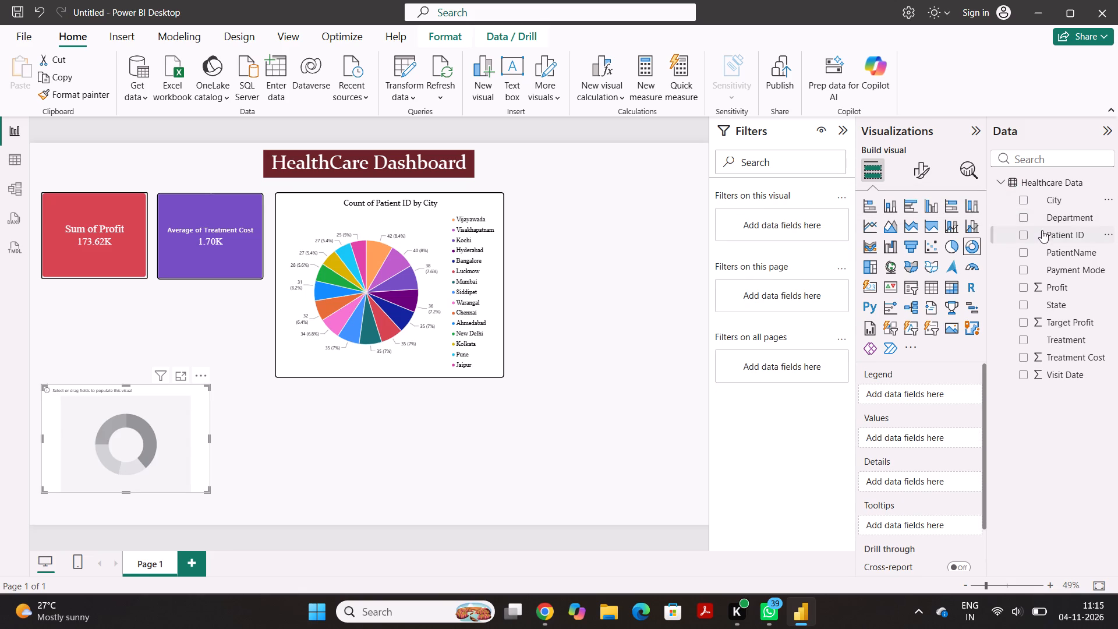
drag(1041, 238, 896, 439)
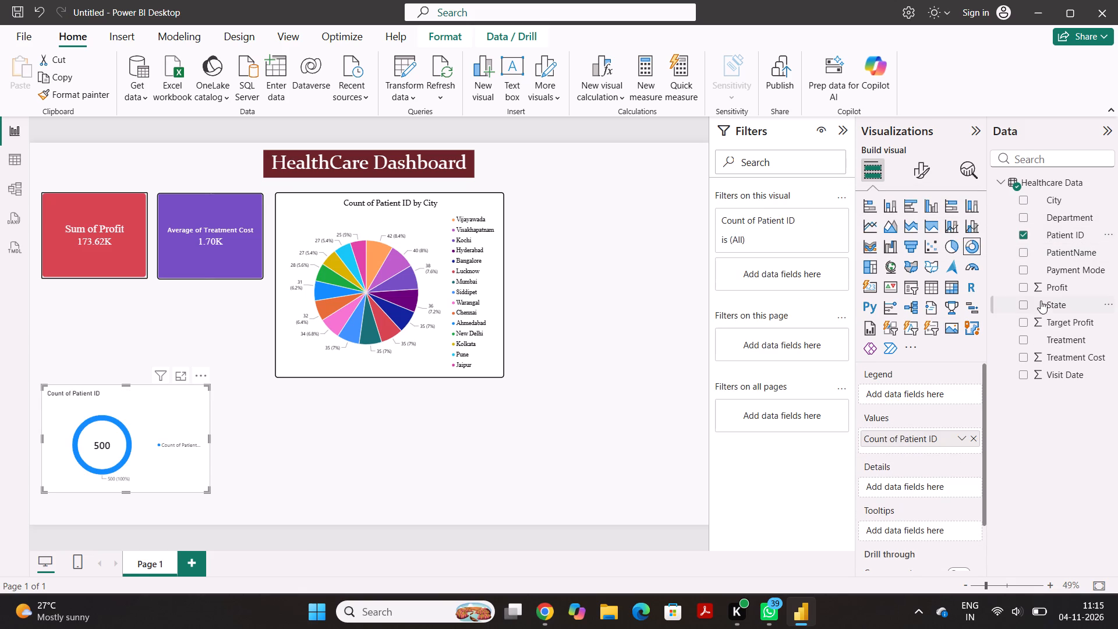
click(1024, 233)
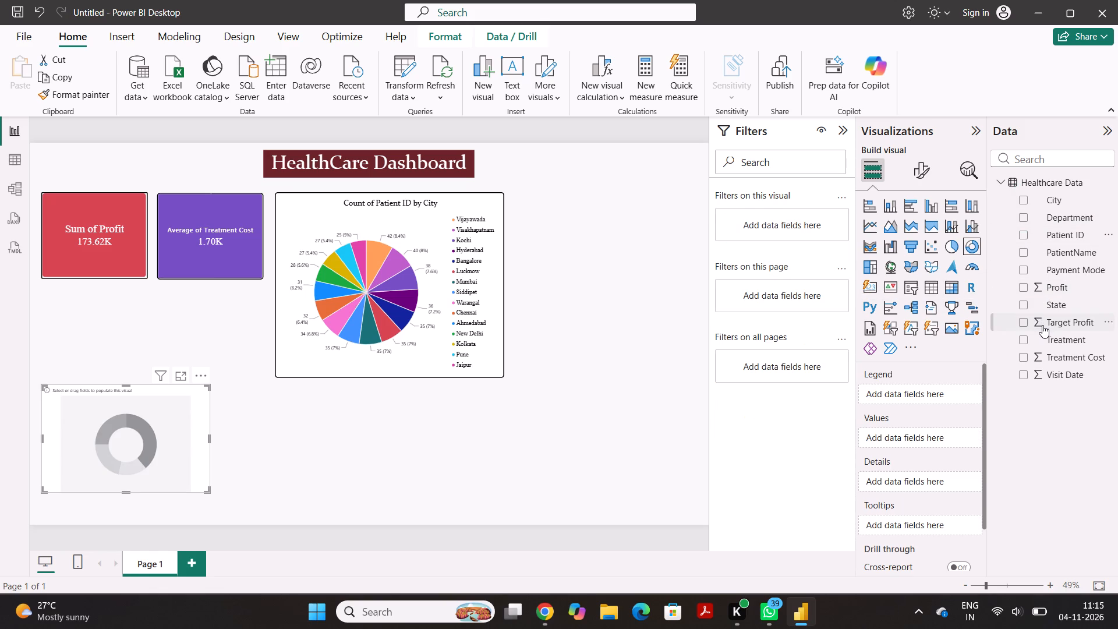
Add Target Profit to the donut chart's legend.
drag(1042, 324, 922, 408)
drag(922, 408, 903, 398)
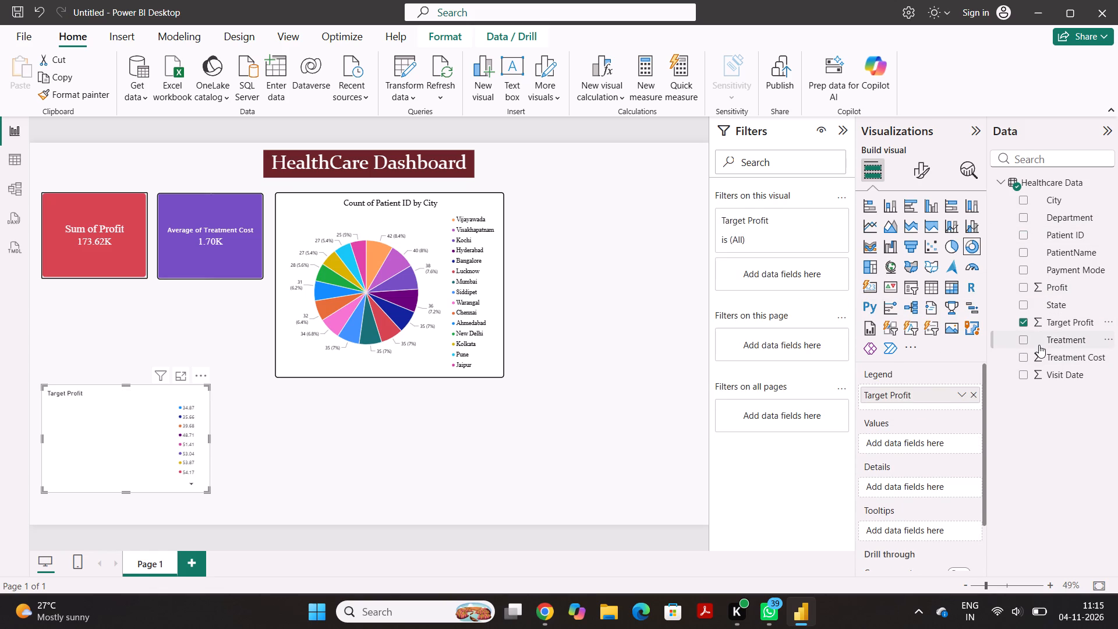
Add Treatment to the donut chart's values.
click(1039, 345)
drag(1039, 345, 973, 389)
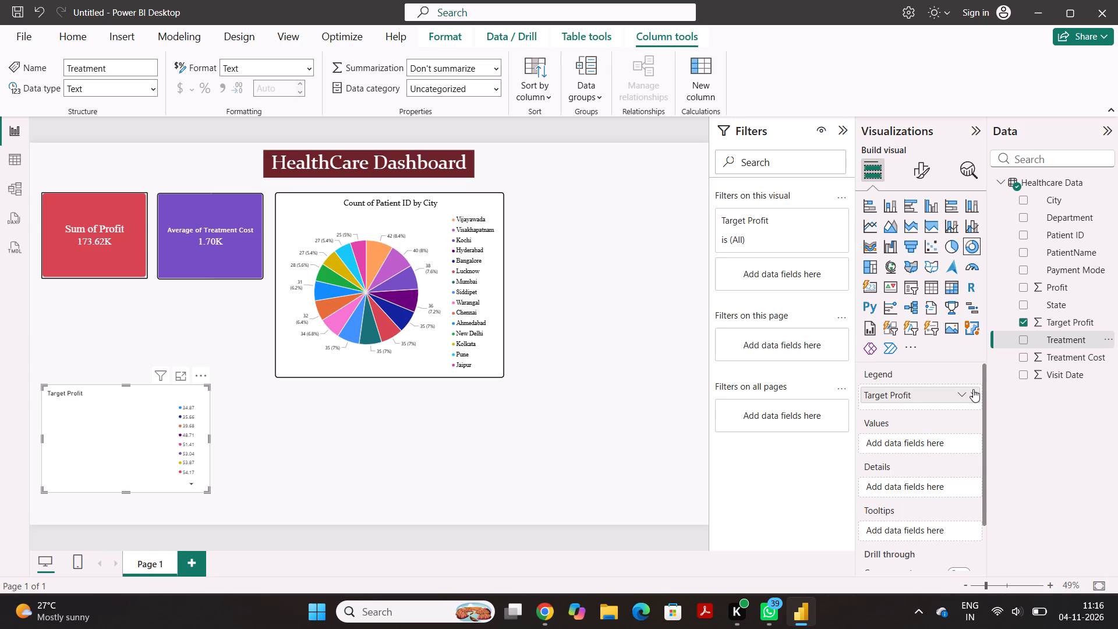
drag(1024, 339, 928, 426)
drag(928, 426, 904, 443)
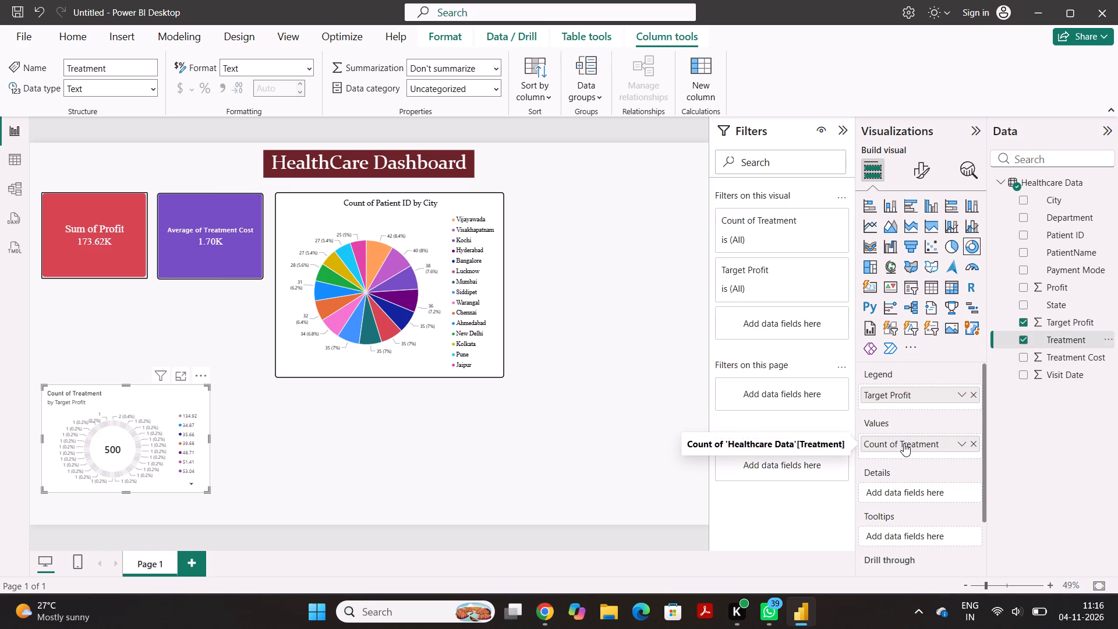
Remove Target Profit from the donut chart's legend and Treatment from its values.
click(975, 393)
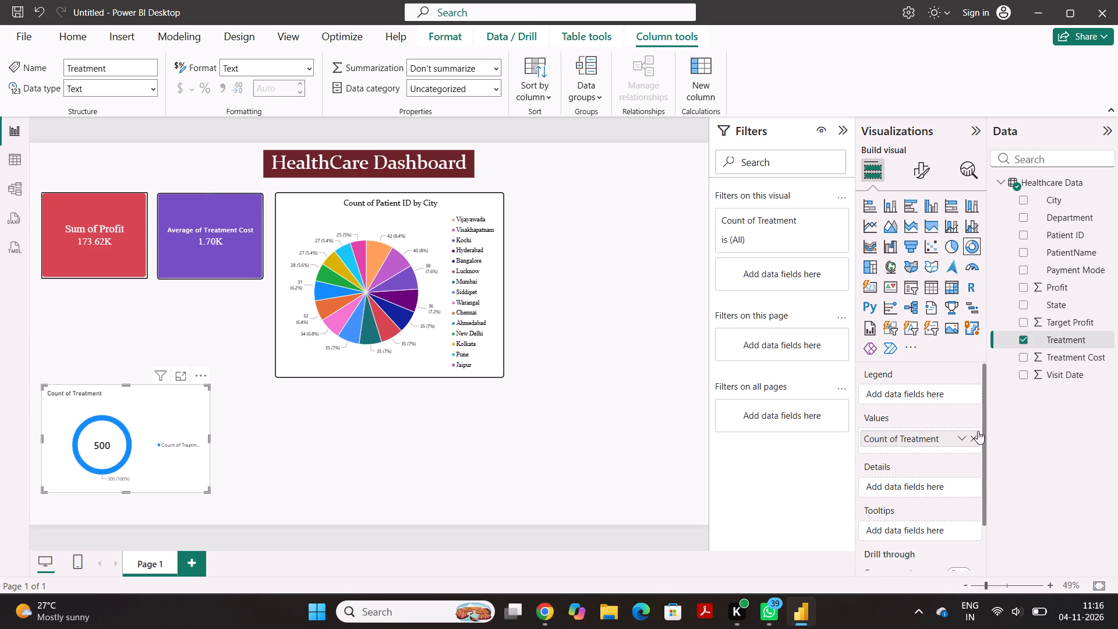
click(977, 443)
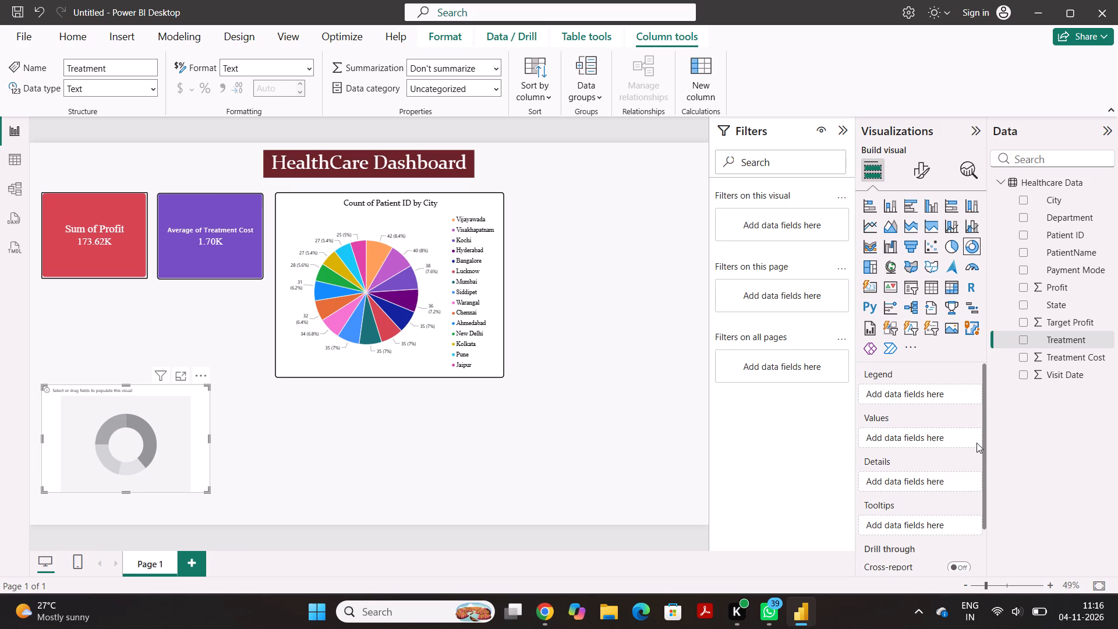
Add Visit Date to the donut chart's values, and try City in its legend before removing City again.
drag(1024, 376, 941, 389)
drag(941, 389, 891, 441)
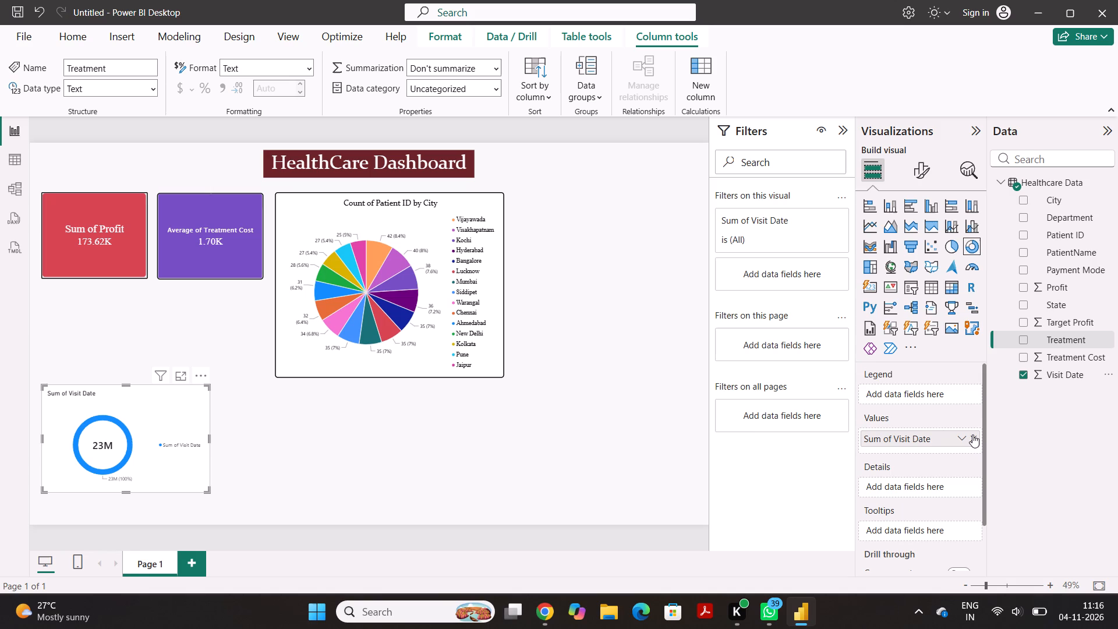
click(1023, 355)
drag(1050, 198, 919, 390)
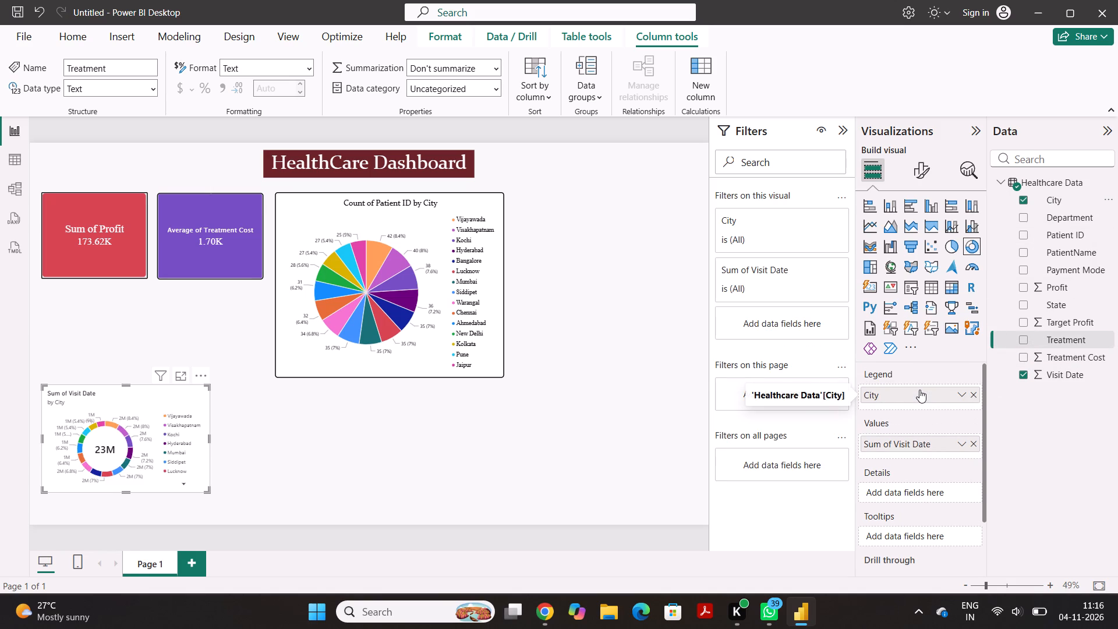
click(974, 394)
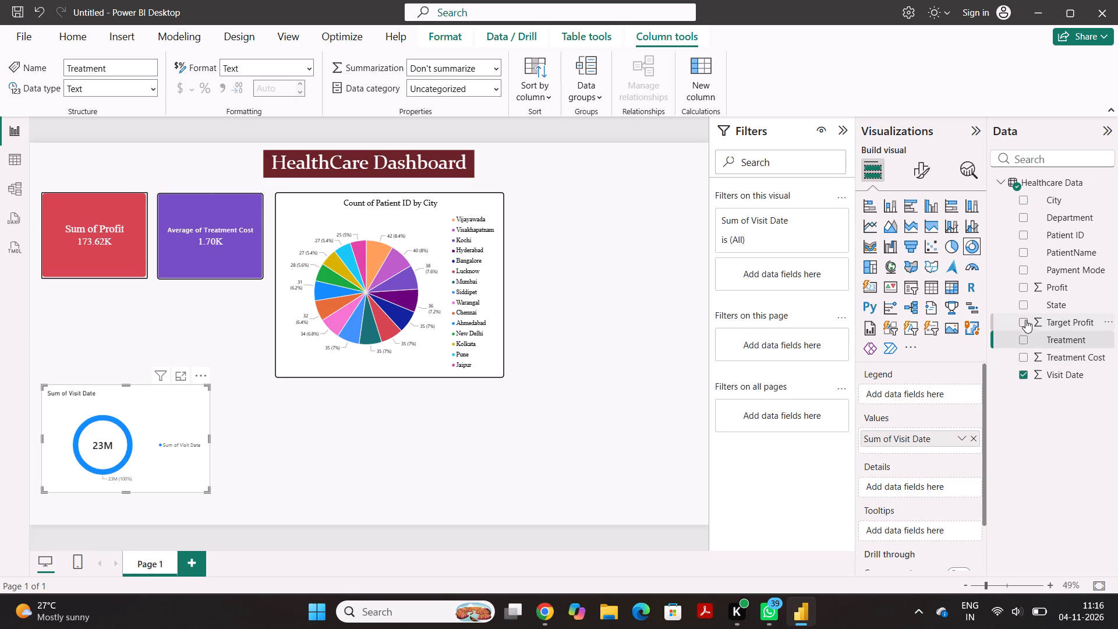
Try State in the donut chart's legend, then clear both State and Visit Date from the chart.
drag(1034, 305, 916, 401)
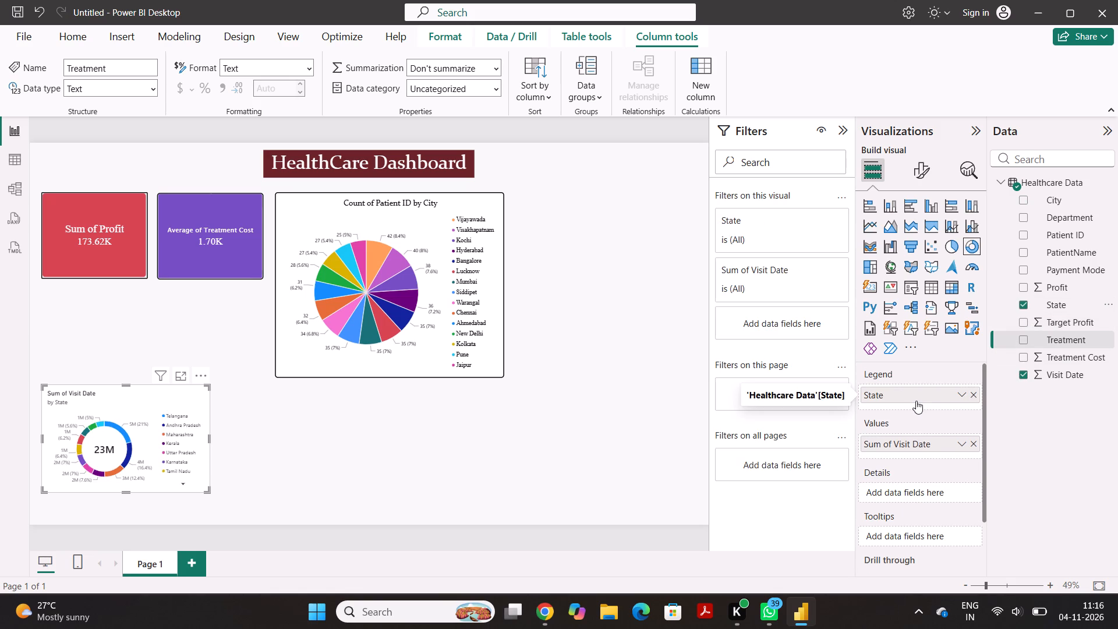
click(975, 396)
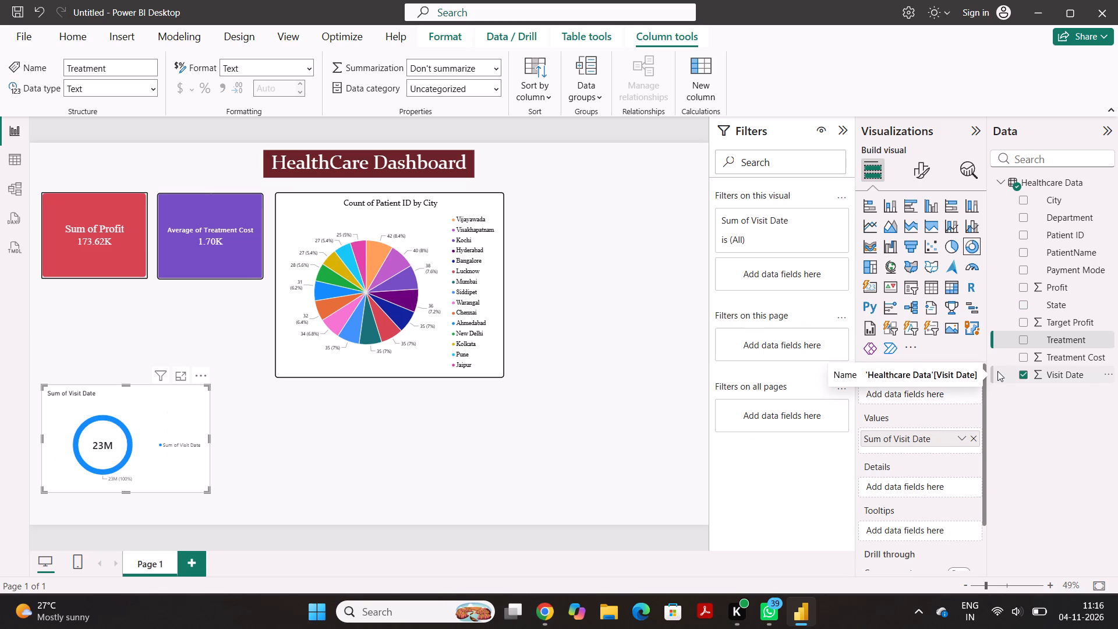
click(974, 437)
Add Target Profit to the donut chart's values.
drag(1025, 319, 951, 412)
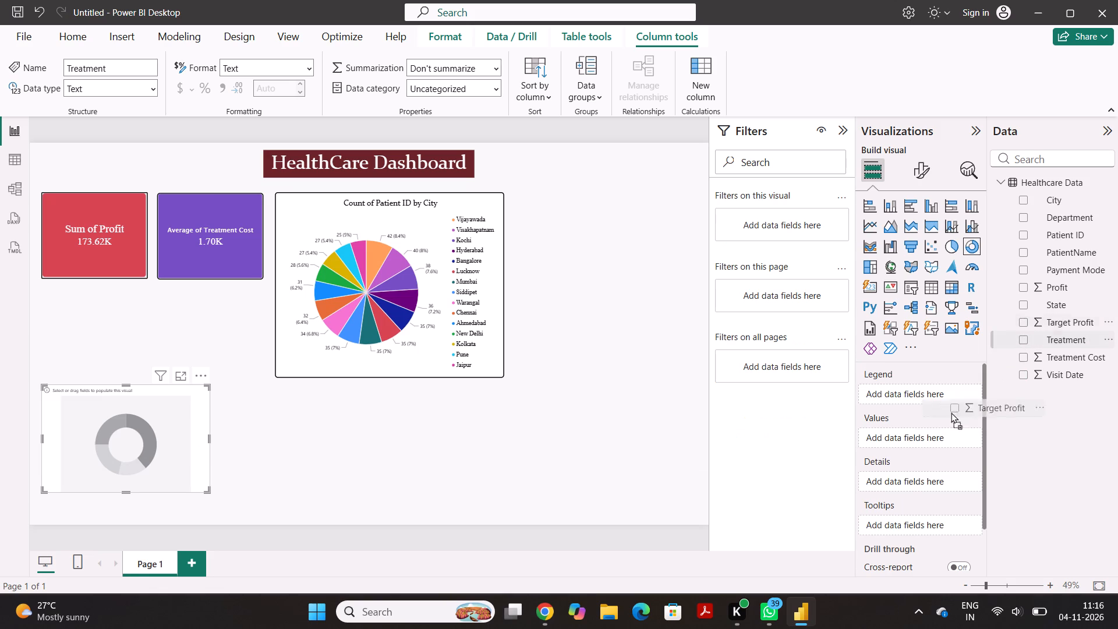
drag(951, 412, 898, 436)
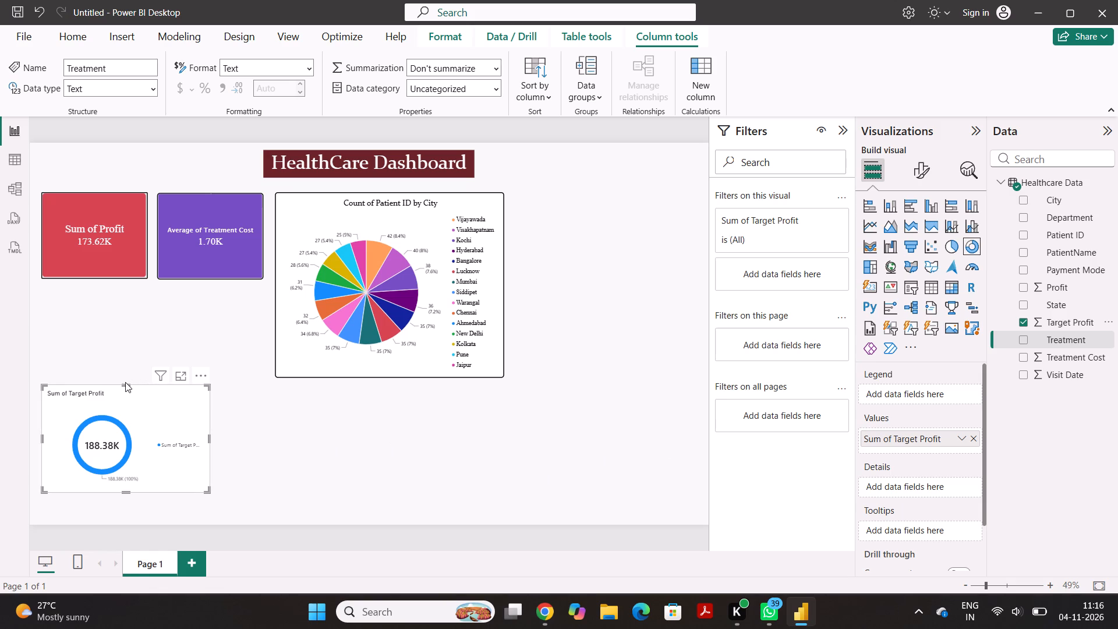
Resize the donut chart by raising its upper and lower edges and narrowing it to a compact frame below the Profit card.
drag(124, 387, 137, 342)
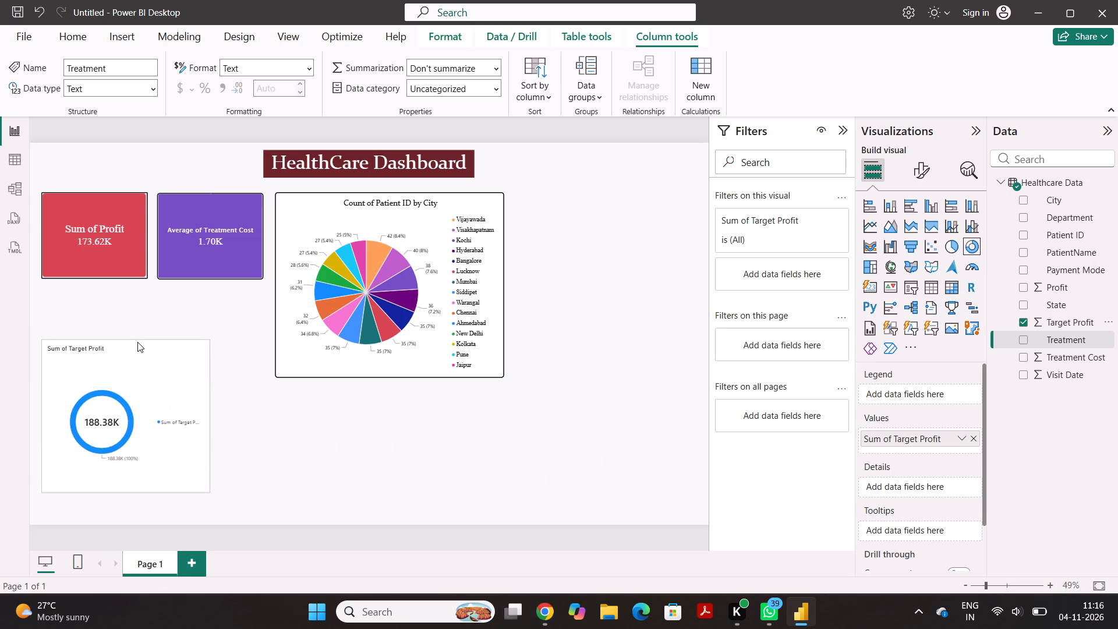
drag(137, 342, 139, 354)
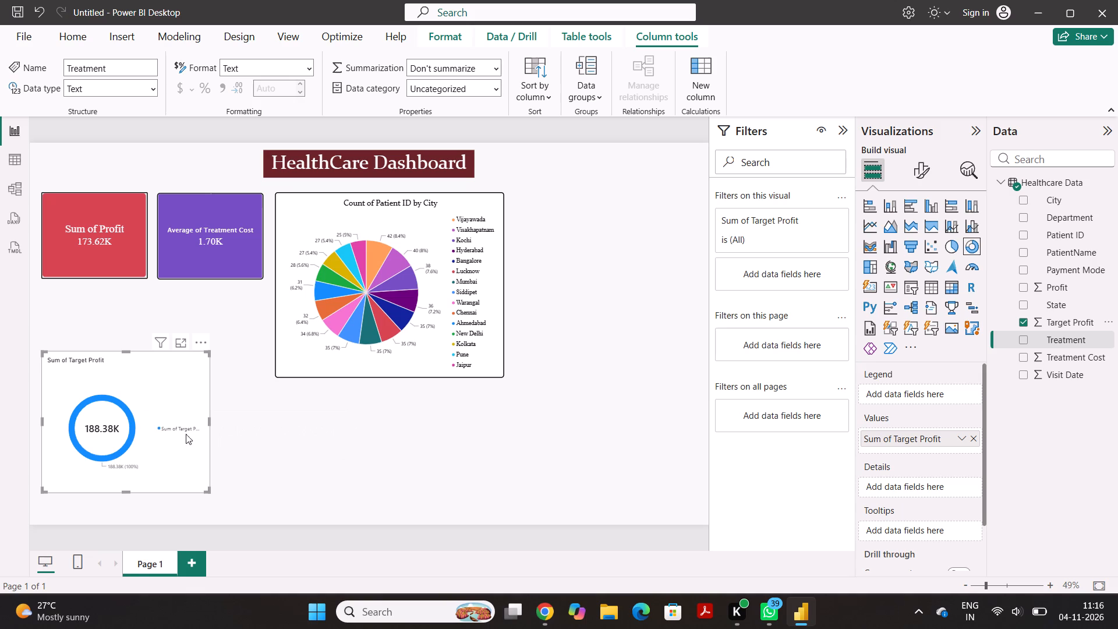
click(207, 421)
drag(209, 421, 183, 421)
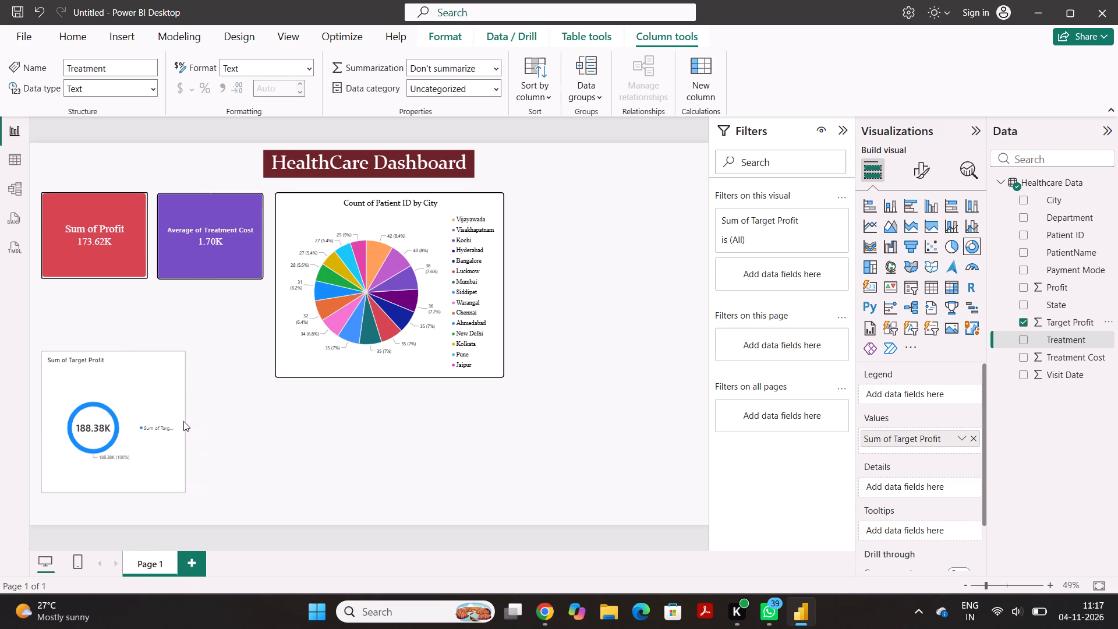
drag(183, 421, 173, 422)
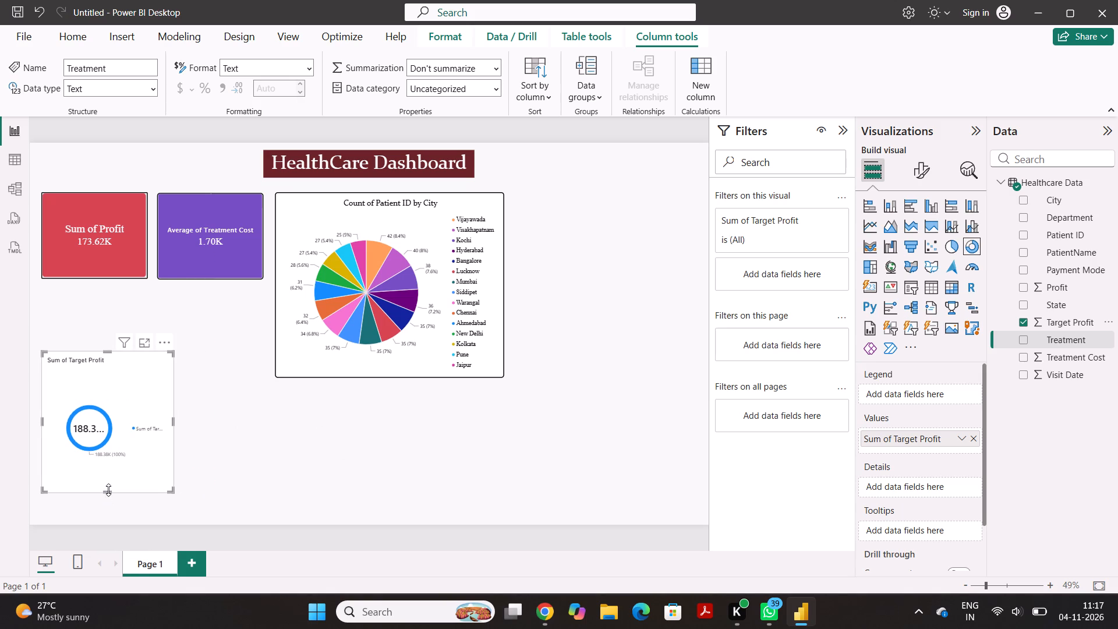
drag(108, 493, 136, 448)
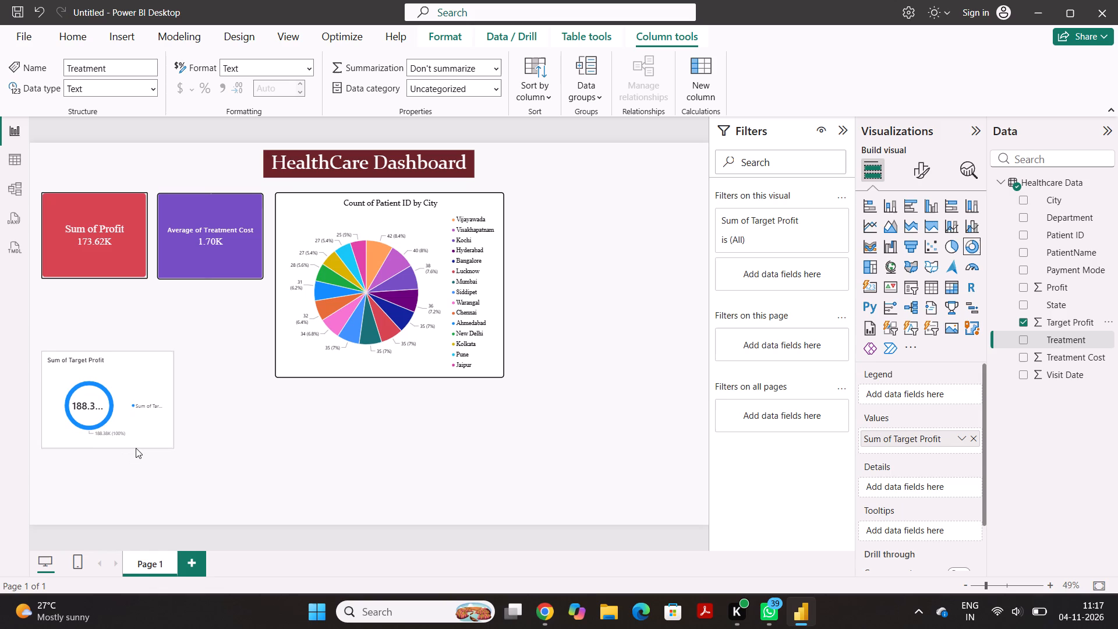
drag(136, 448, 137, 444)
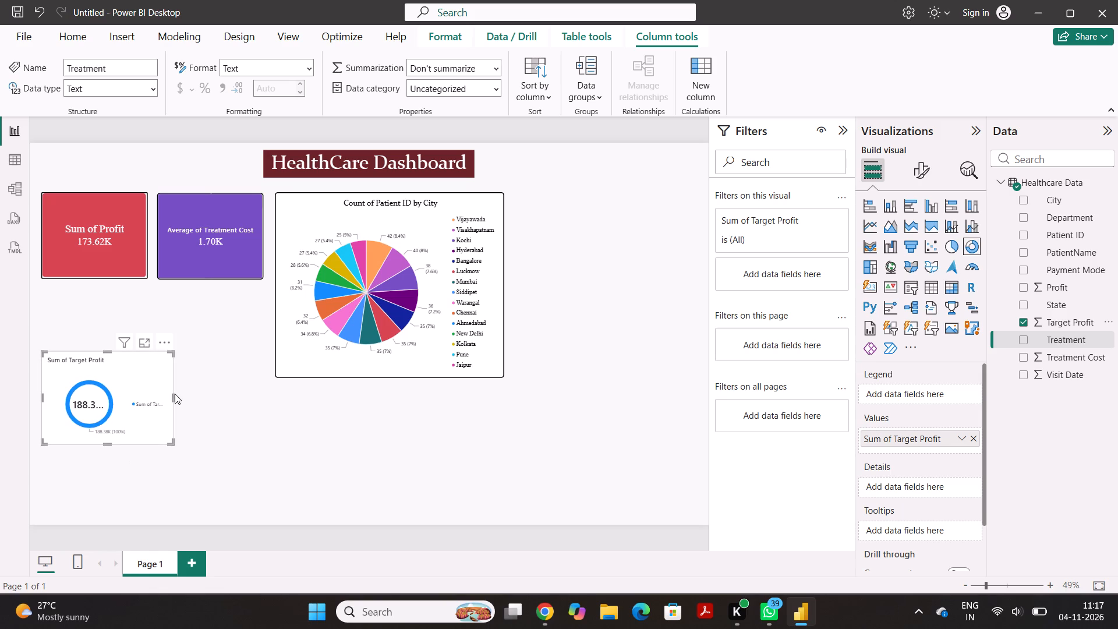
click(173, 395)
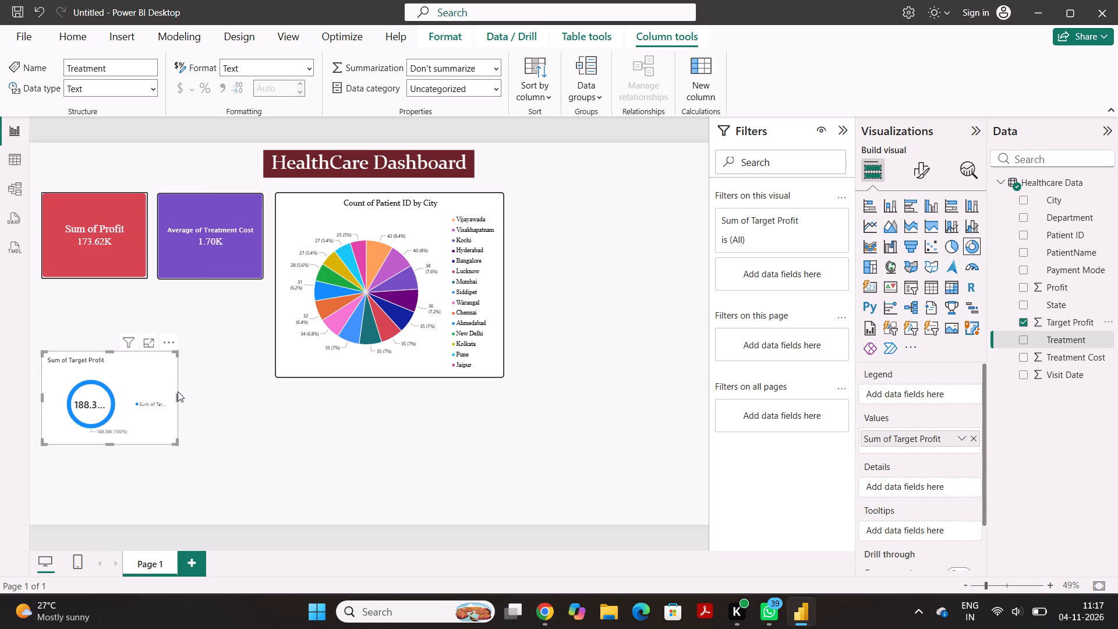
Set the donut chart's visual border to black with a width of 3 px.
scroll(910, 482, down, 1)
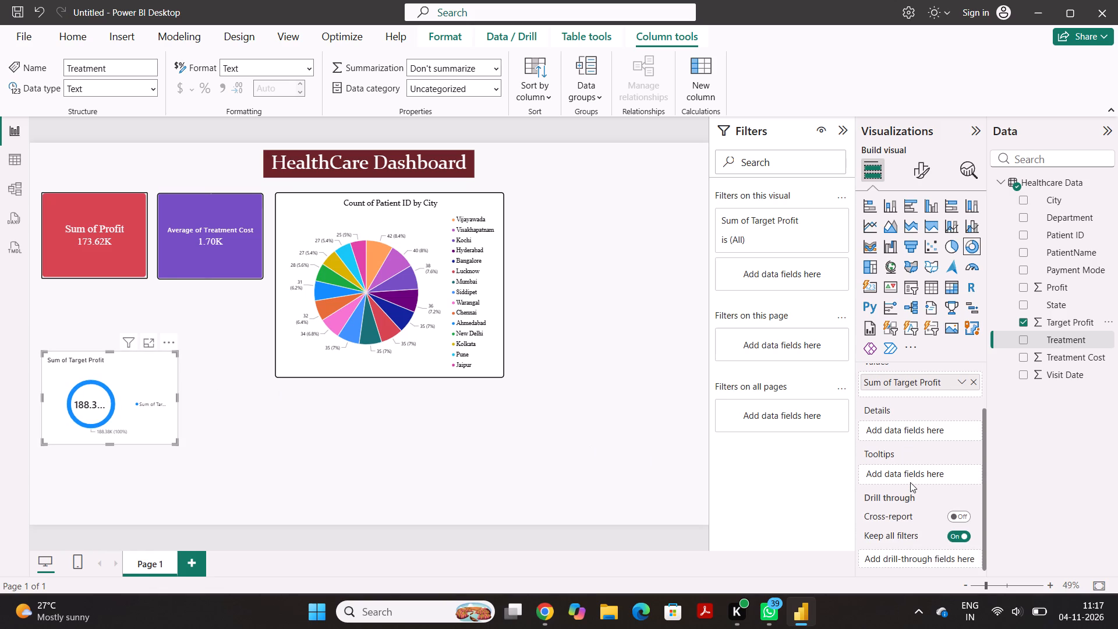
scroll(910, 482, down, 1)
scroll(910, 482, up, 3)
click(924, 165)
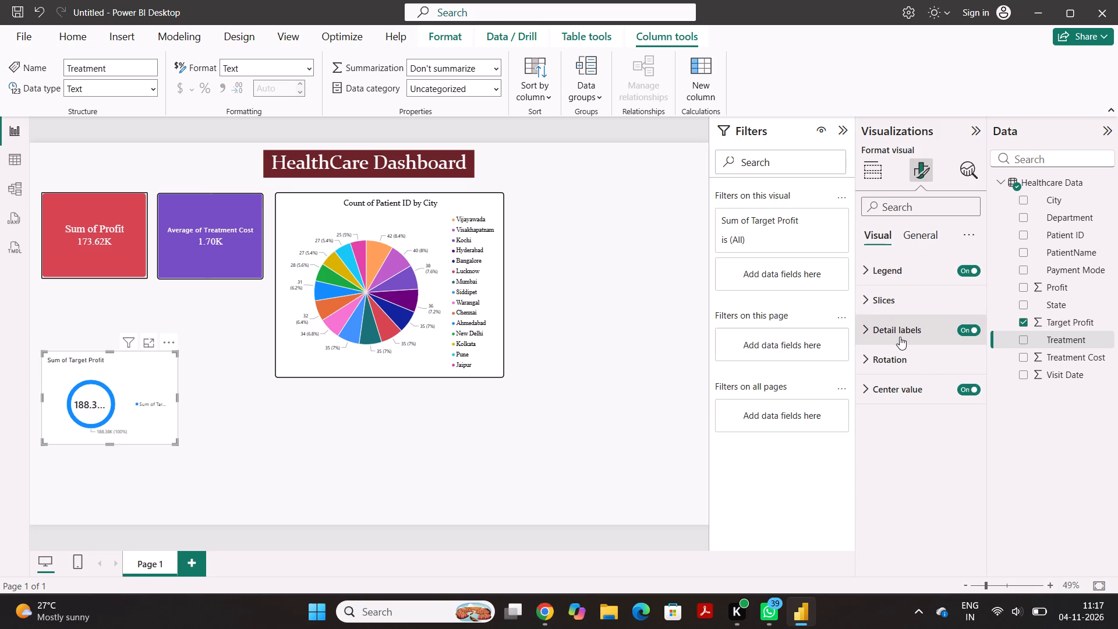
click(898, 352)
scroll(898, 352, down, 1)
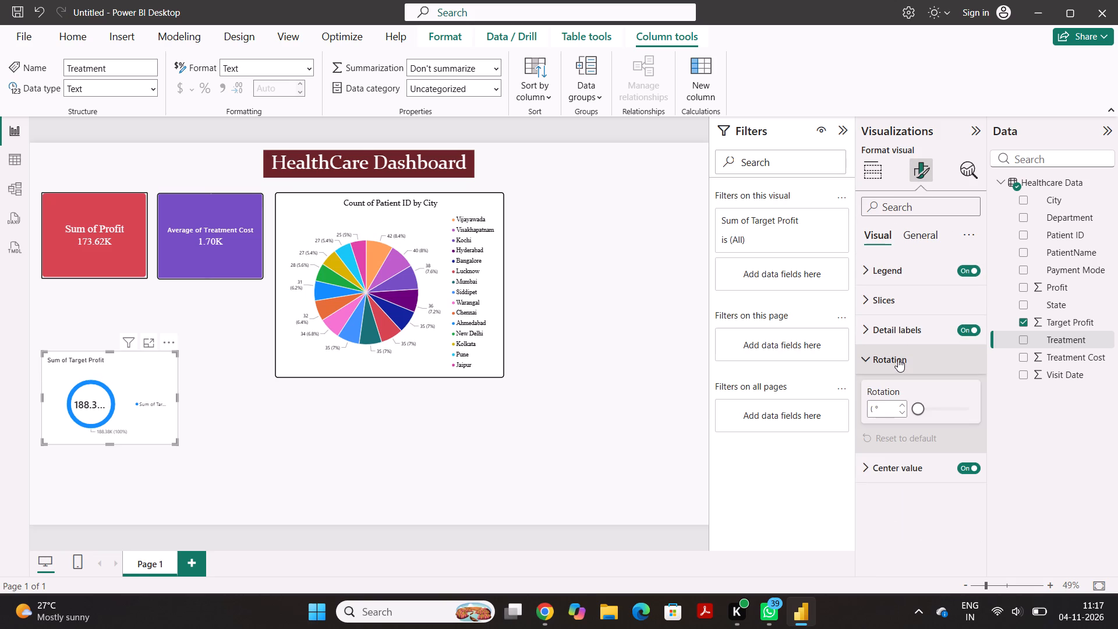
click(915, 239)
click(908, 330)
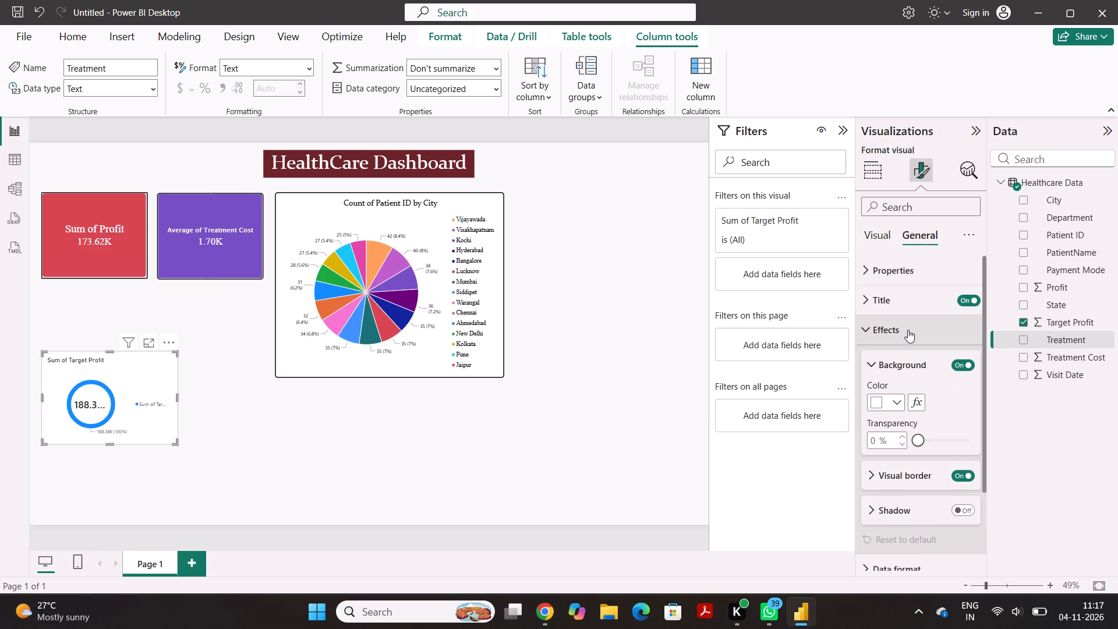
scroll(908, 330, down, 1)
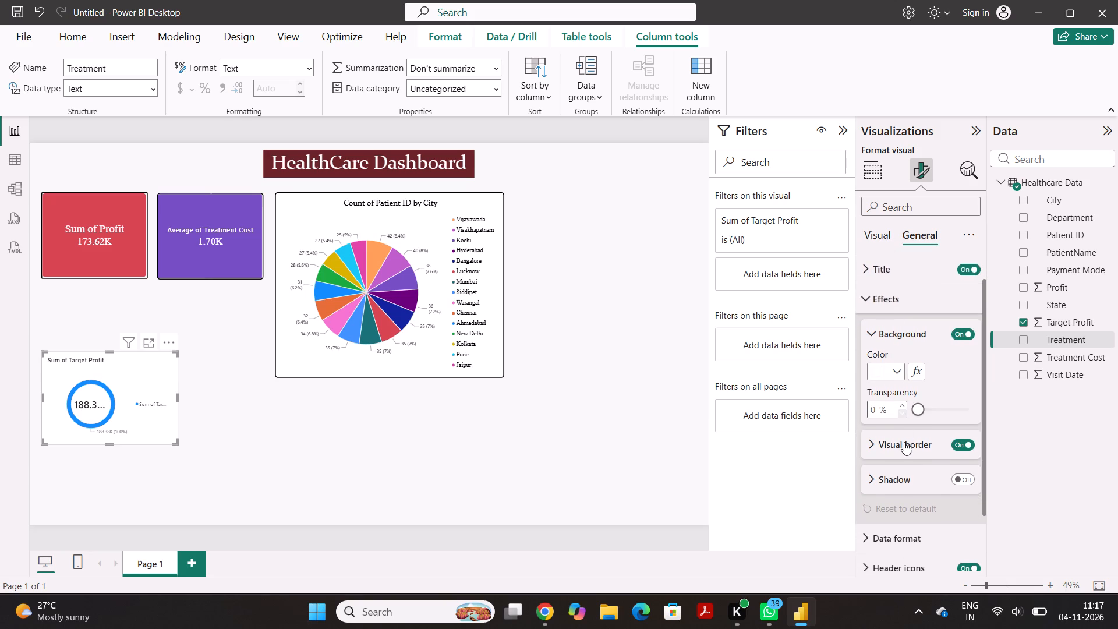
click(904, 442)
click(898, 485)
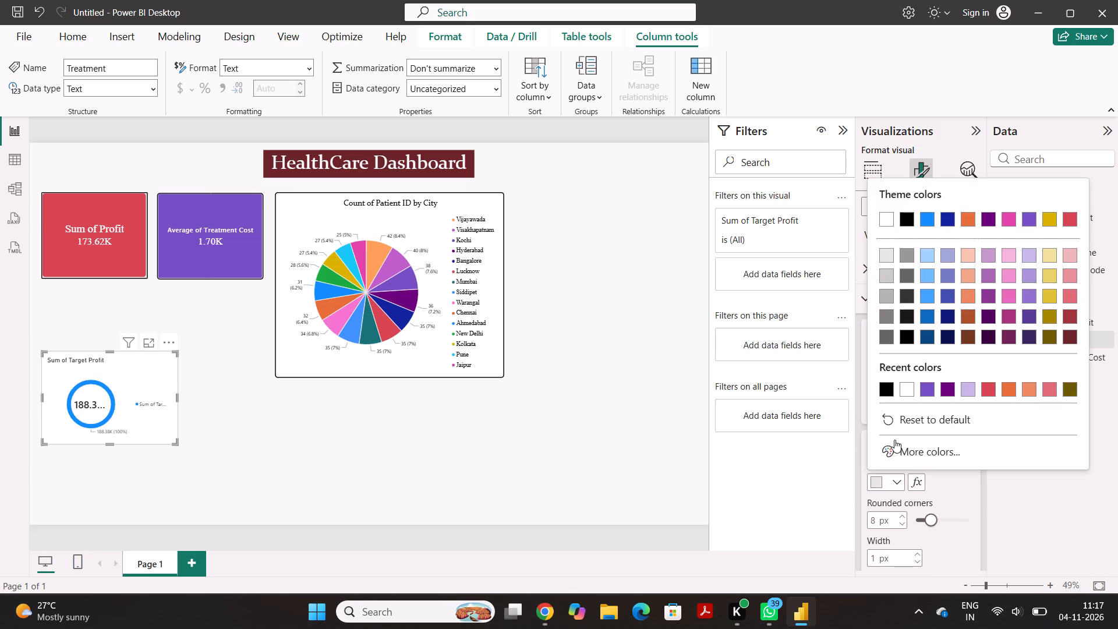
click(885, 394)
scroll(885, 394, down, 1)
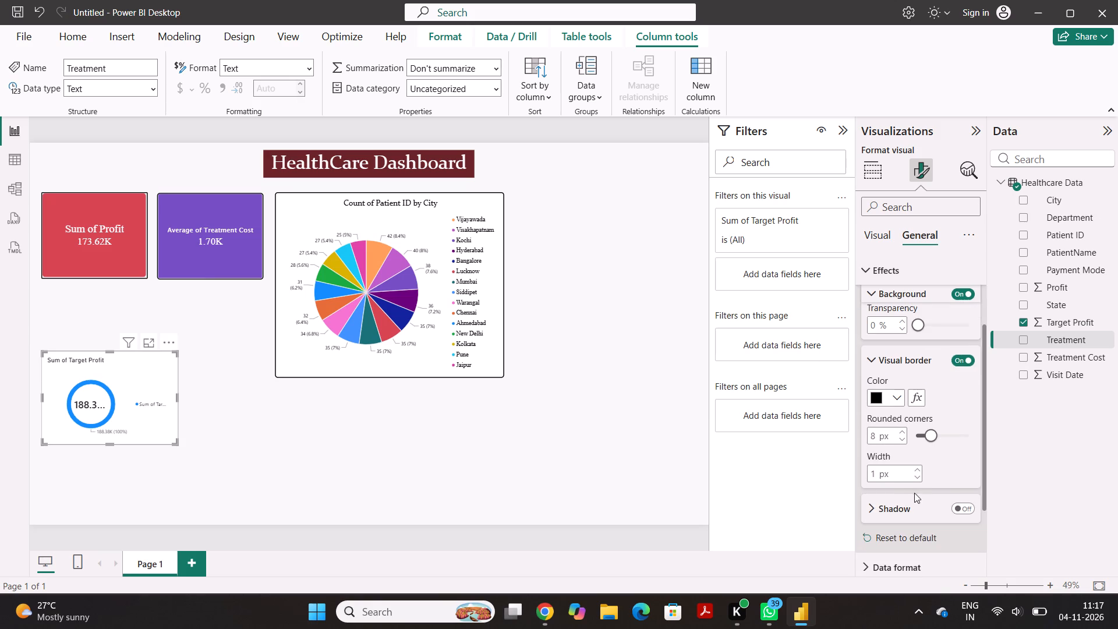
click(916, 468)
click(916, 468)
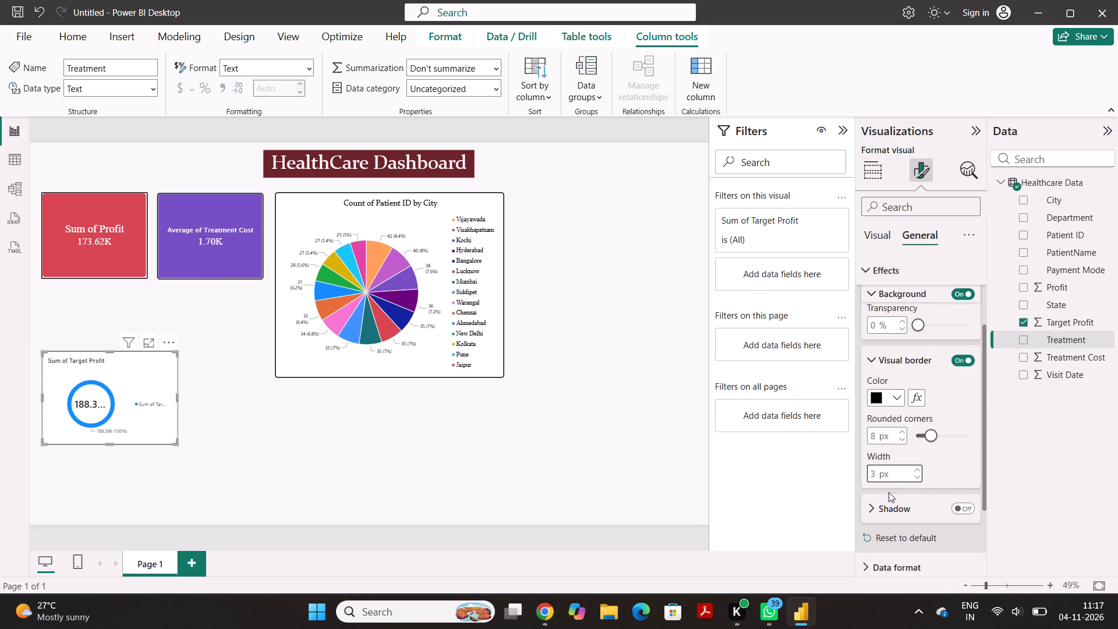
Set the color of the donut chart's detail label values to black.
click(878, 241)
click(897, 325)
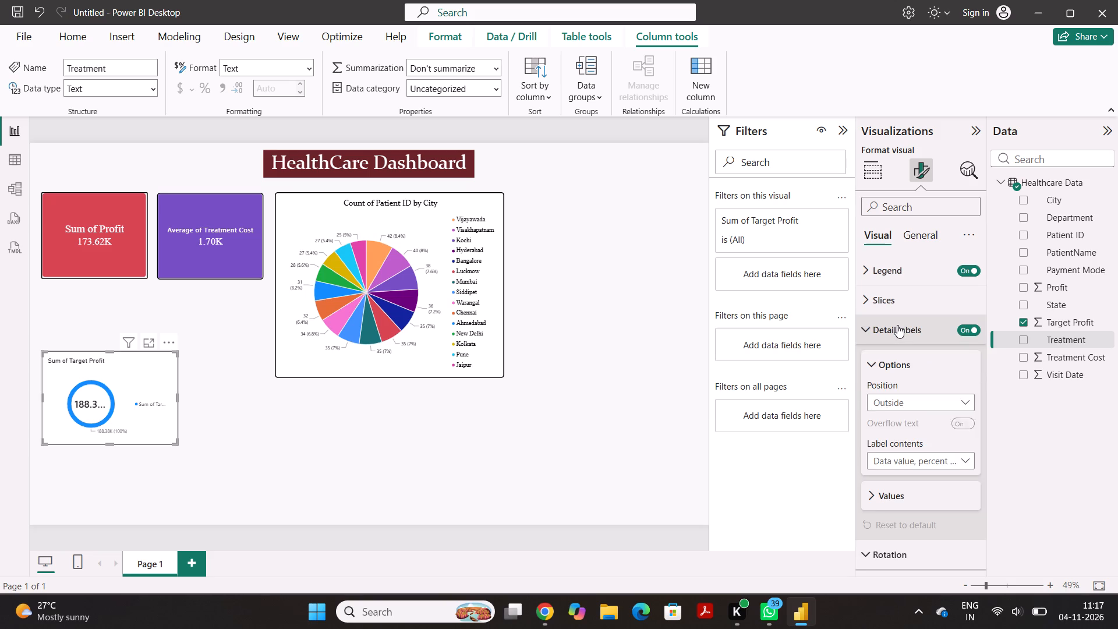
scroll(897, 325, down, 2)
click(900, 395)
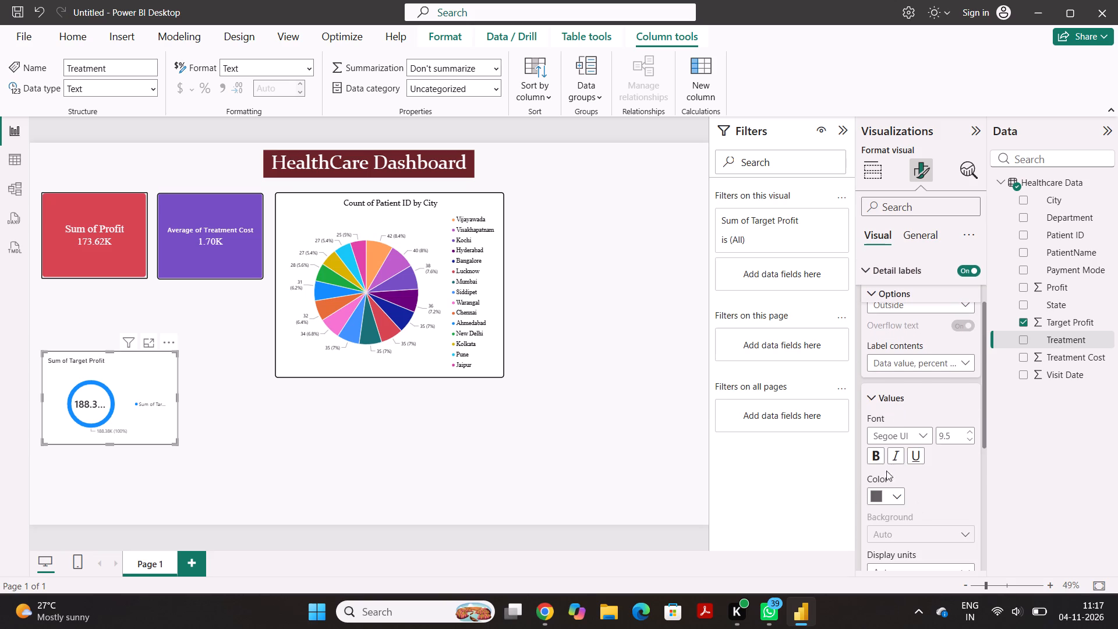
click(893, 495)
click(882, 398)
Look through the donut chart's detail label, rotation and center value settings, including the center value's label option.
scroll(897, 437, down, 4)
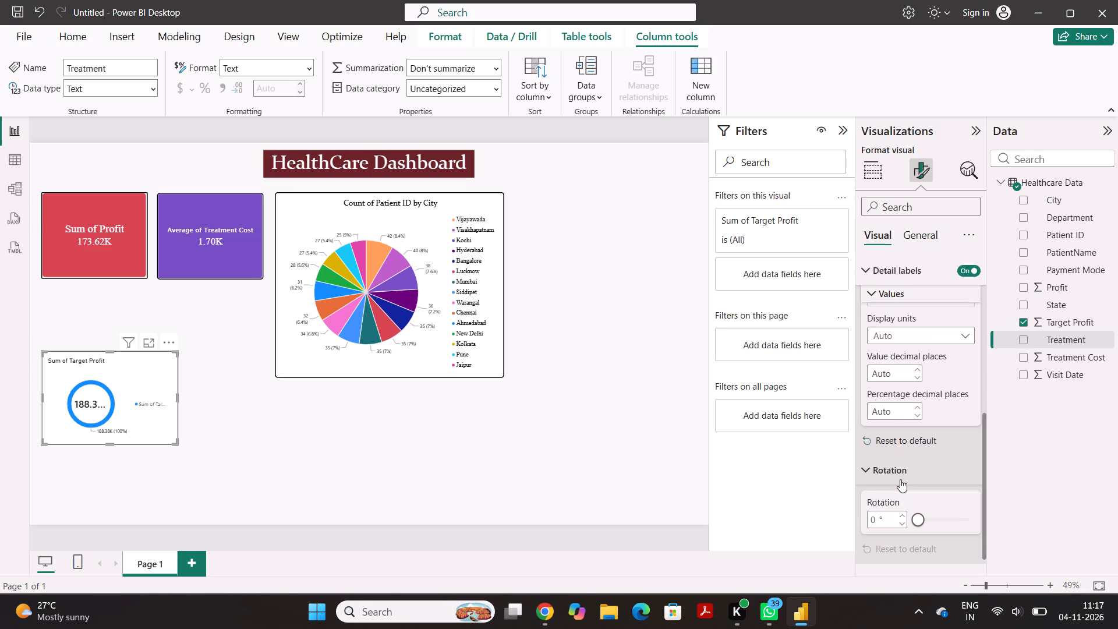
scroll(900, 479, down, 2)
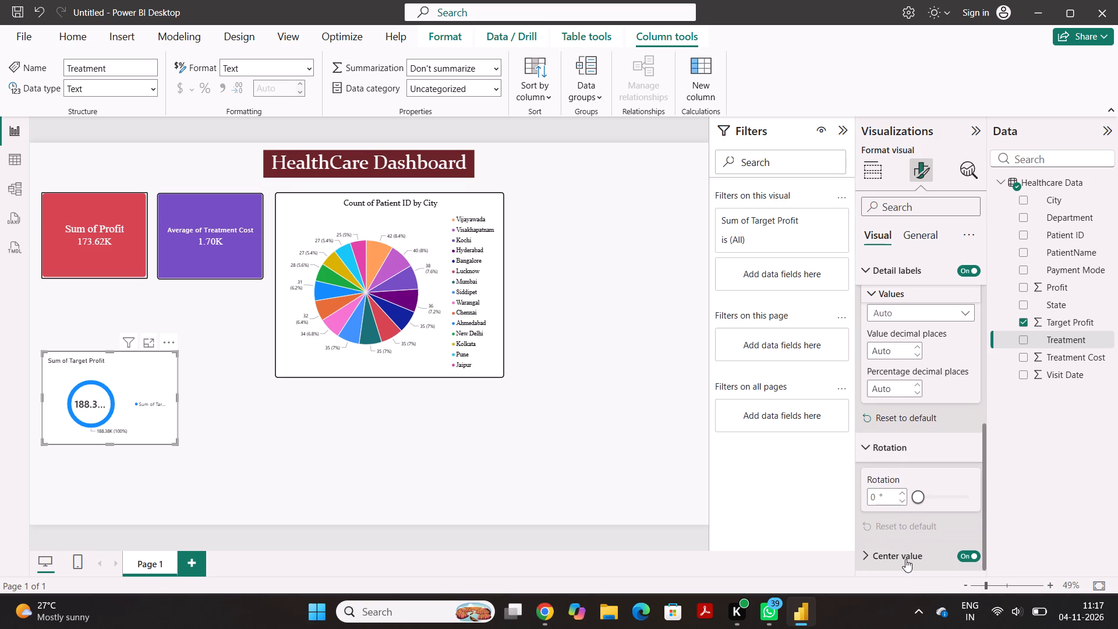
click(905, 559)
scroll(905, 559, down, 3)
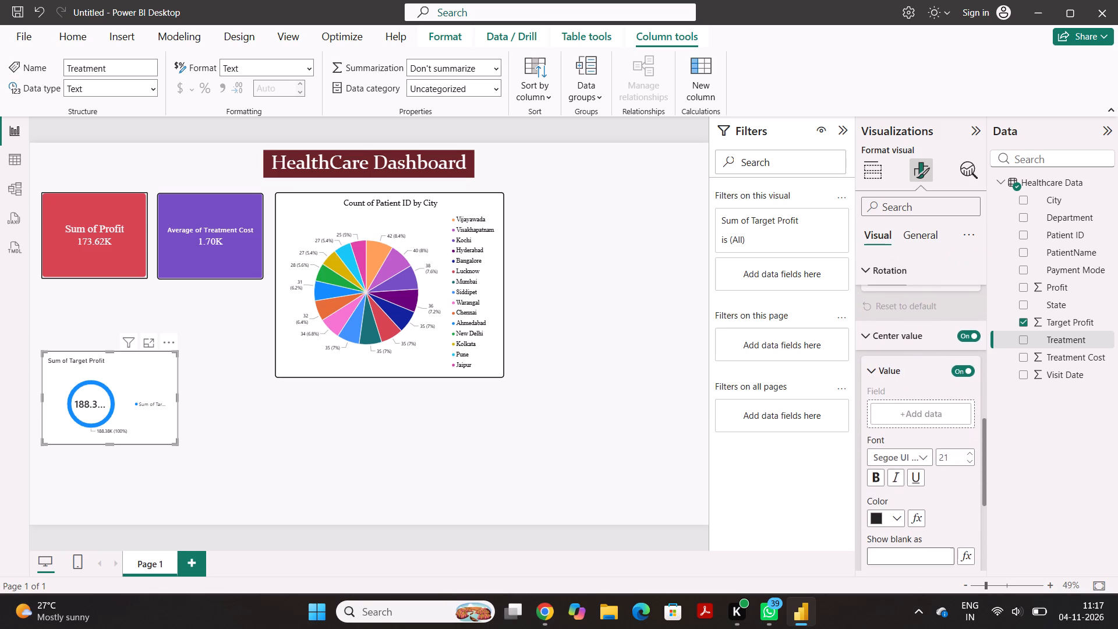
scroll(900, 527, down, 4)
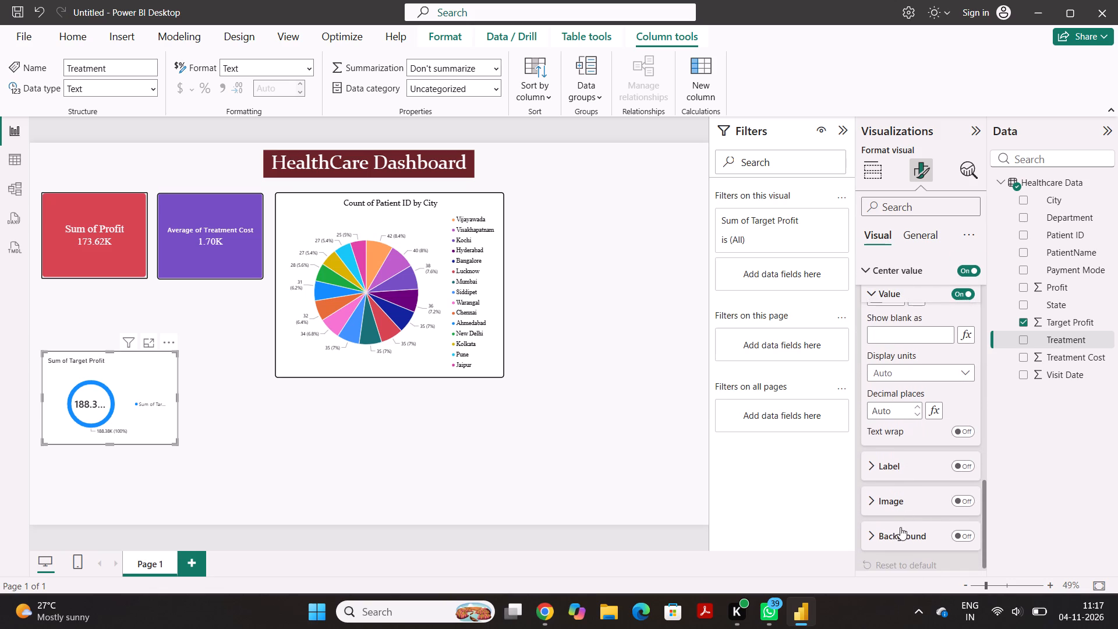
click(960, 464)
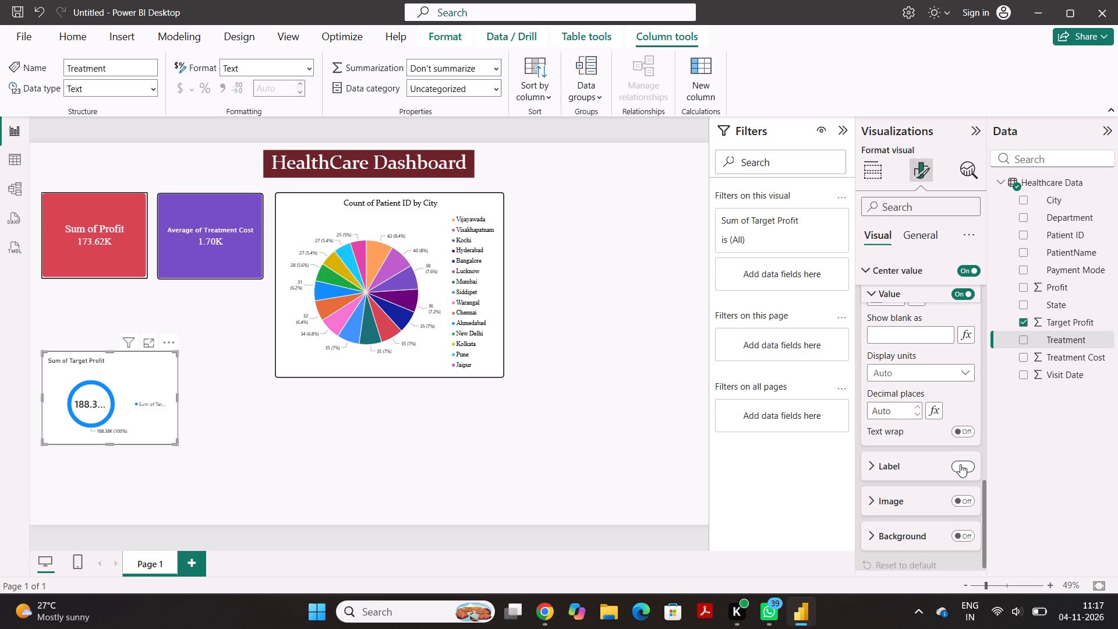
click(960, 464)
scroll(937, 521, down, 2)
scroll(937, 521, up, 3)
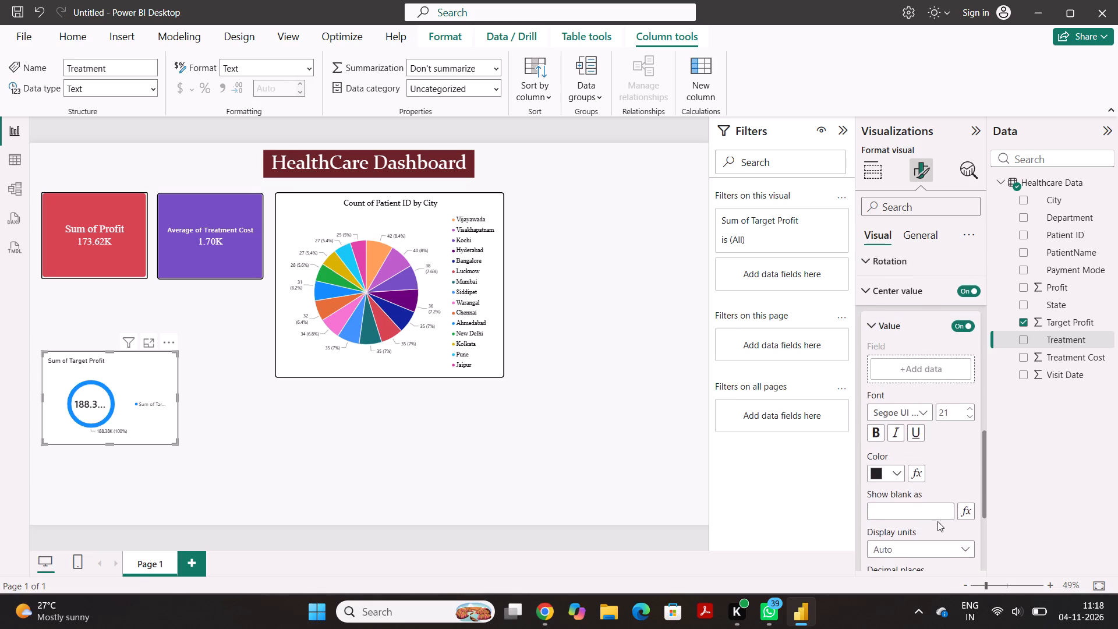
scroll(937, 521, up, 1)
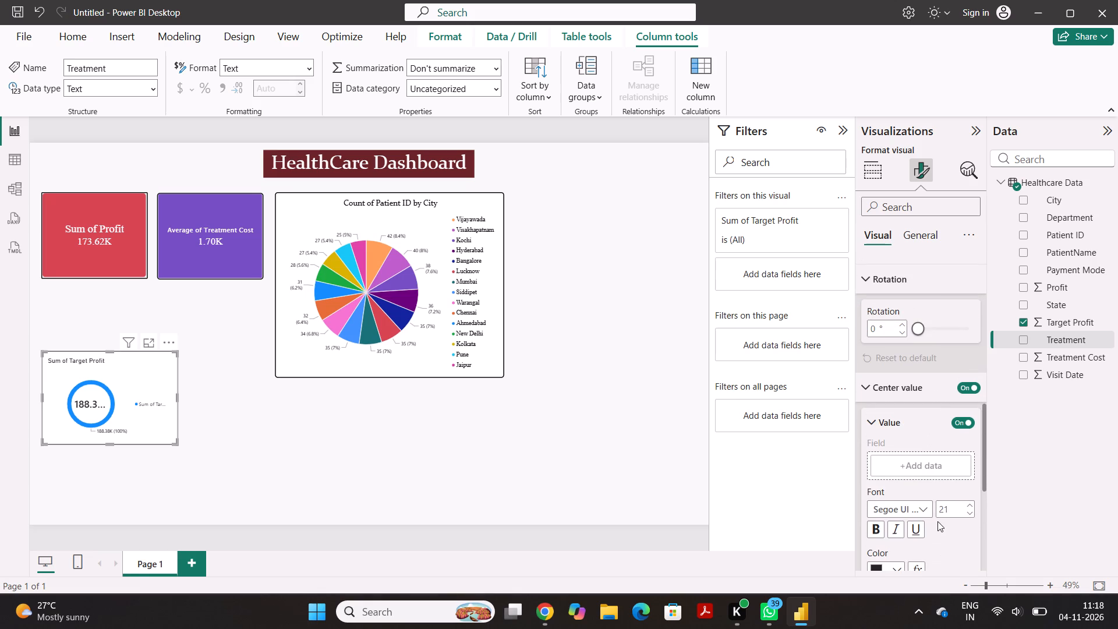
scroll(936, 471, up, 3)
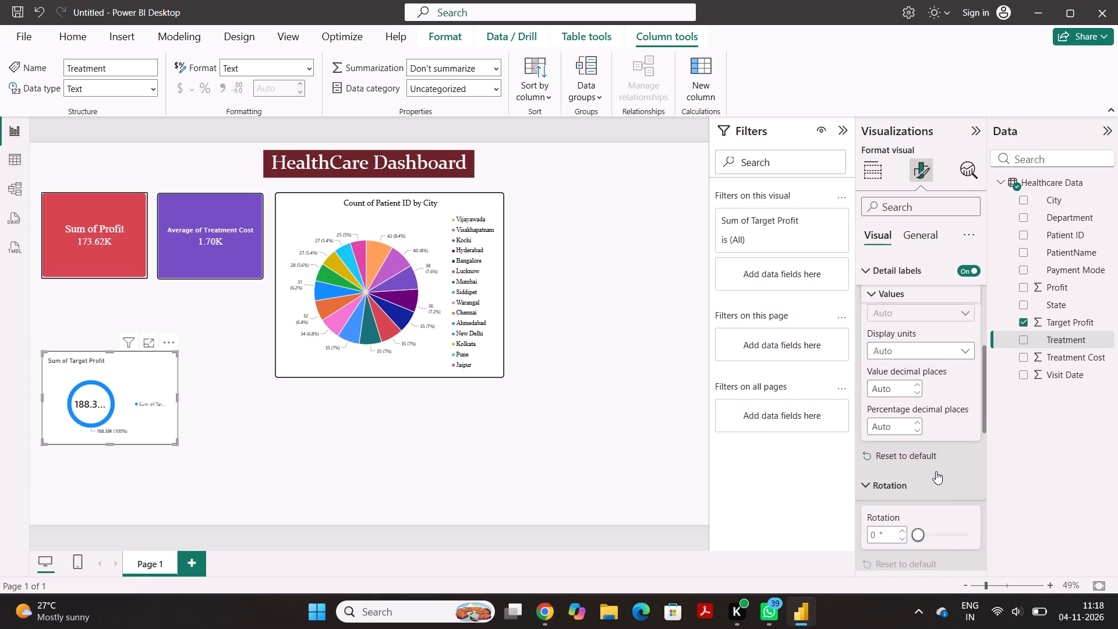
scroll(936, 471, up, 2)
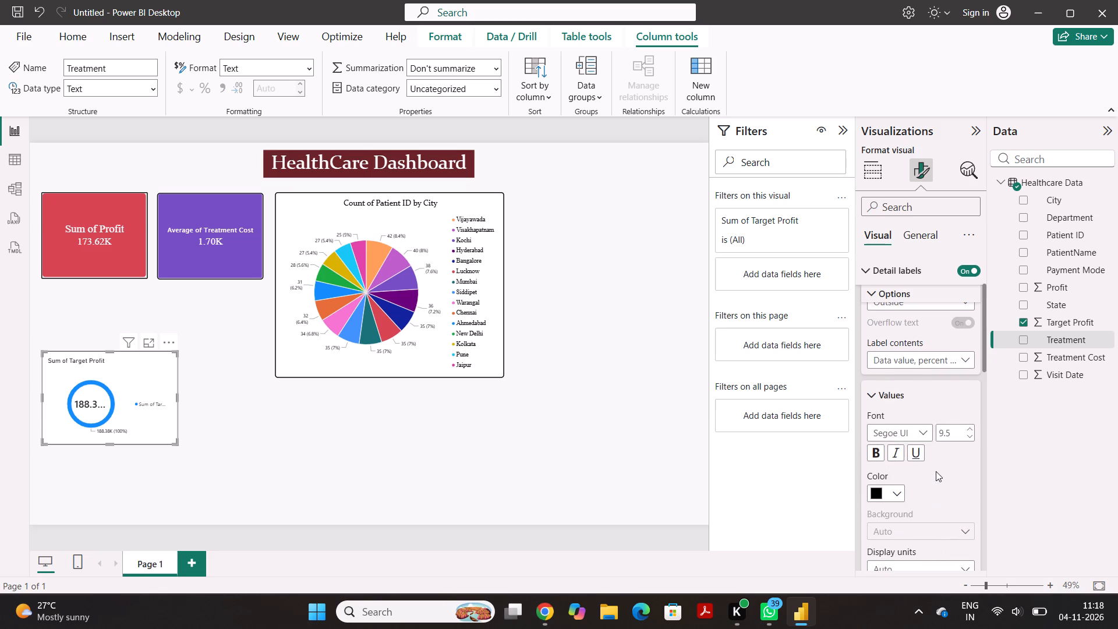
Change the font of the donut chart's detail label values to a heavier Segoe UI variant.
click(918, 431)
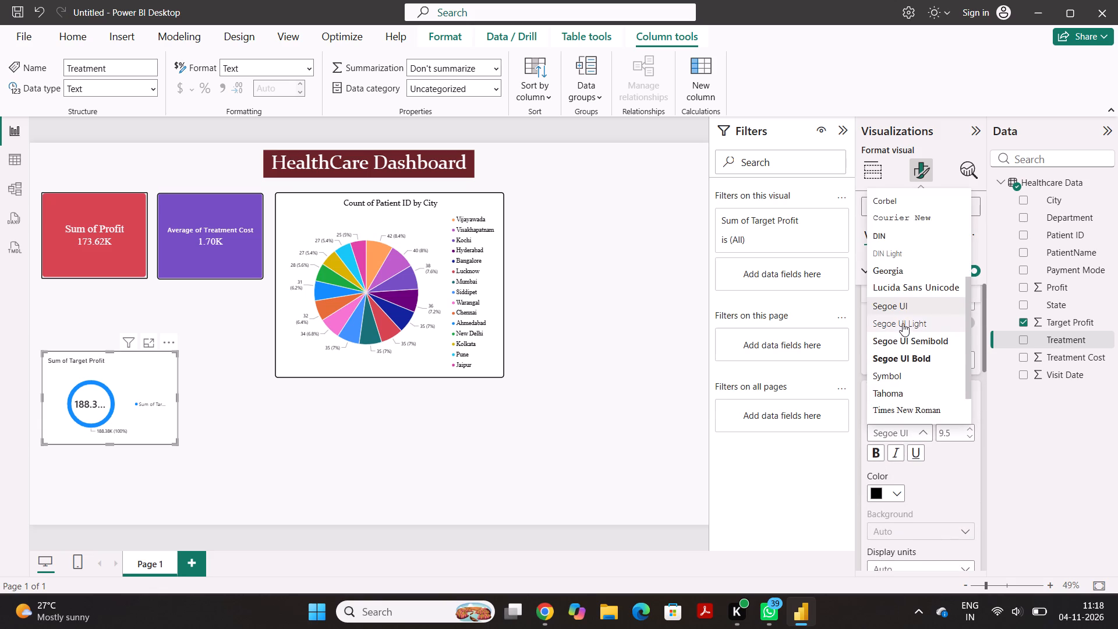
click(903, 323)
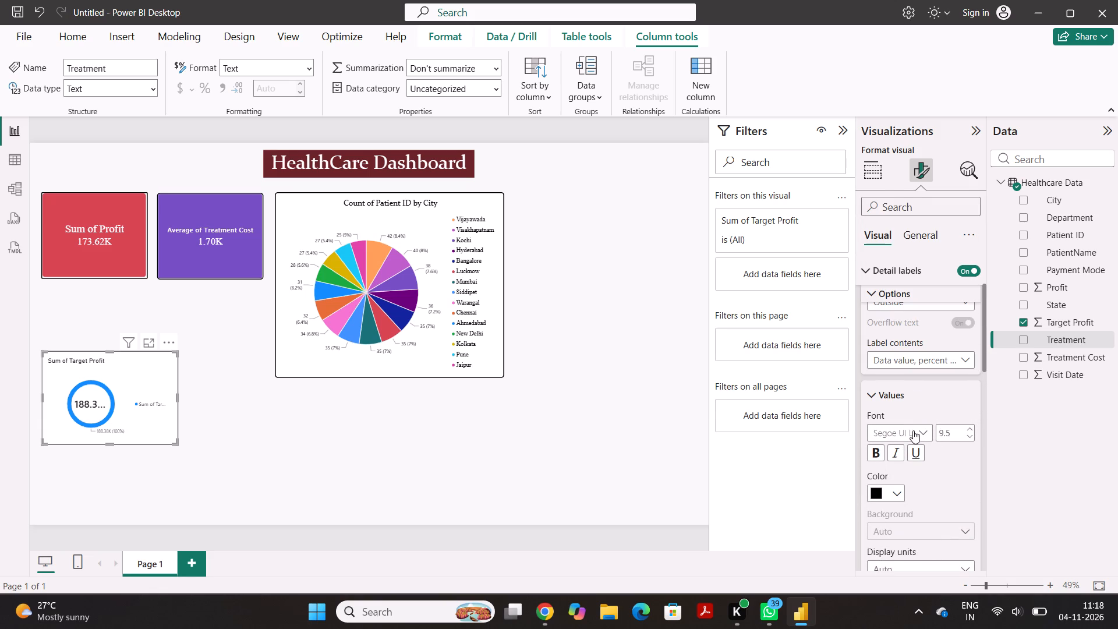
click(913, 430)
click(914, 334)
Examine the donut chart's slice settings for color, border and spacing.
scroll(903, 371, up, 1)
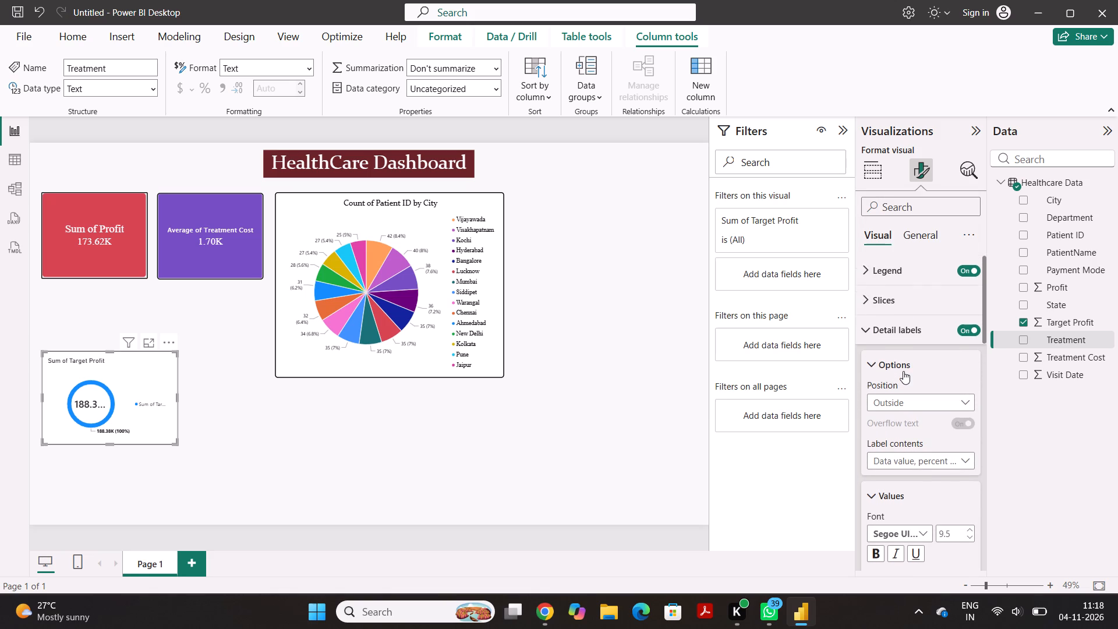
scroll(903, 371, up, 1)
click(911, 304)
scroll(911, 304, down, 1)
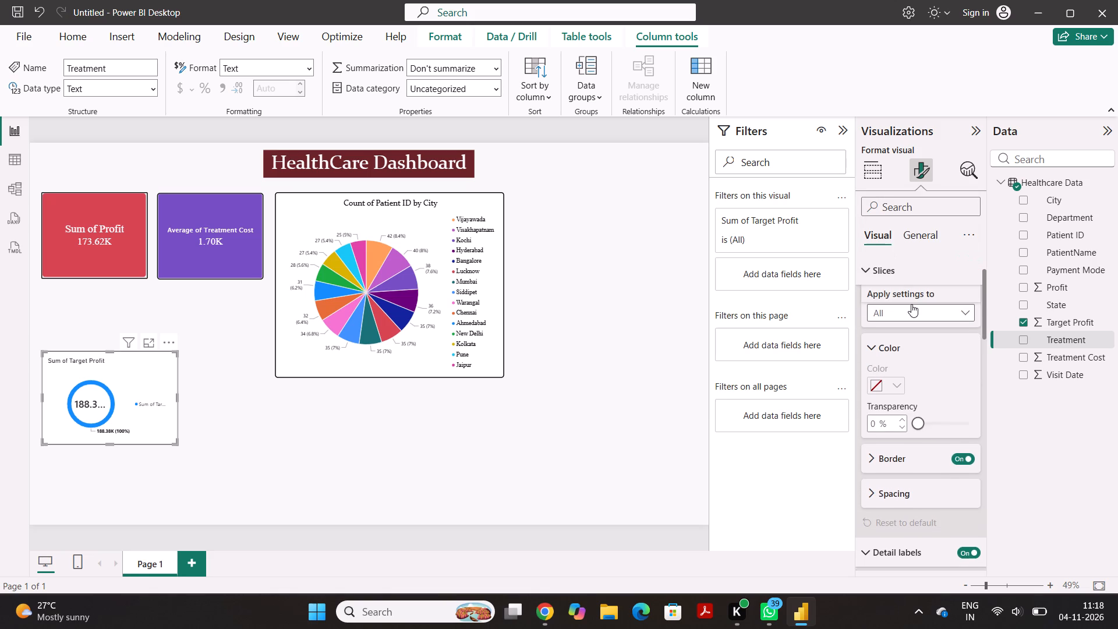
scroll(911, 304, down, 1)
scroll(914, 450, up, 3)
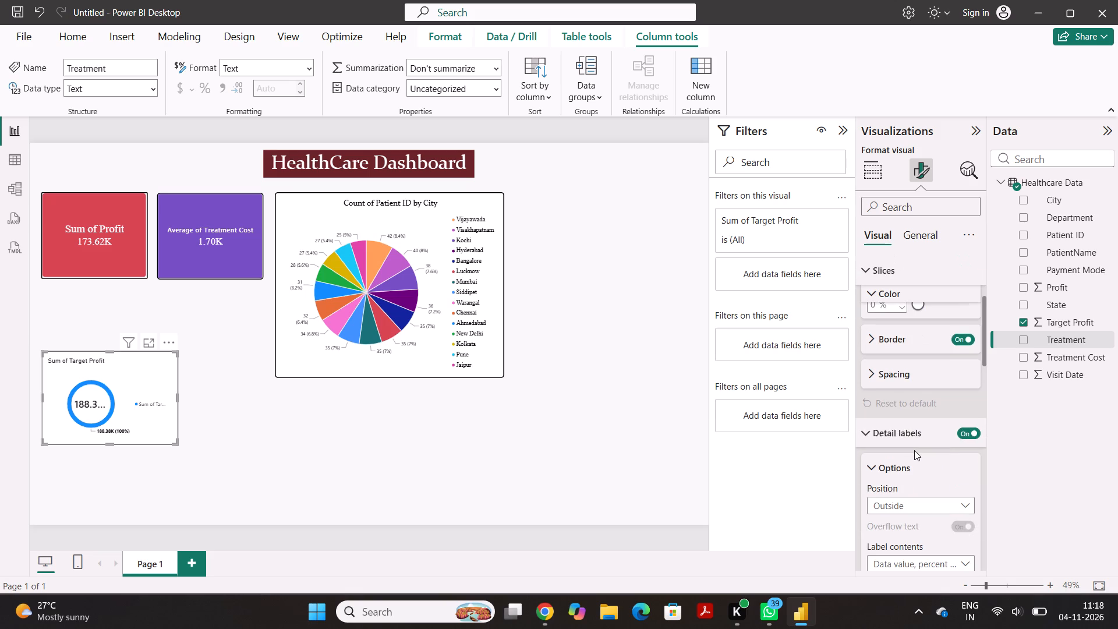
scroll(914, 450, up, 1)
Set the donut chart's legend text color to black.
click(905, 270)
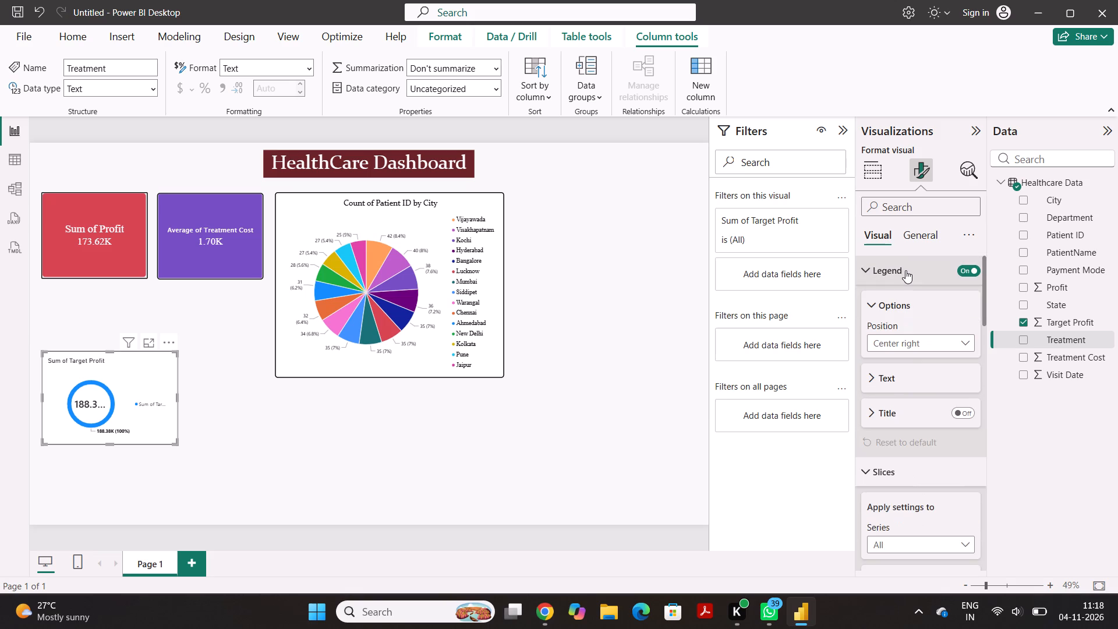
scroll(912, 359, down, 1)
click(912, 359)
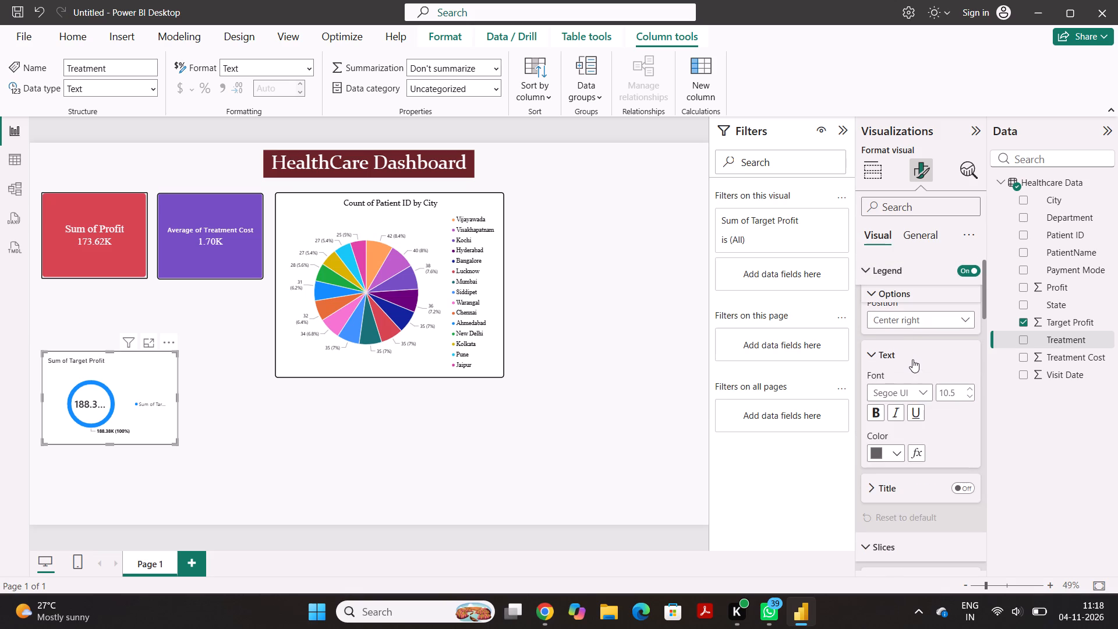
click(897, 448)
click(883, 357)
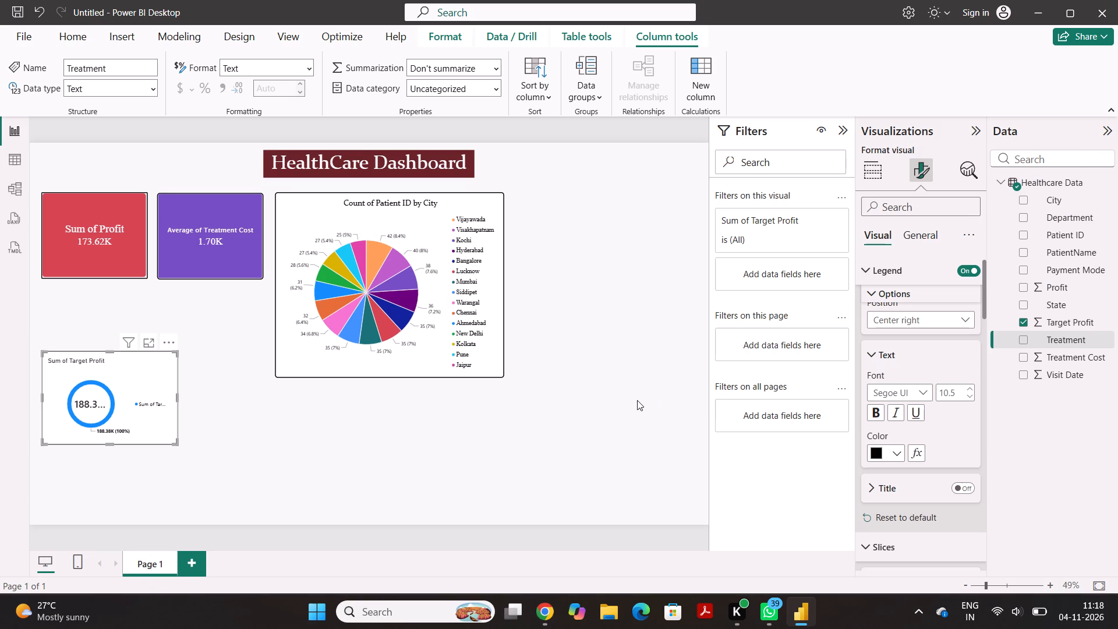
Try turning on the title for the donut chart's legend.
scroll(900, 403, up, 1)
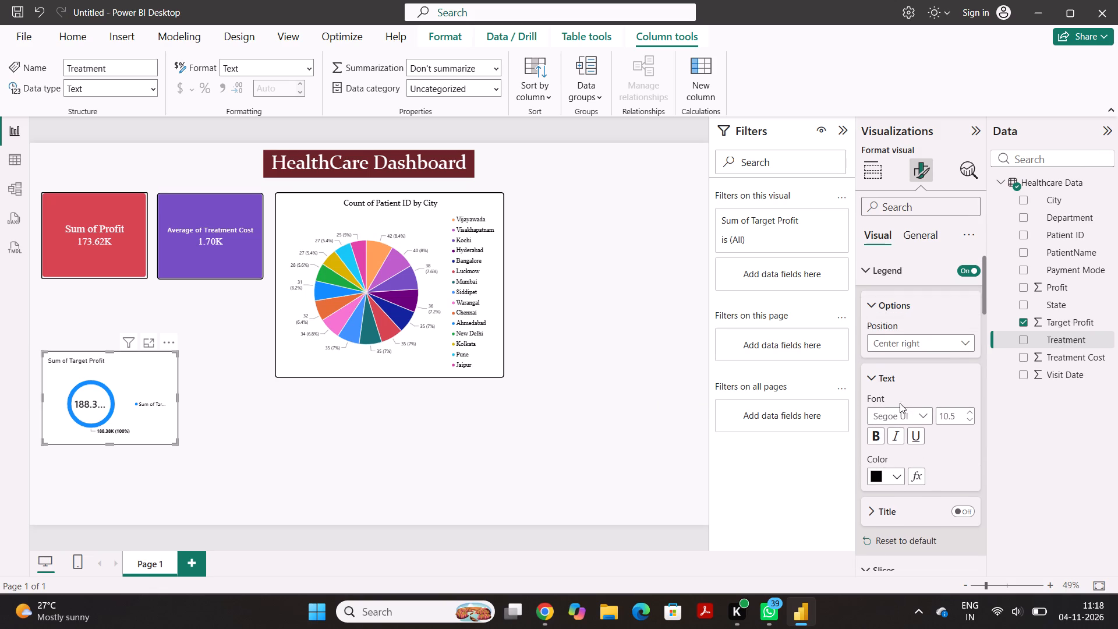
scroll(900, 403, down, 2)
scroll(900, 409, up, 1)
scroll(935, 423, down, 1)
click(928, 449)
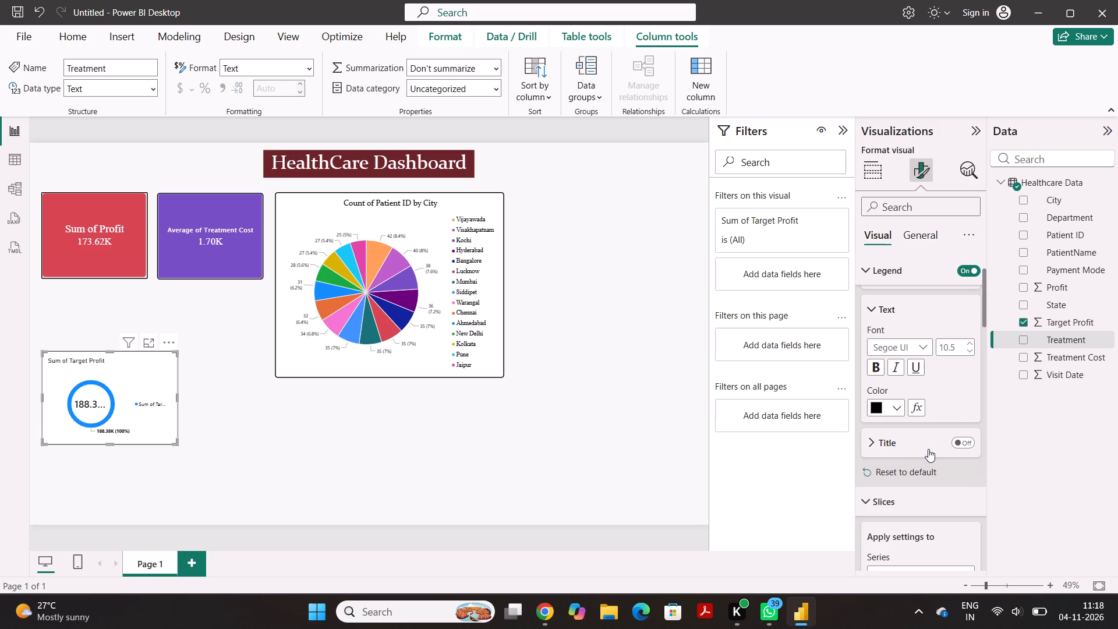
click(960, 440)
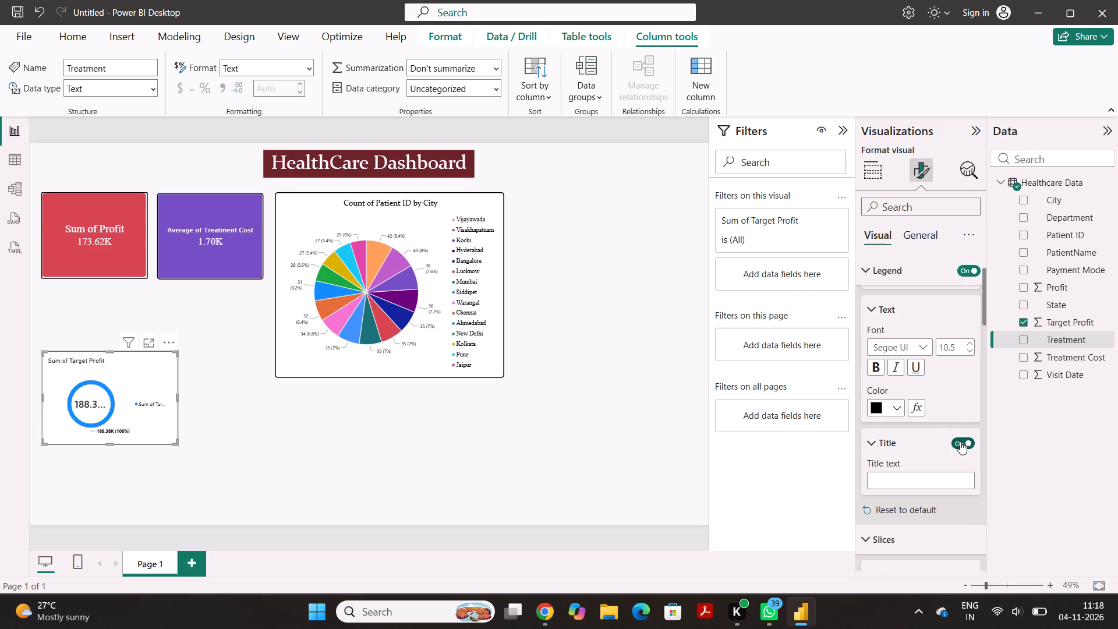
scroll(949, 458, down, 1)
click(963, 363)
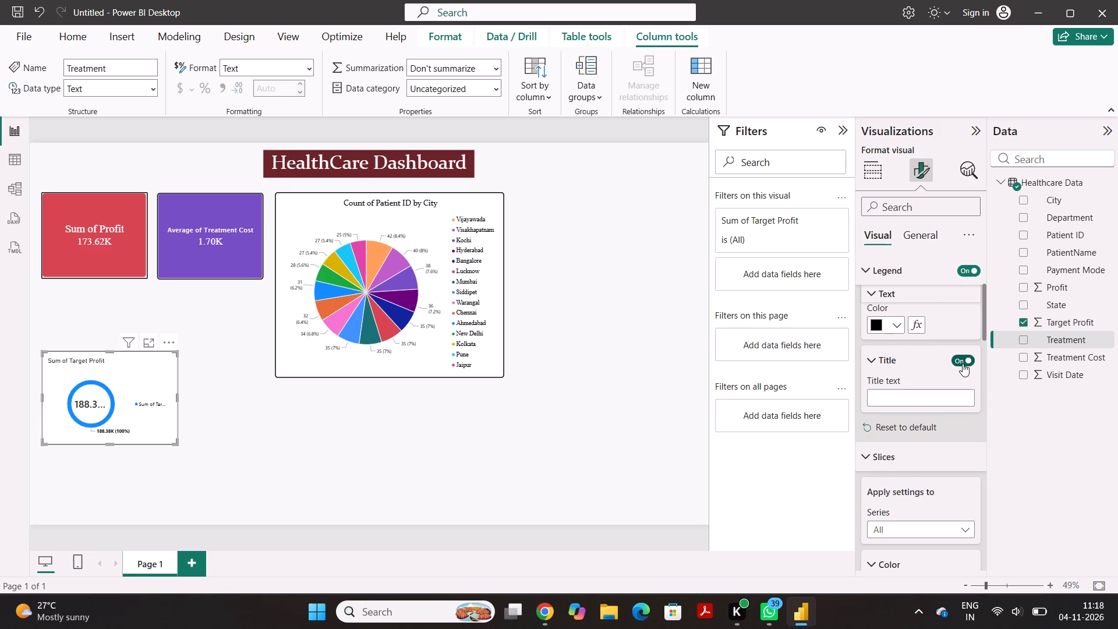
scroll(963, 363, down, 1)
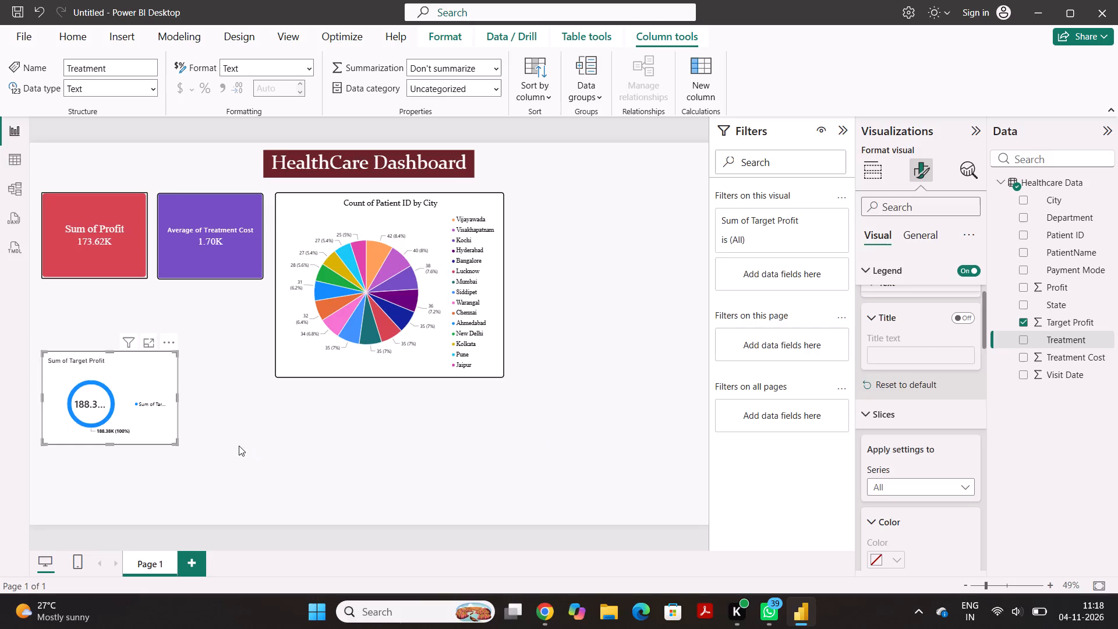
Move the donut chart to the right of the pie chart, aligning their top edges.
drag(151, 378, 527, 264)
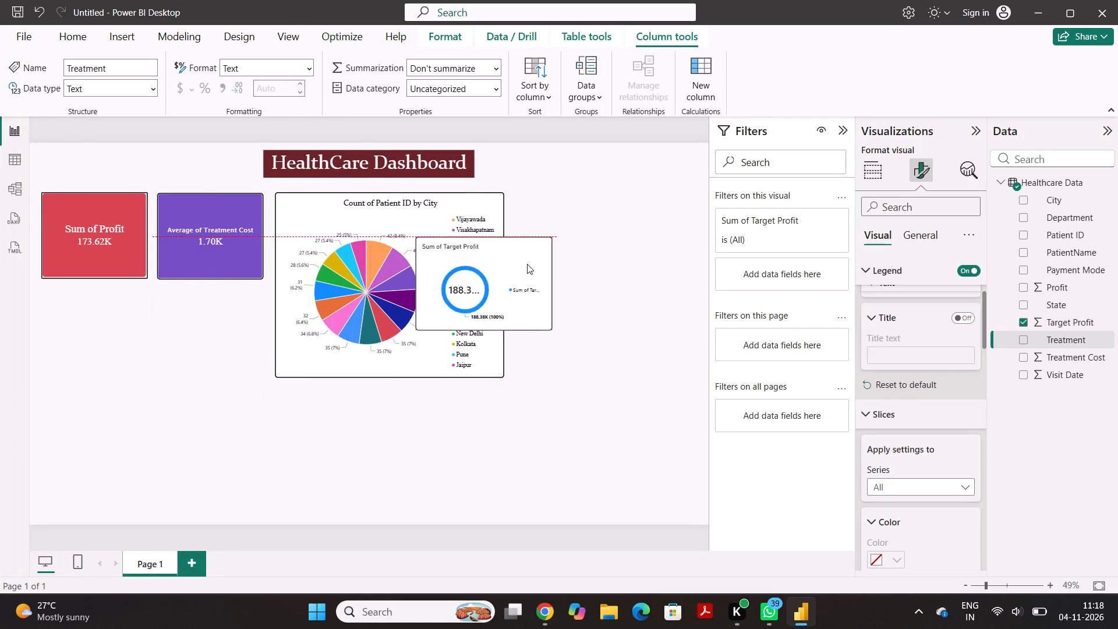
drag(527, 264, 645, 222)
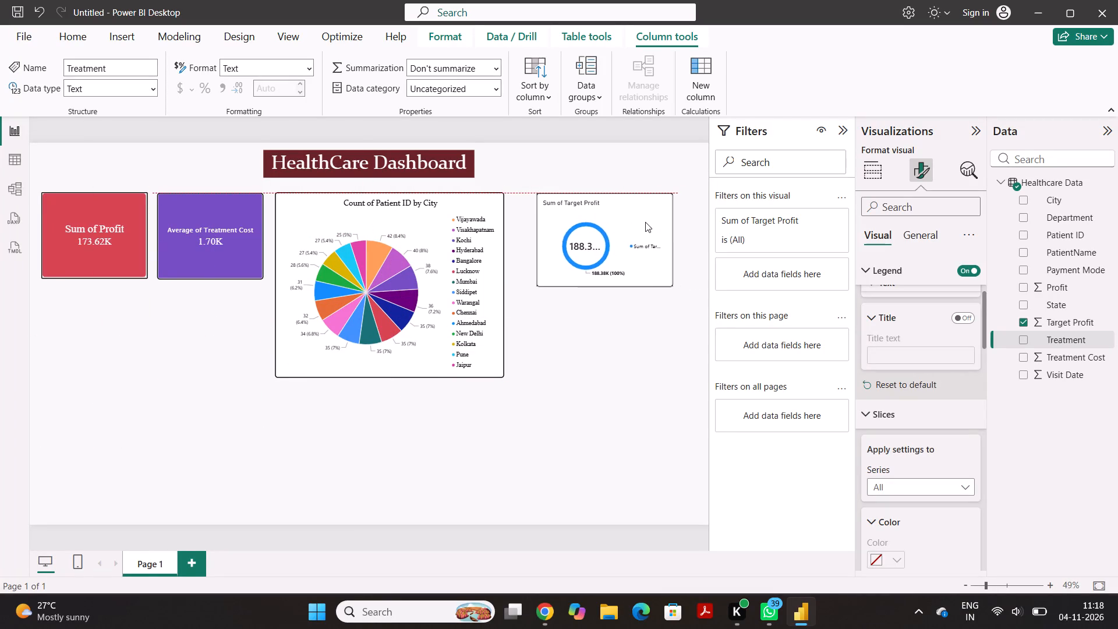
drag(645, 222, 637, 222)
click(615, 321)
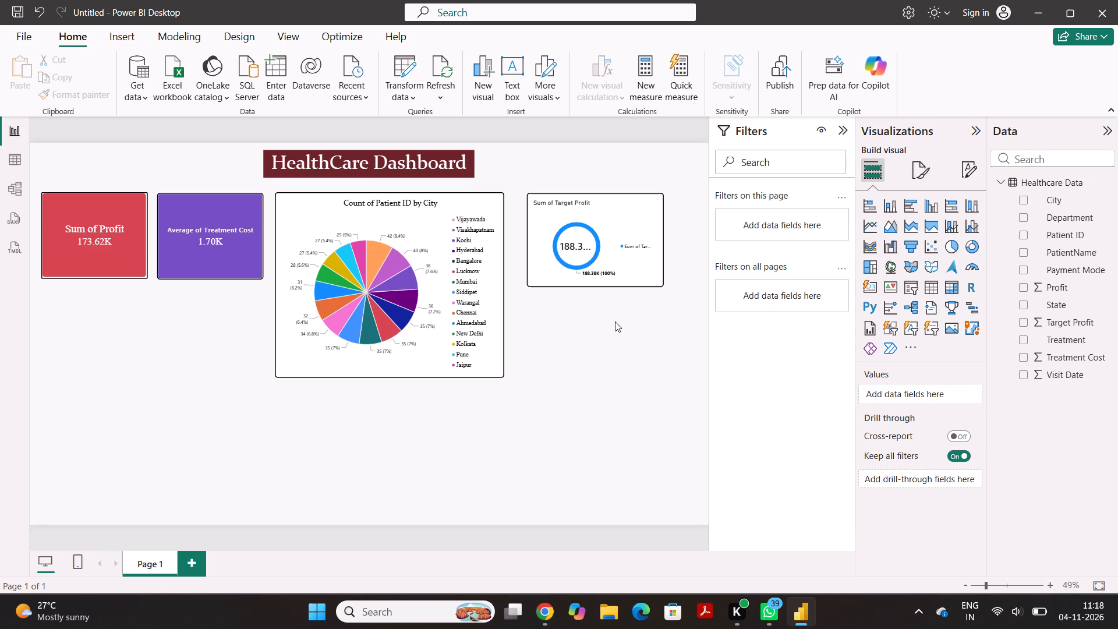
Add an area chart with City on the X-axis and State on the Y-axis.
click(884, 232)
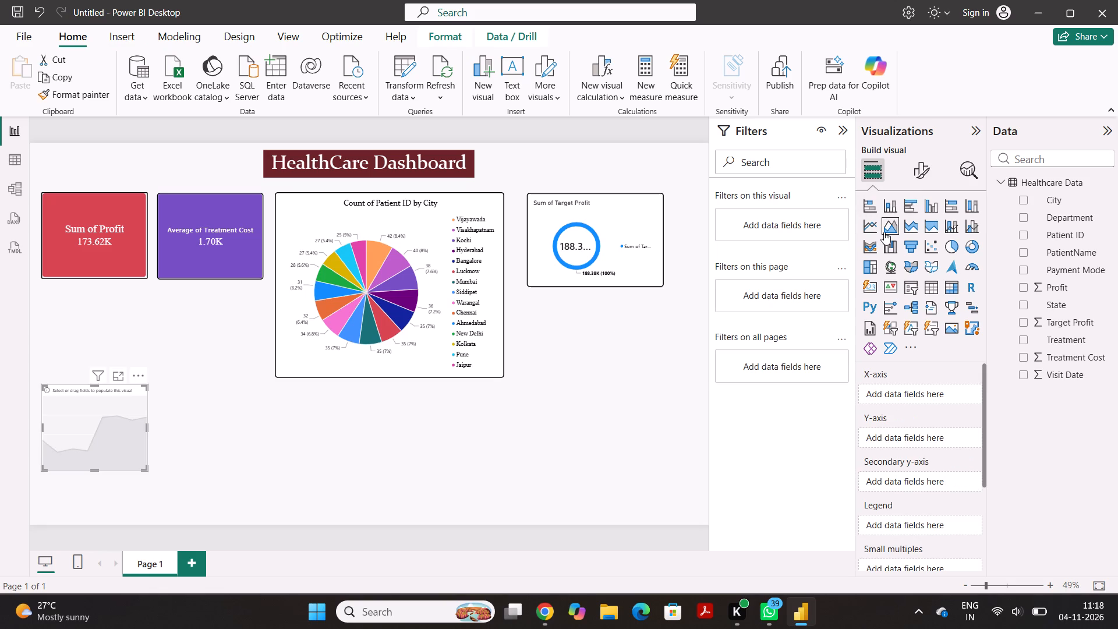
drag(1065, 201, 919, 397)
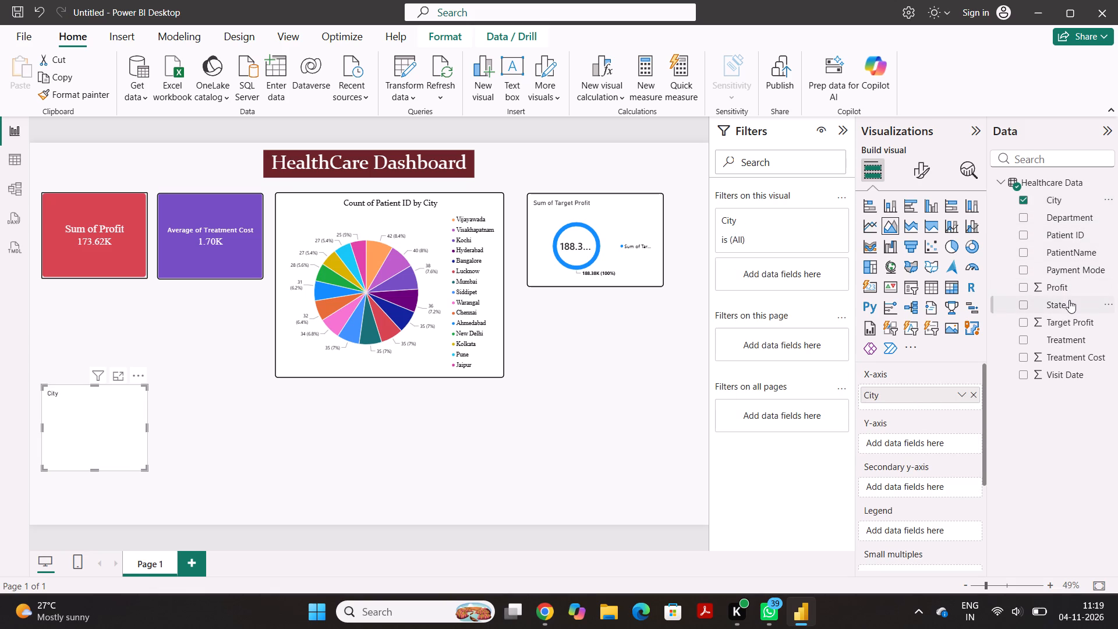
drag(1069, 301, 929, 436)
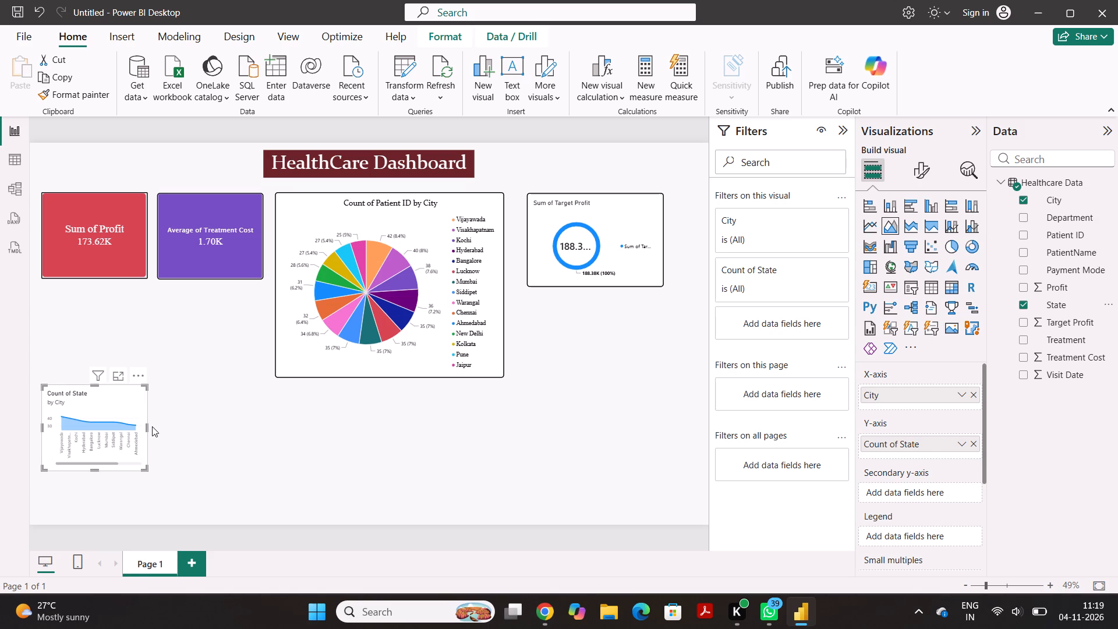
Move the area chart near the page's bottom edge and enlarge it, extending its top to just below the two cards.
drag(146, 428, 166, 423)
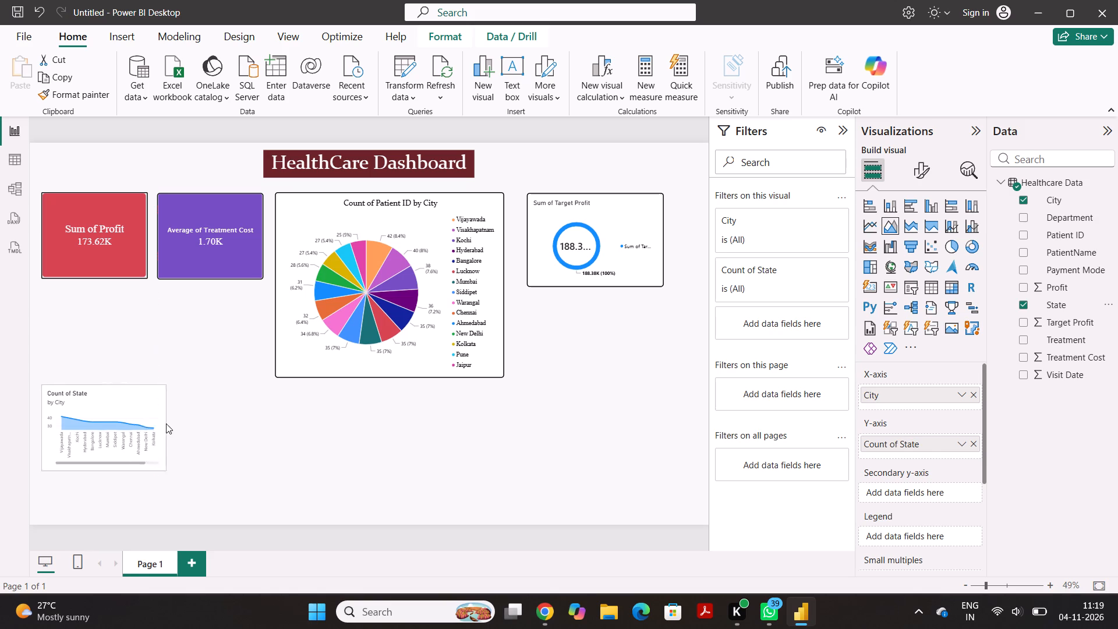
drag(166, 423, 266, 419)
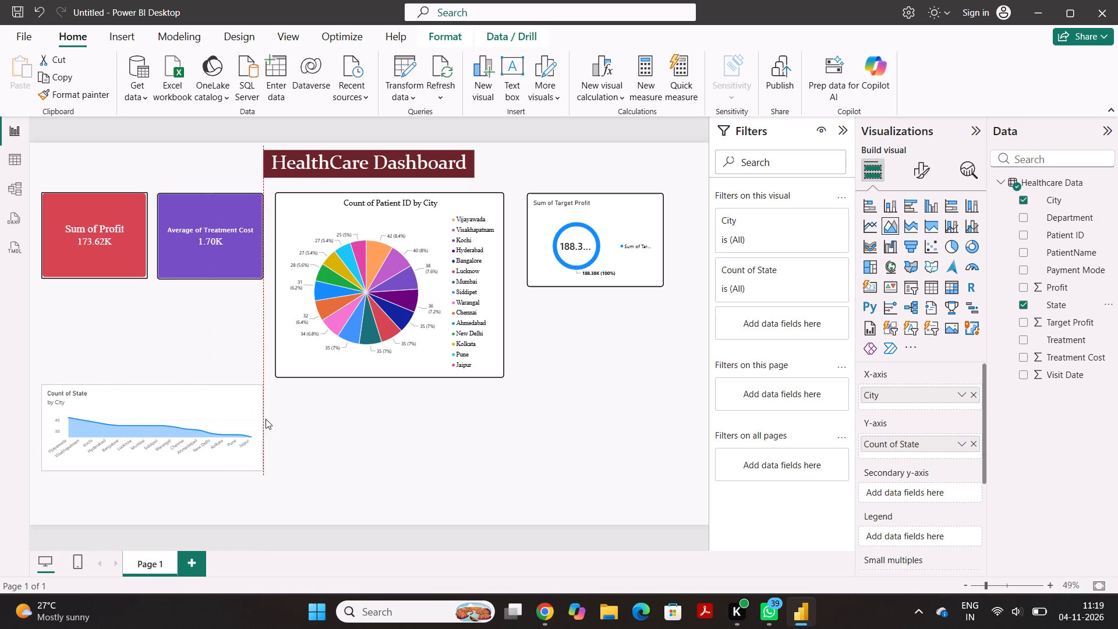
drag(266, 419, 317, 423)
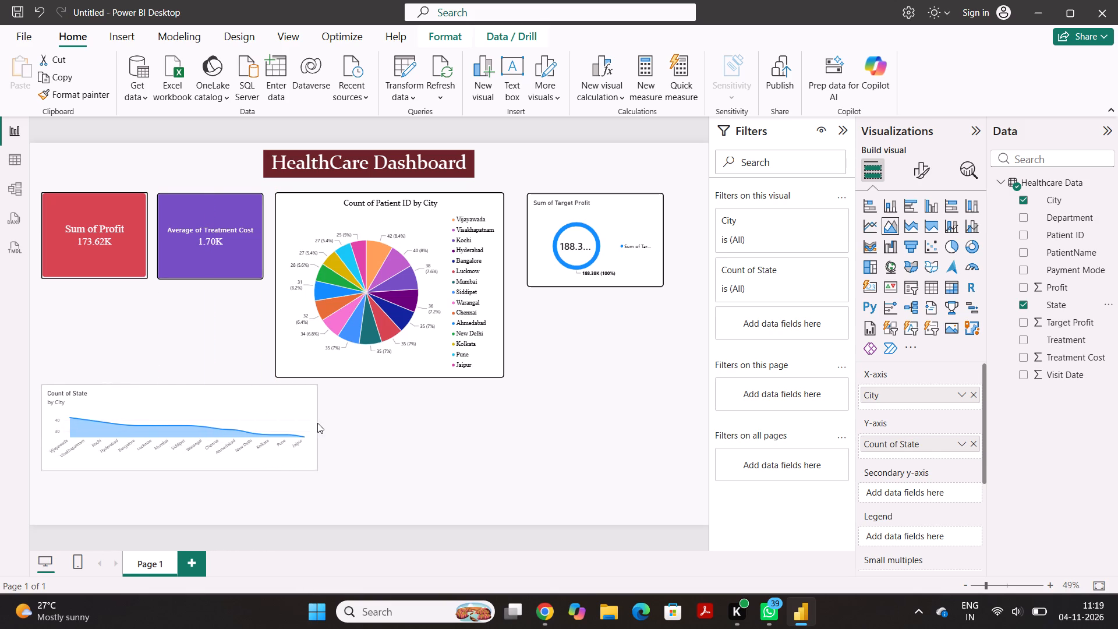
drag(317, 423, 319, 442)
drag(185, 385, 185, 379)
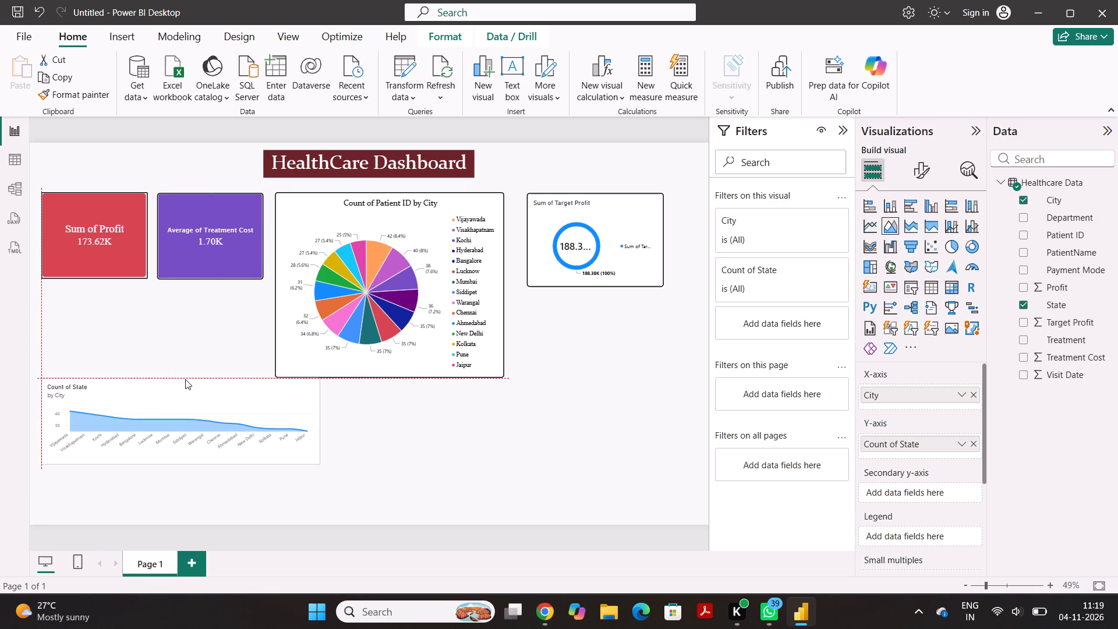
drag(185, 379, 185, 432)
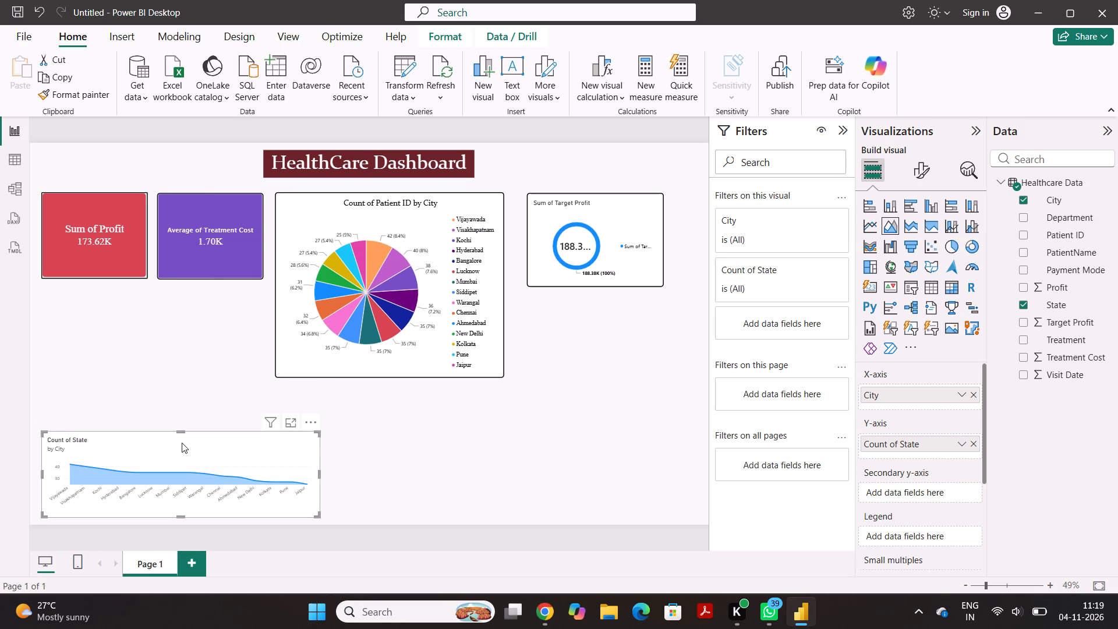
drag(182, 432, 176, 381)
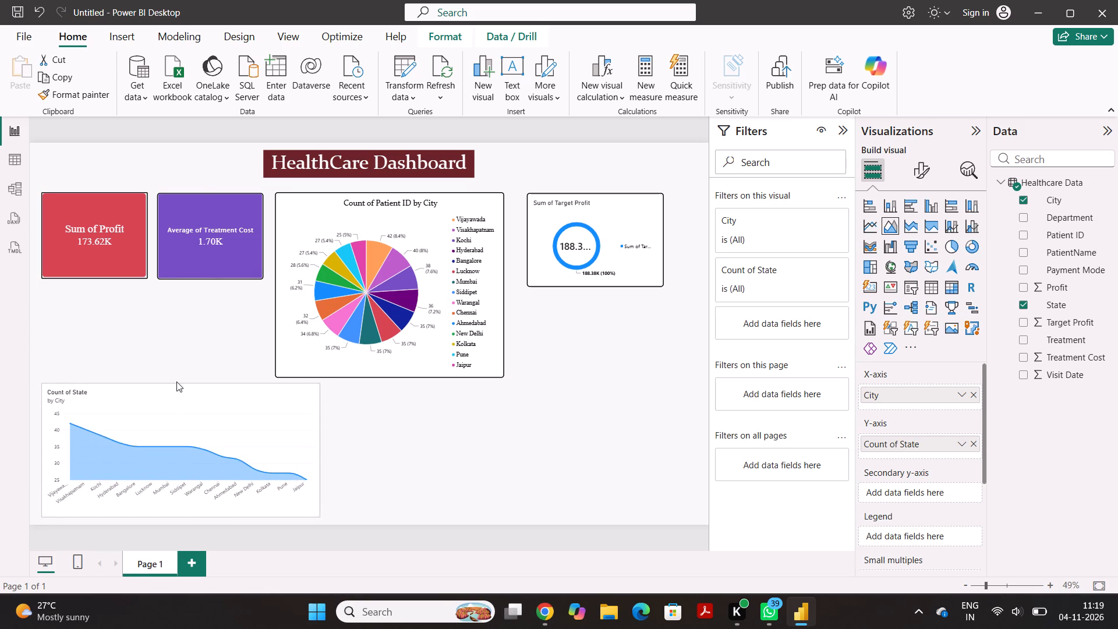
drag(176, 381, 161, 341)
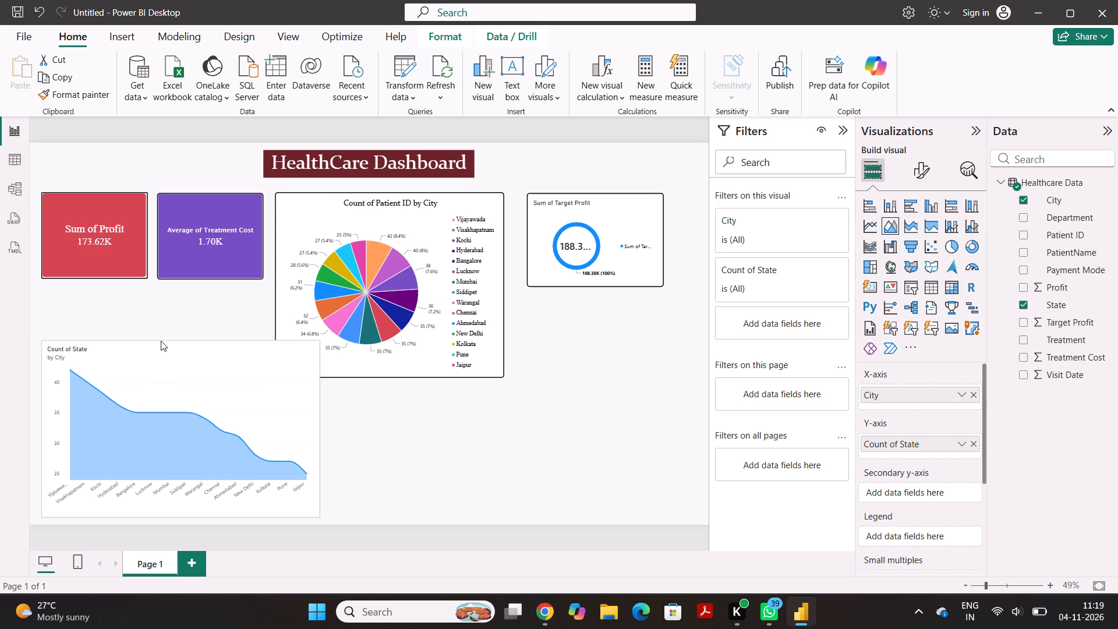
drag(161, 341, 159, 312)
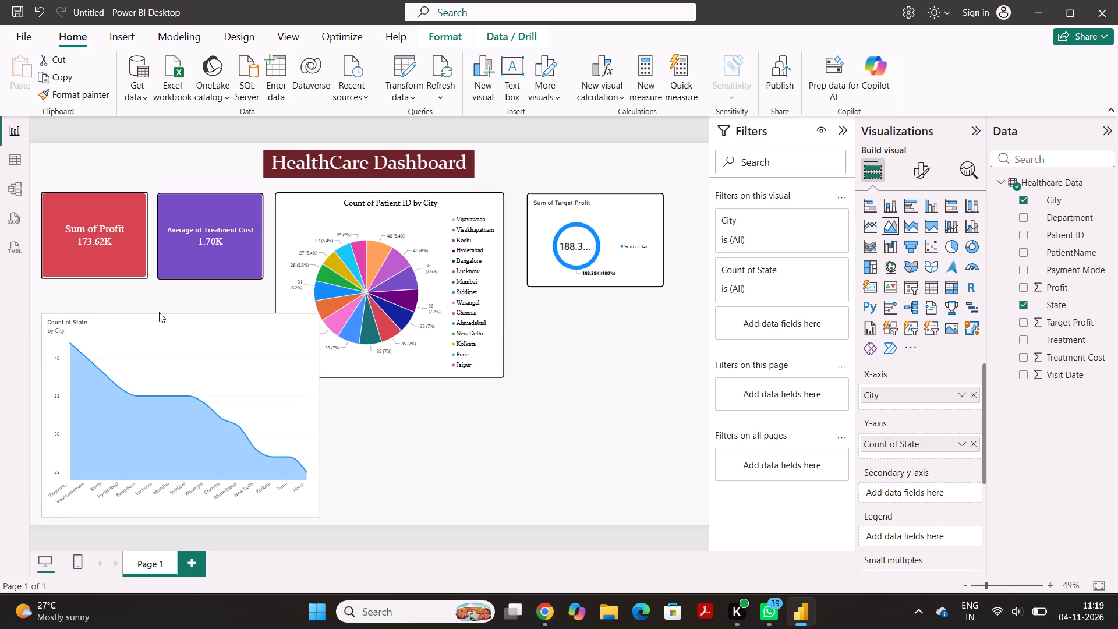
drag(159, 312, 160, 304)
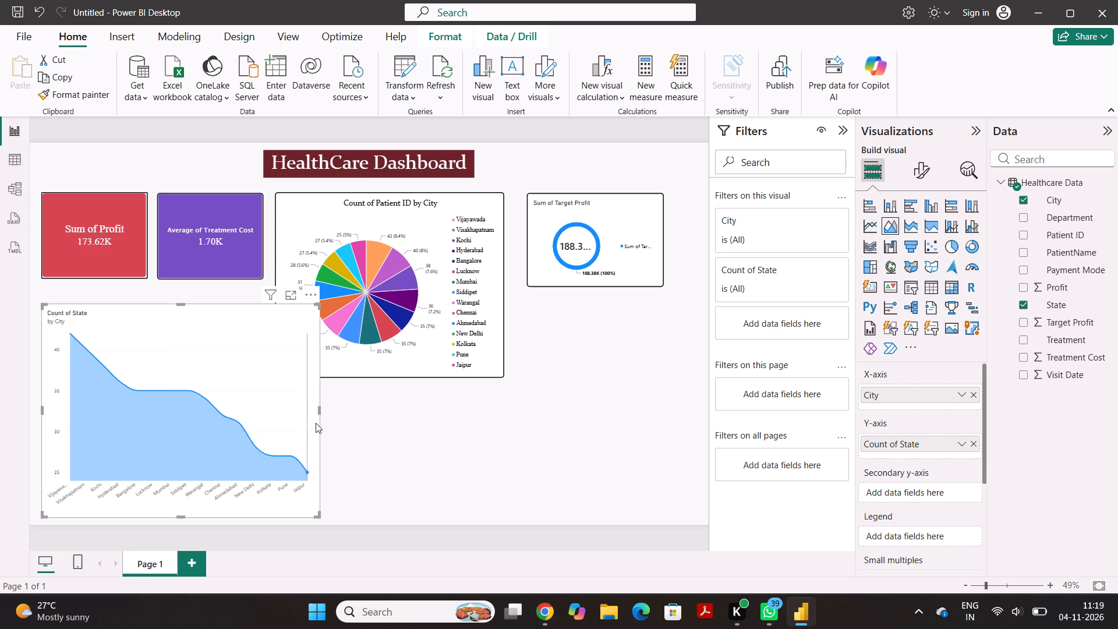
Narrow the area chart so it fits beneath the two cards without overlapping the pie chart.
drag(319, 408, 282, 418)
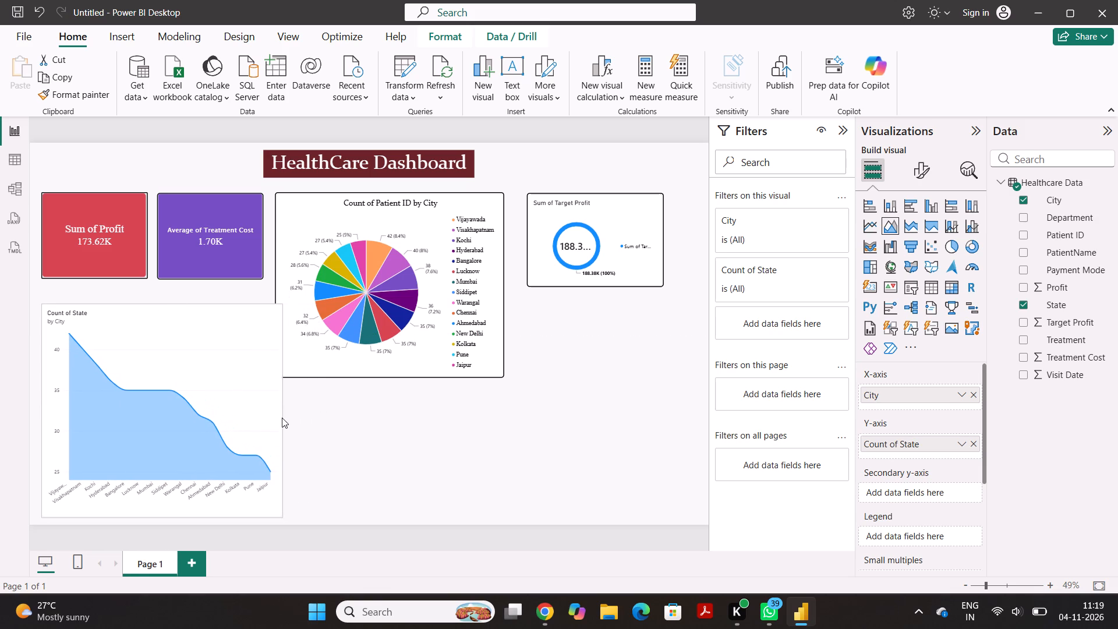
drag(282, 418, 282, 421)
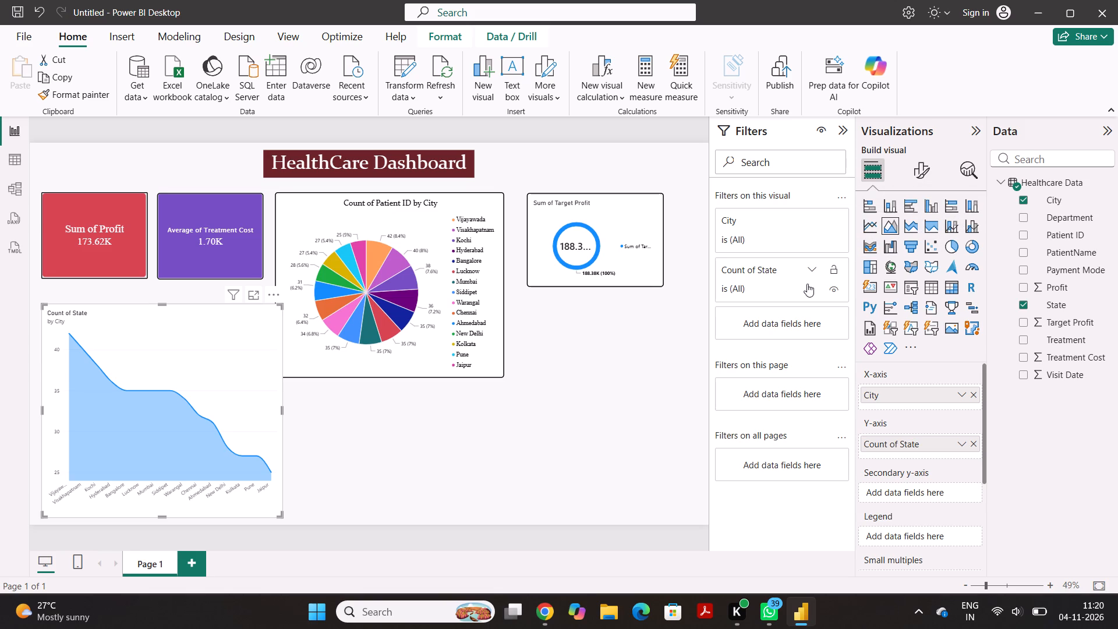
scroll(920, 338, down, 1)
scroll(935, 471, down, 3)
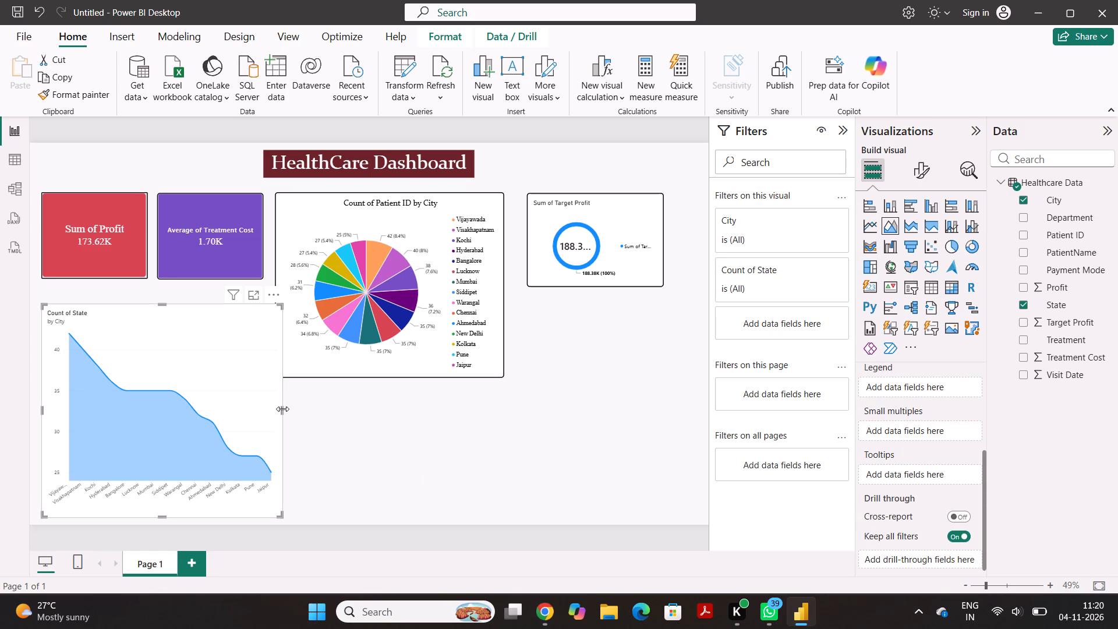
drag(282, 409, 253, 421)
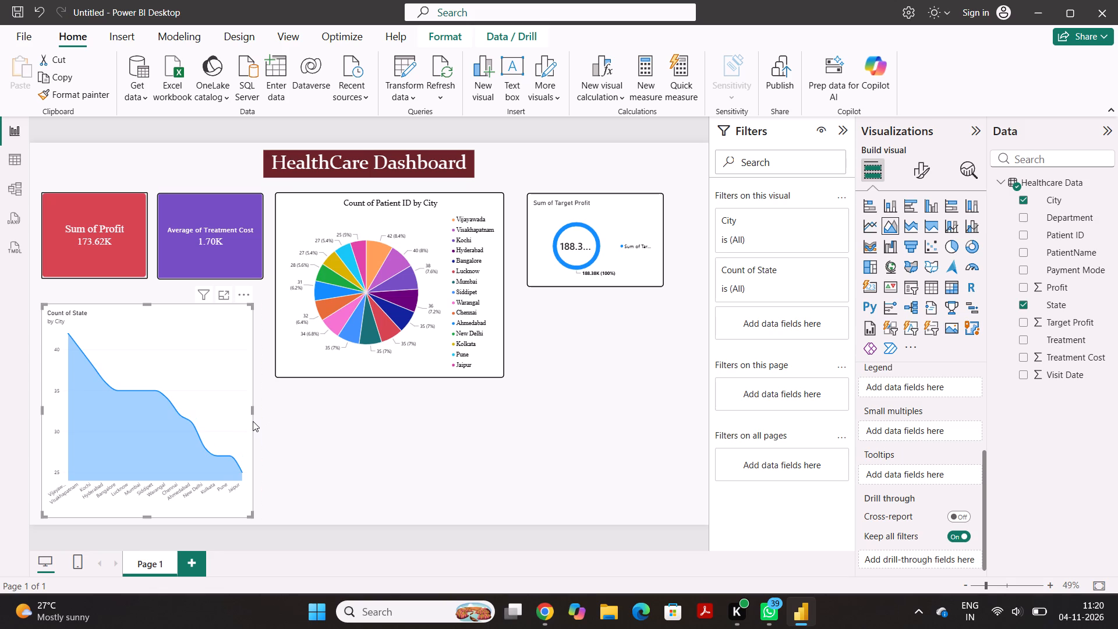
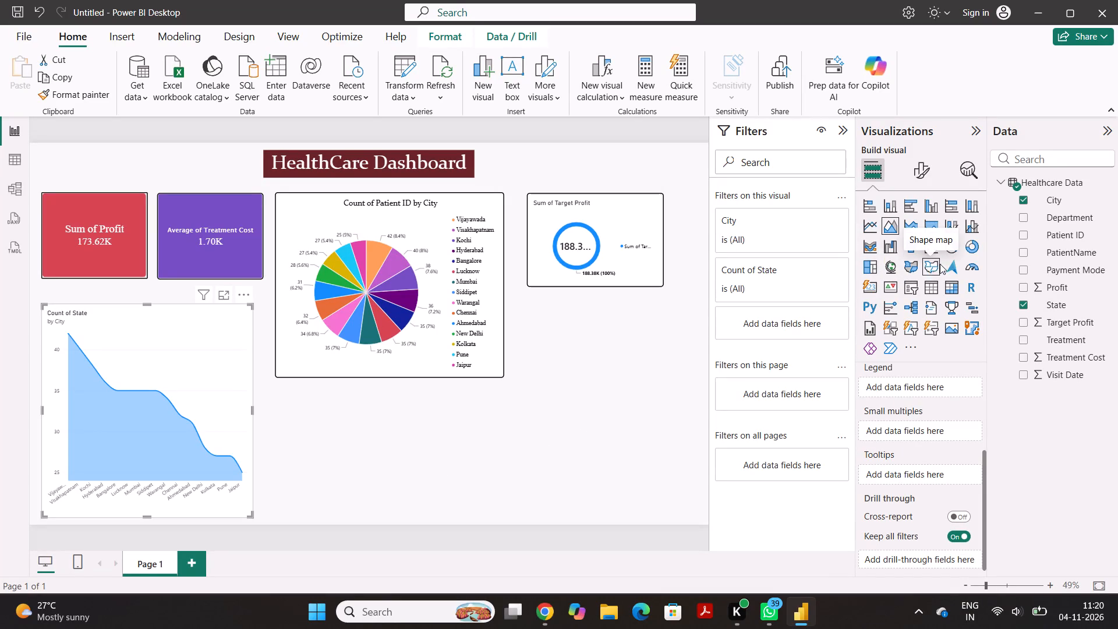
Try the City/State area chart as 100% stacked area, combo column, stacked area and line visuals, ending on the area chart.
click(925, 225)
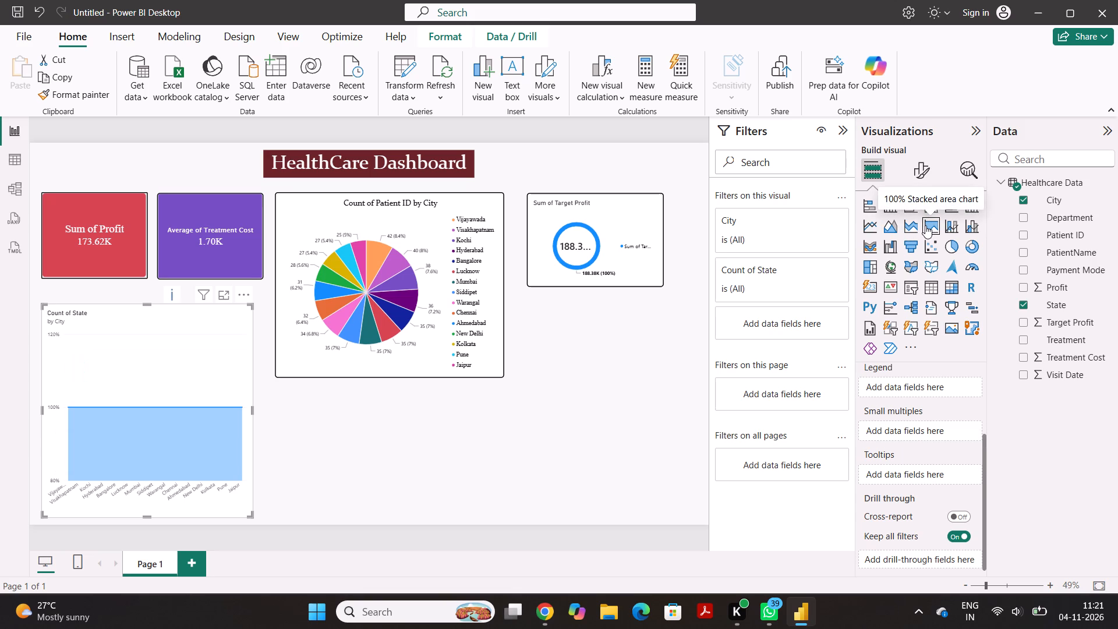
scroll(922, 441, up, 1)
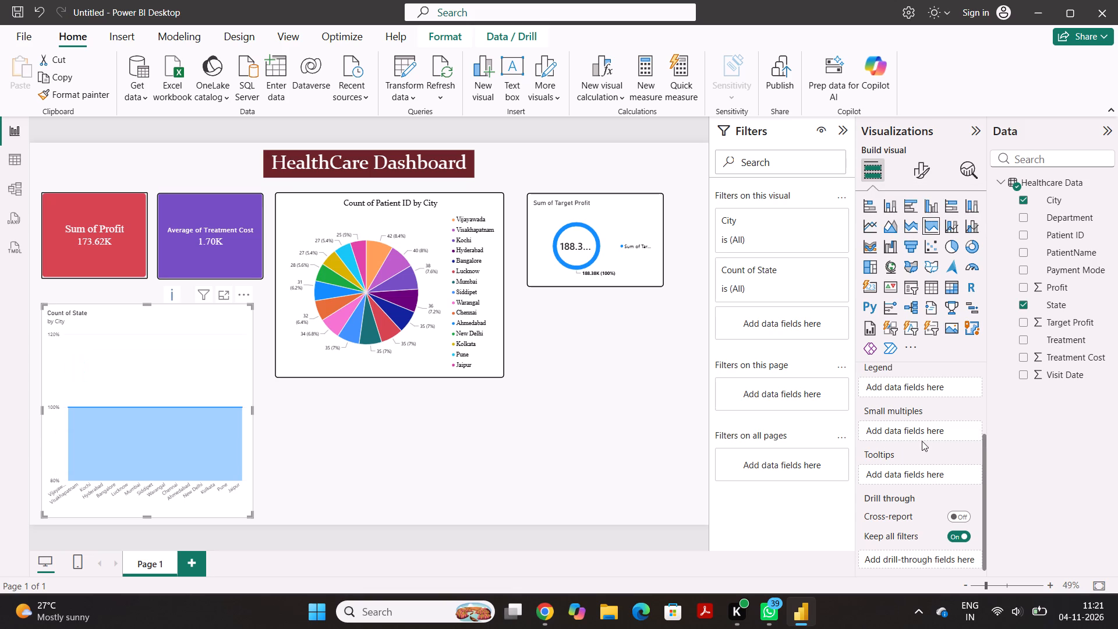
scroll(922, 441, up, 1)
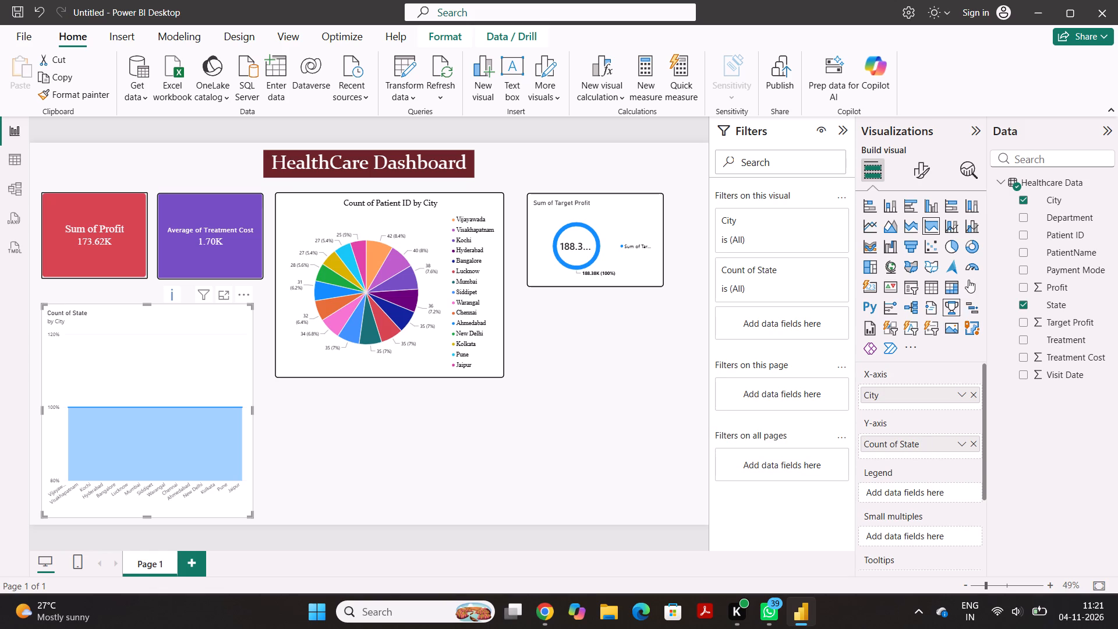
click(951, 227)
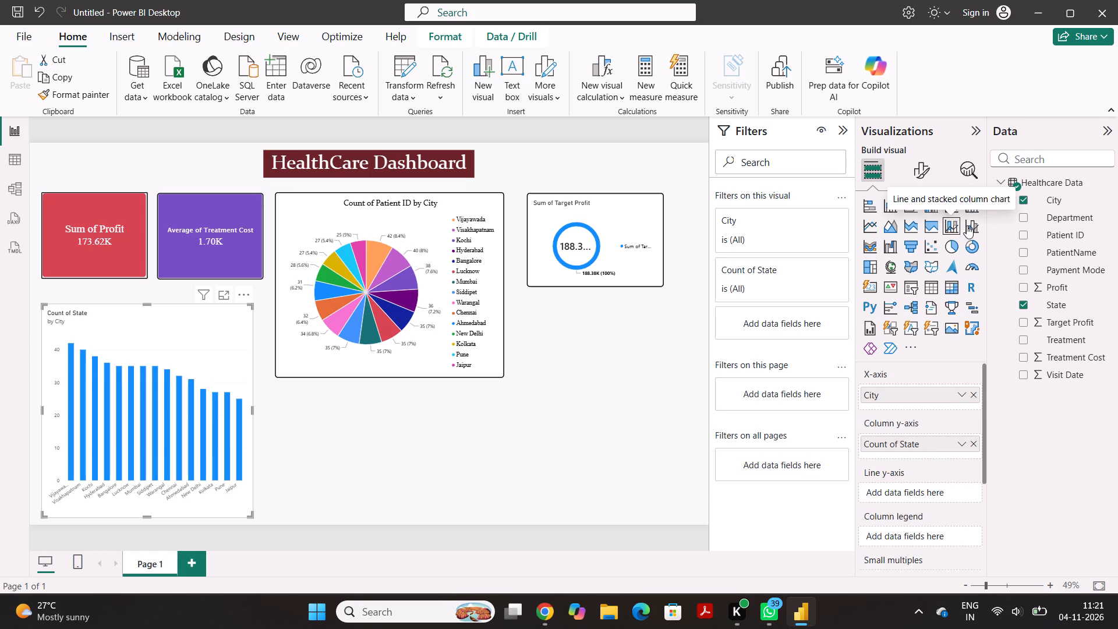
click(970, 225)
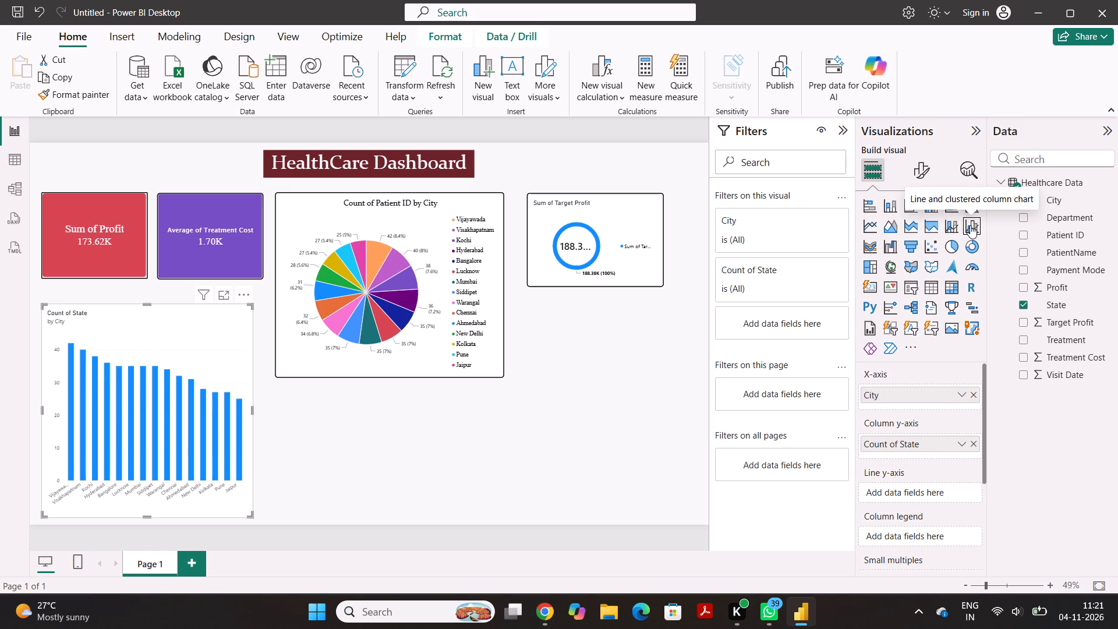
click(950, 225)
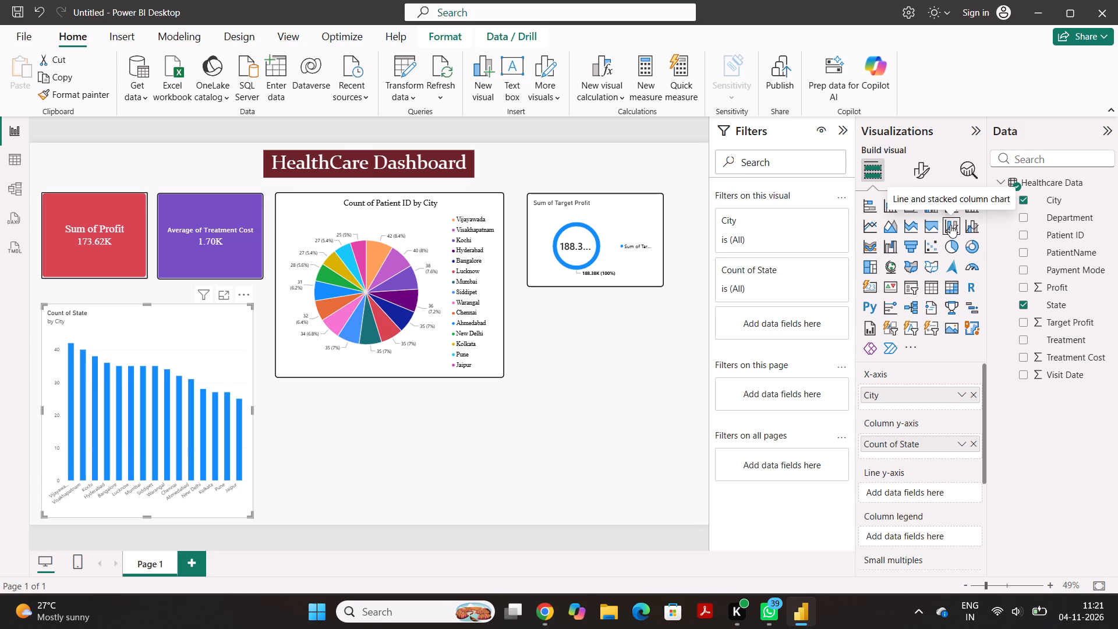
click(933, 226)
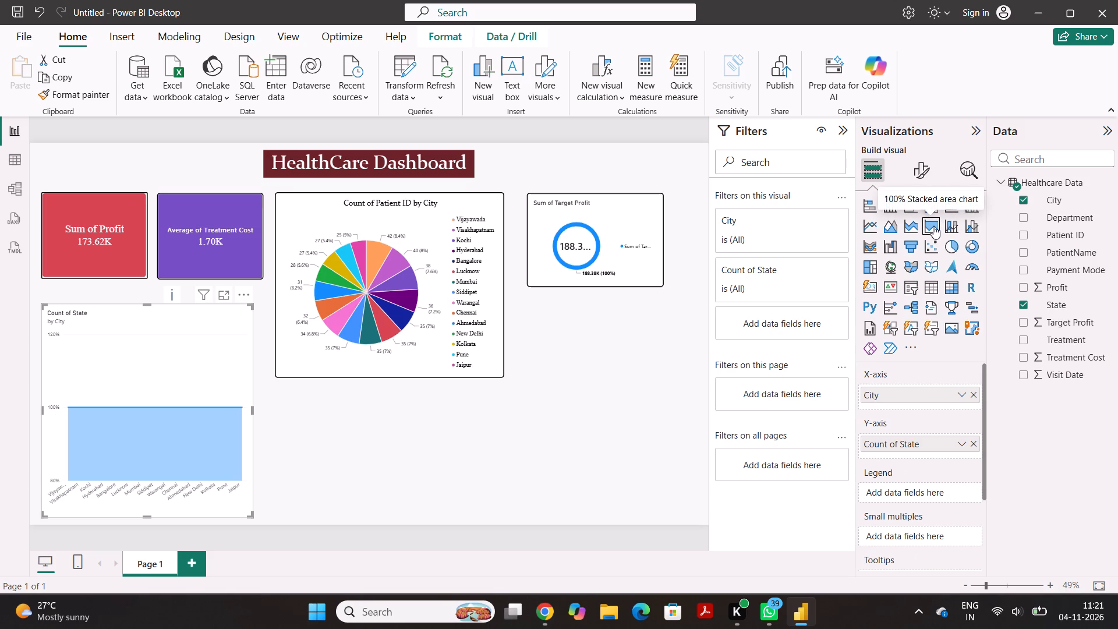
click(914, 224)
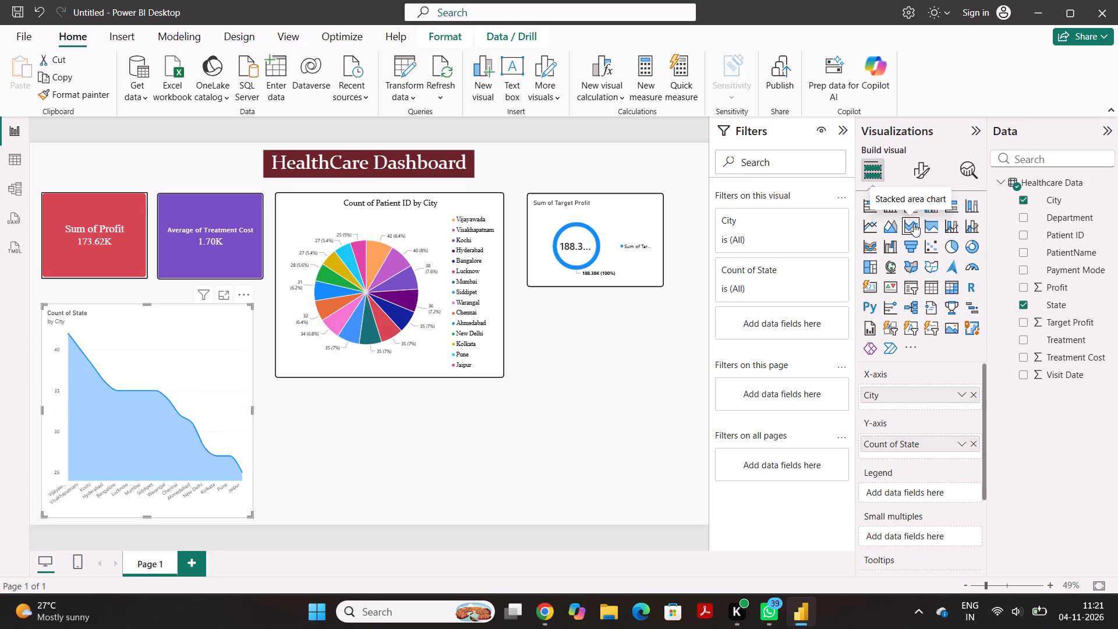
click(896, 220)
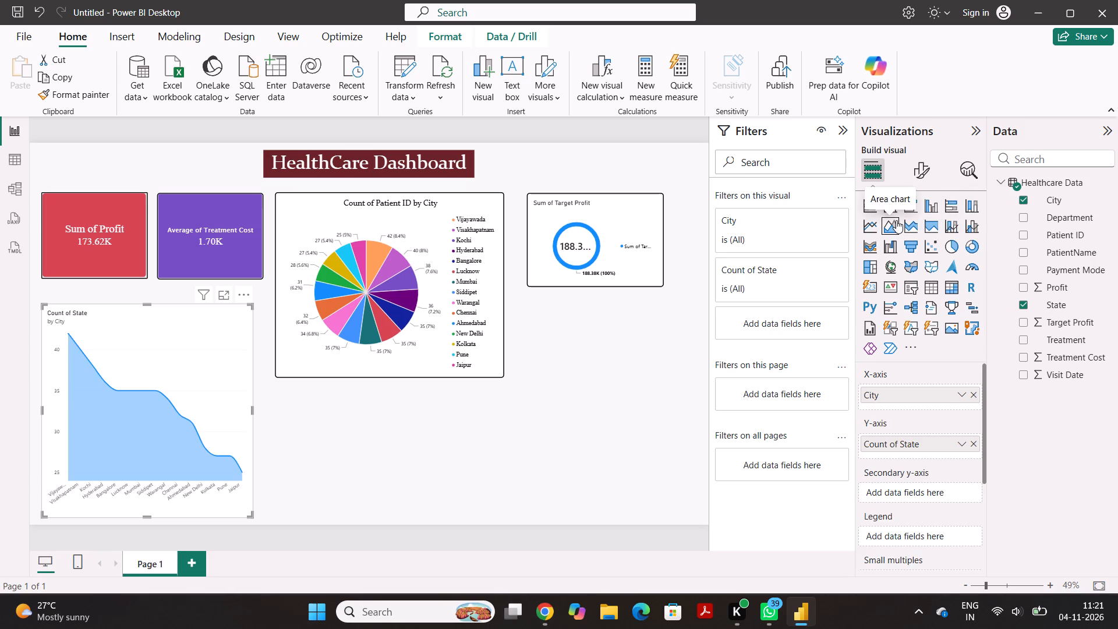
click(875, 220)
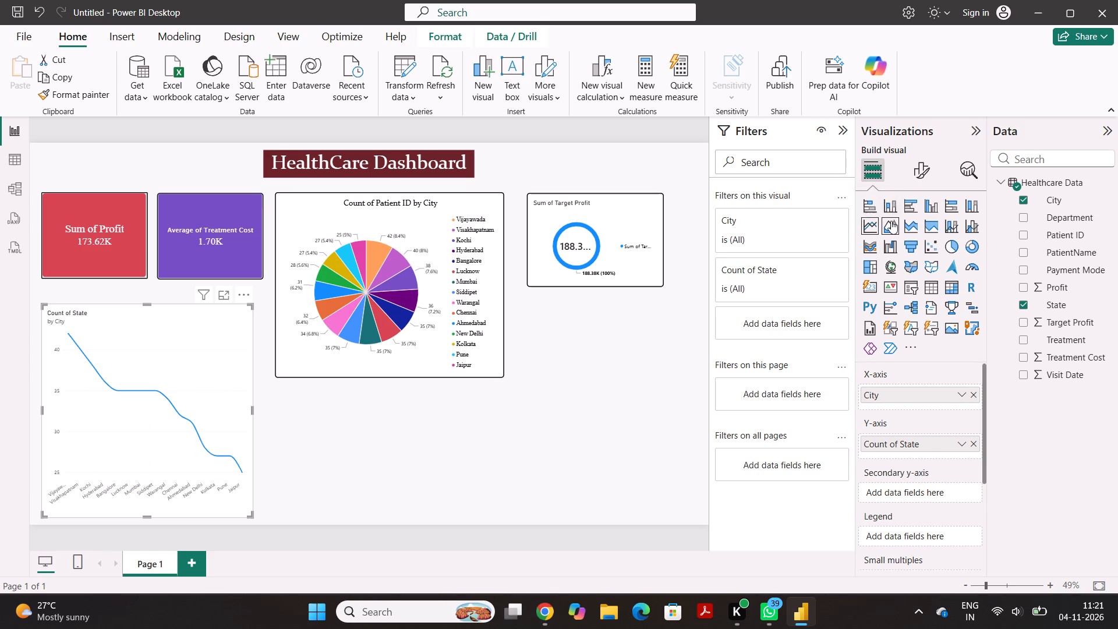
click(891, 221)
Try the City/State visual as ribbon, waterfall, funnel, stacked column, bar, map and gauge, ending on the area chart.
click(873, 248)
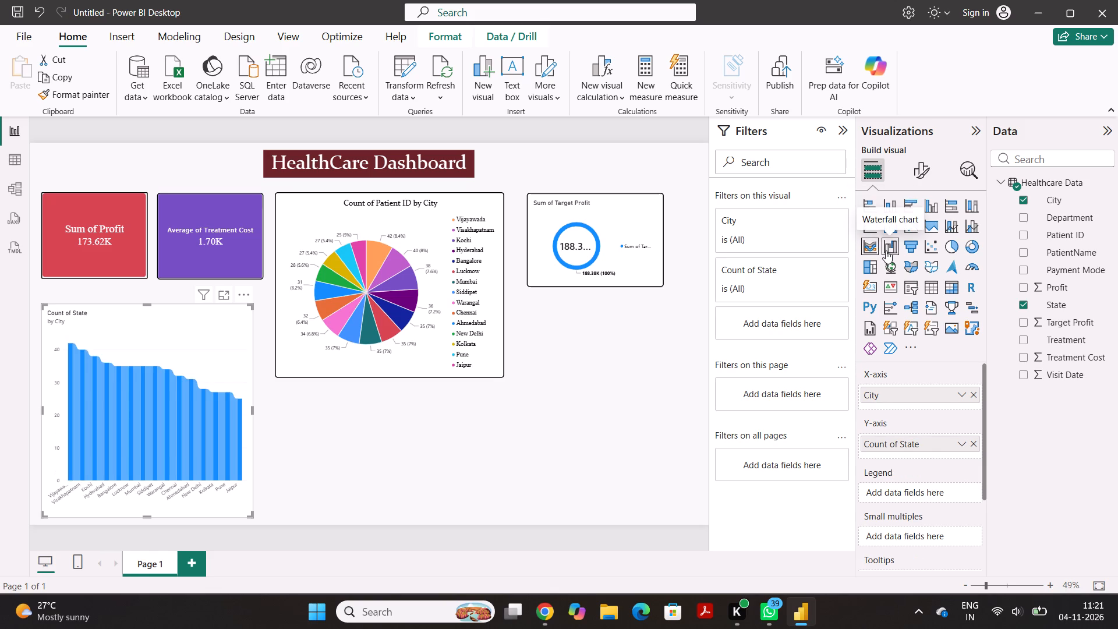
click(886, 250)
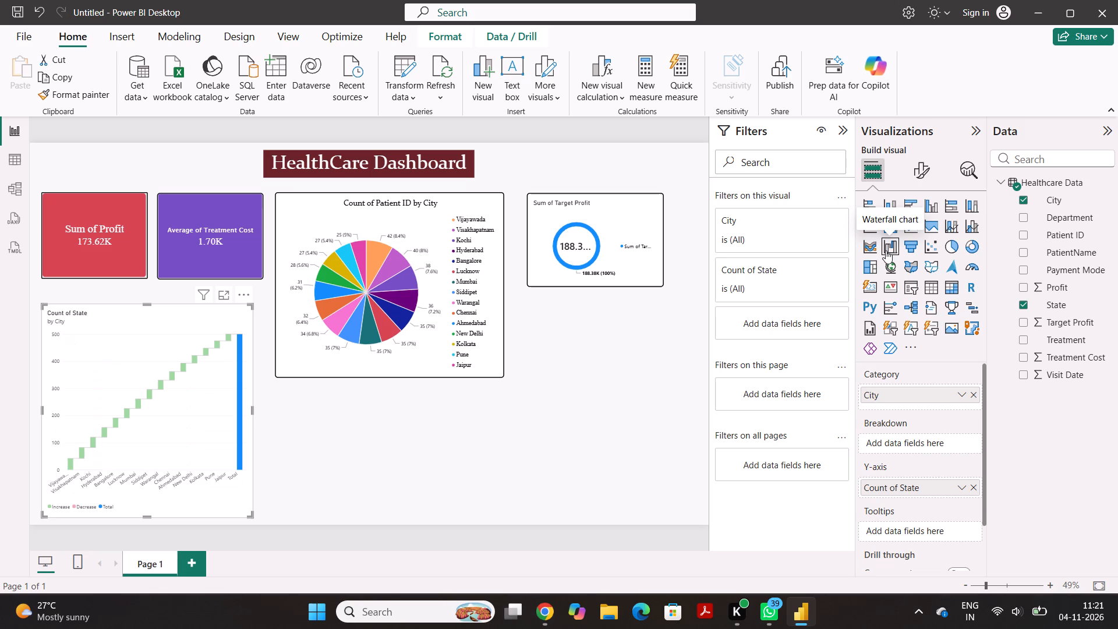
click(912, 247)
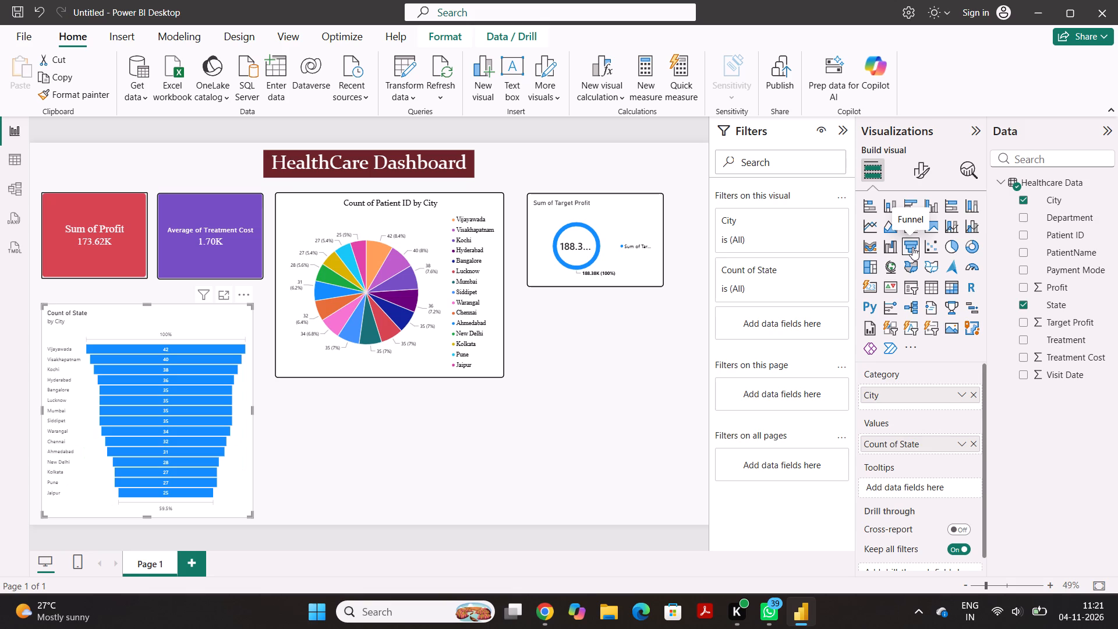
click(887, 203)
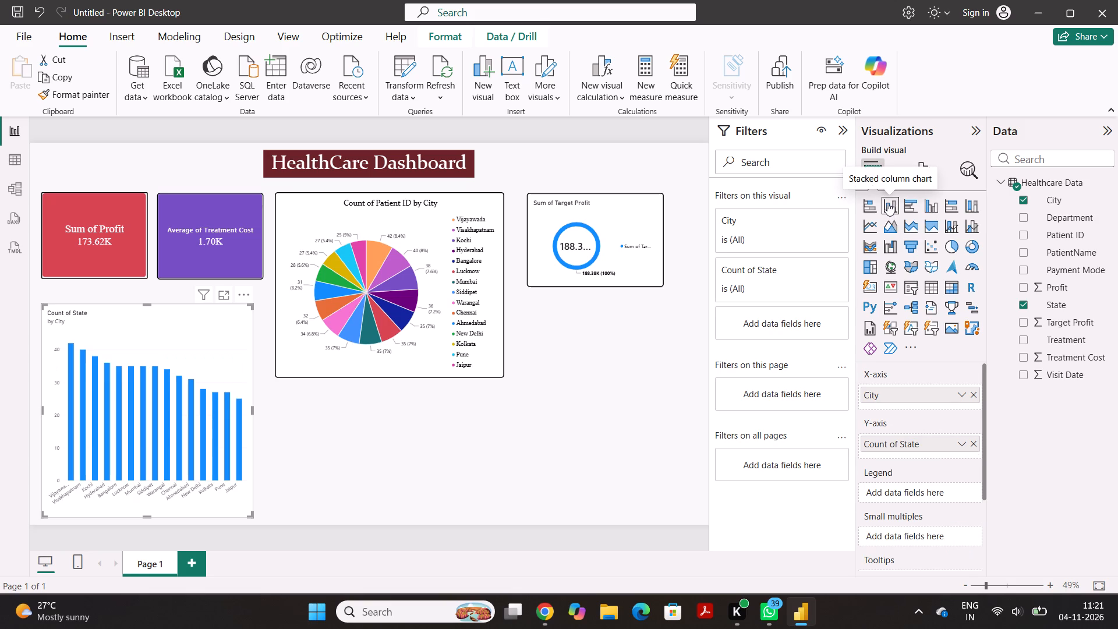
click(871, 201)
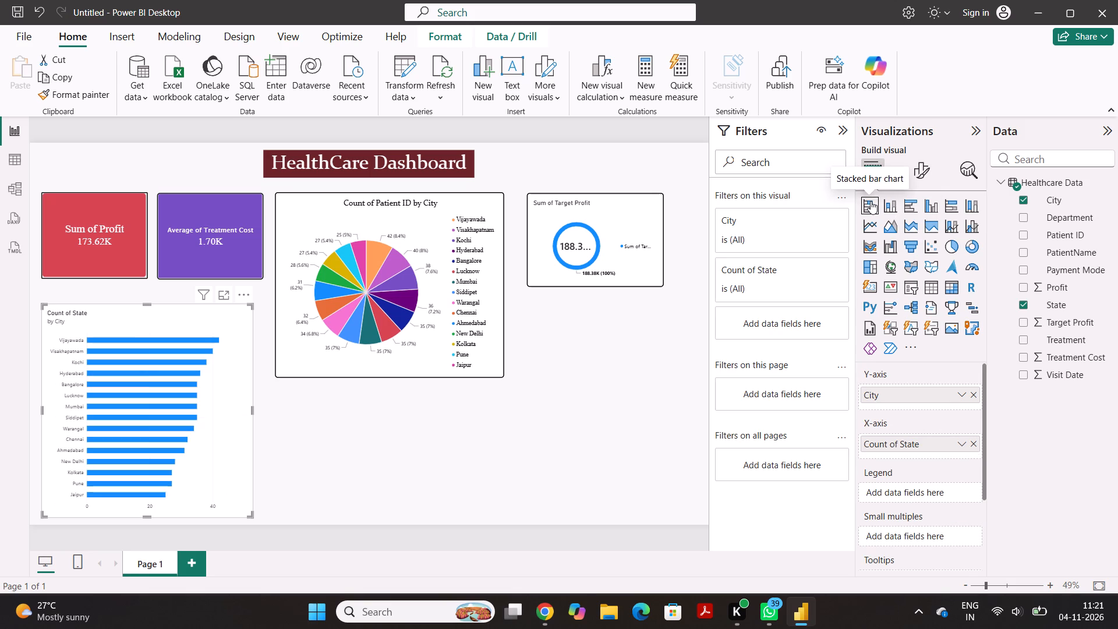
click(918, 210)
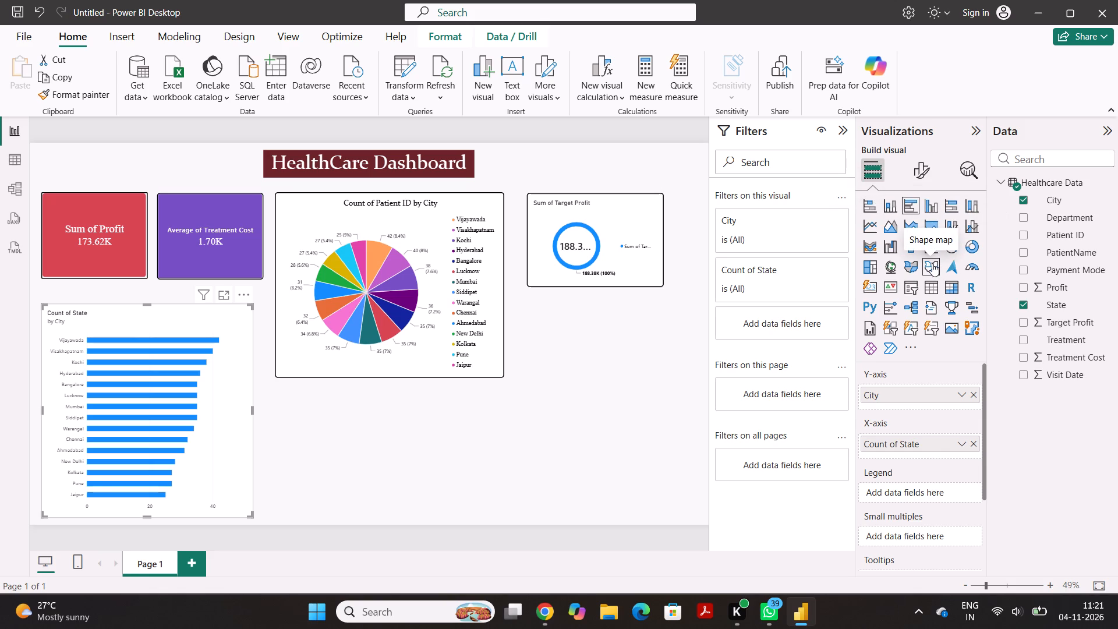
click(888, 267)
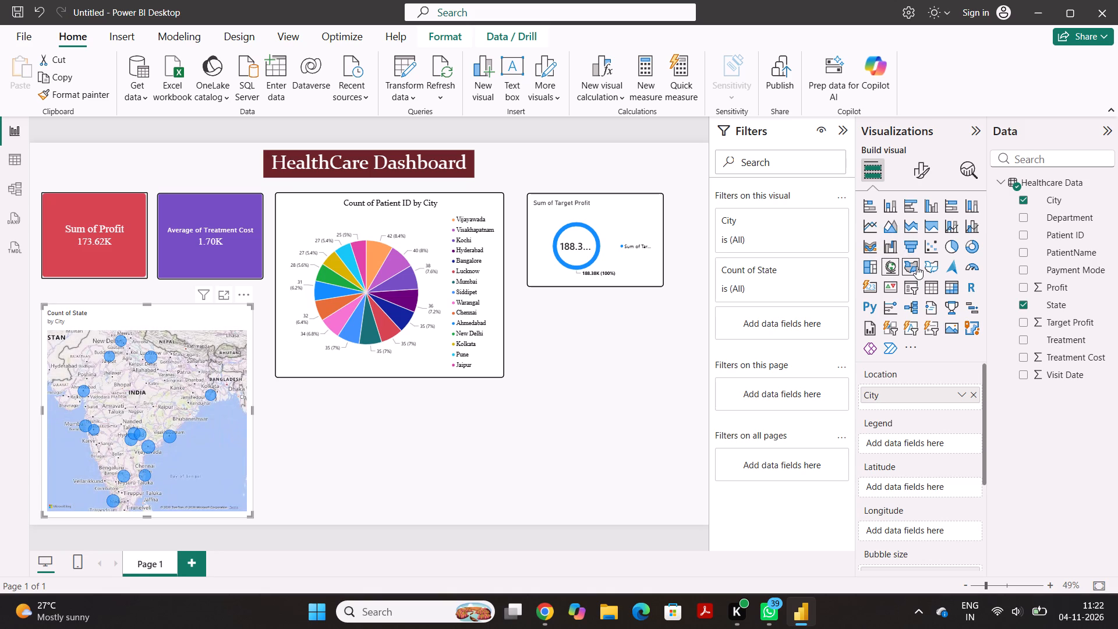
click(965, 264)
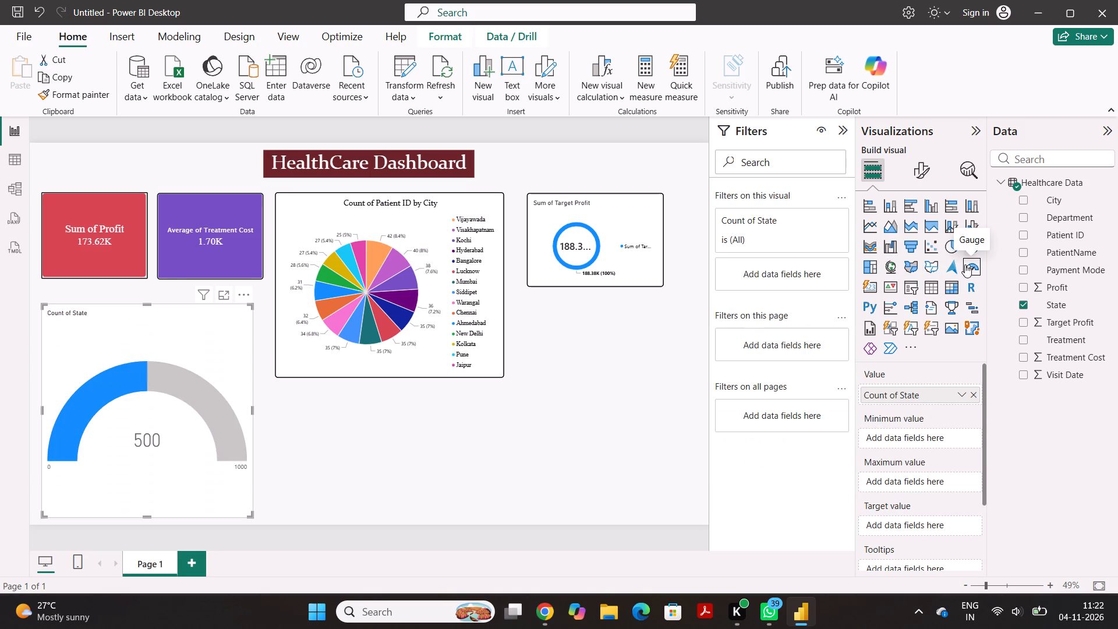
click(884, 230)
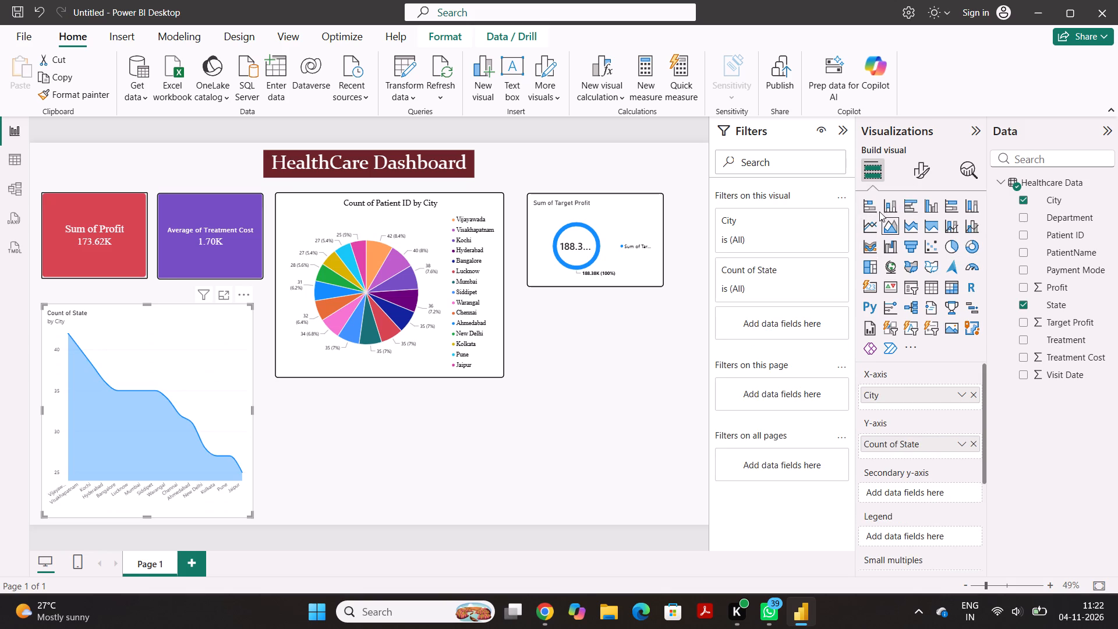
Convert the City/State area chart into a clustered bar chart, comparing it with the column chart types.
click(882, 200)
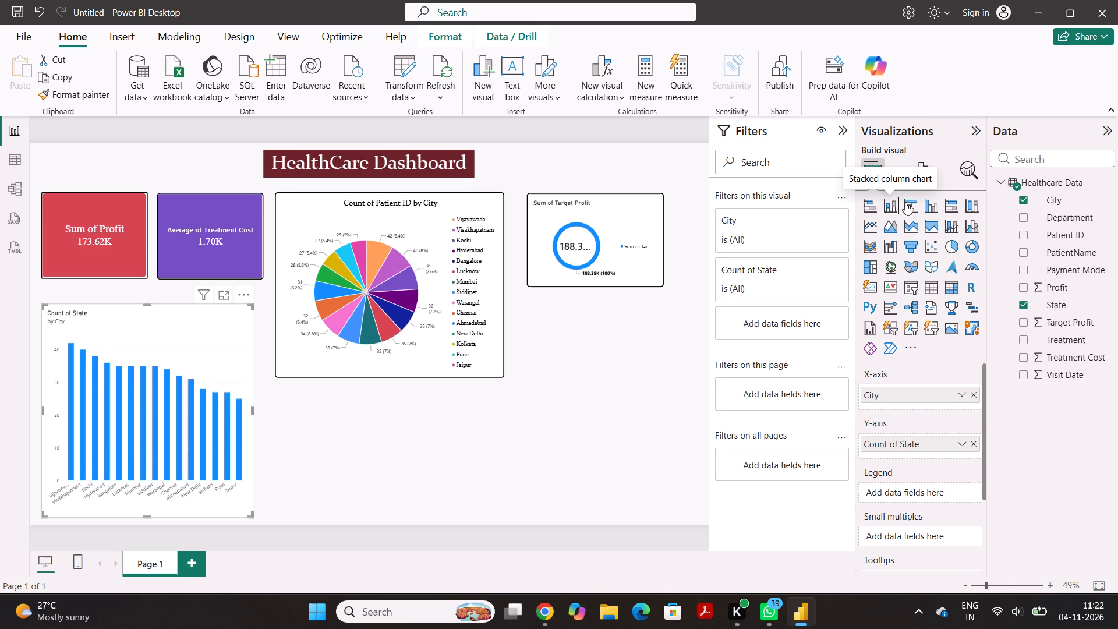
click(905, 202)
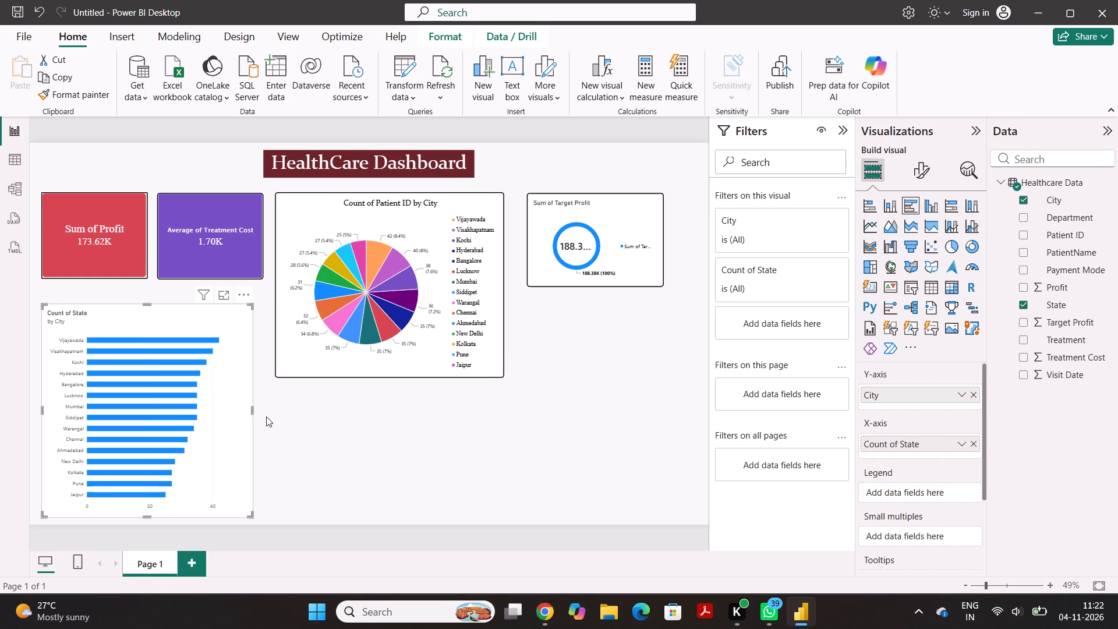
click(931, 209)
click(913, 211)
Shorten the City/State bar chart slightly by raising its lower edge, keeping its top below the two cards.
click(930, 160)
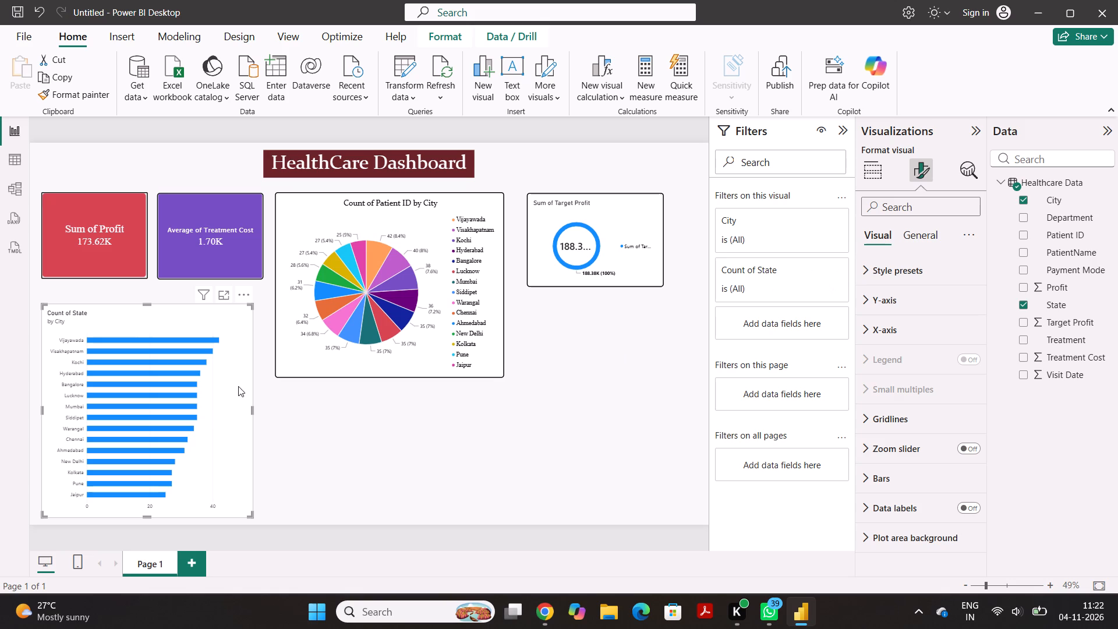
drag(147, 514, 155, 491)
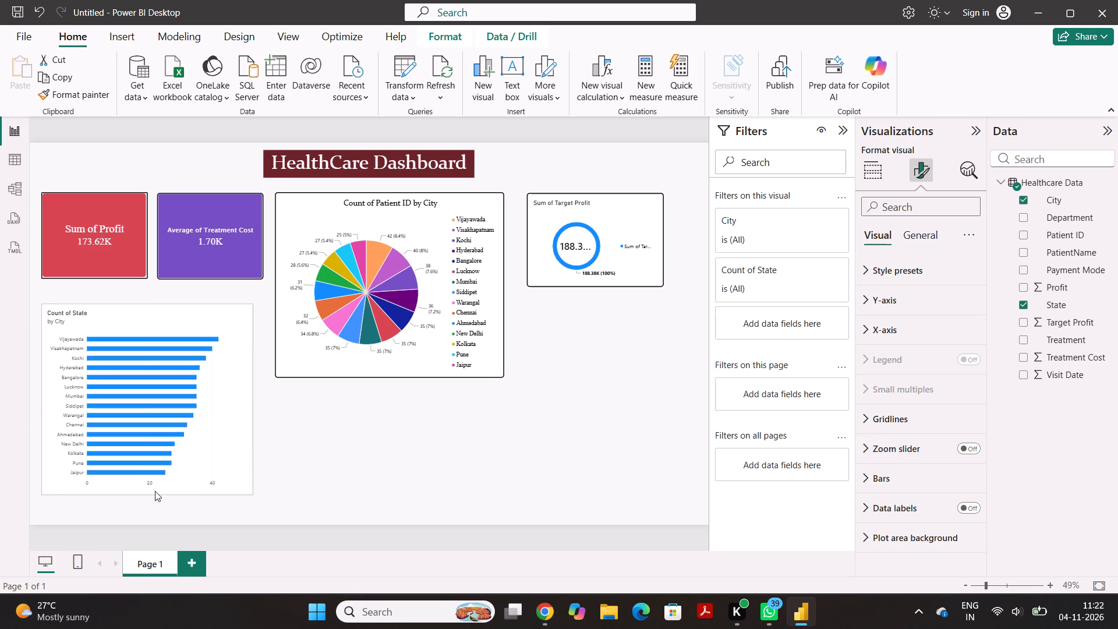
drag(155, 491, 158, 492)
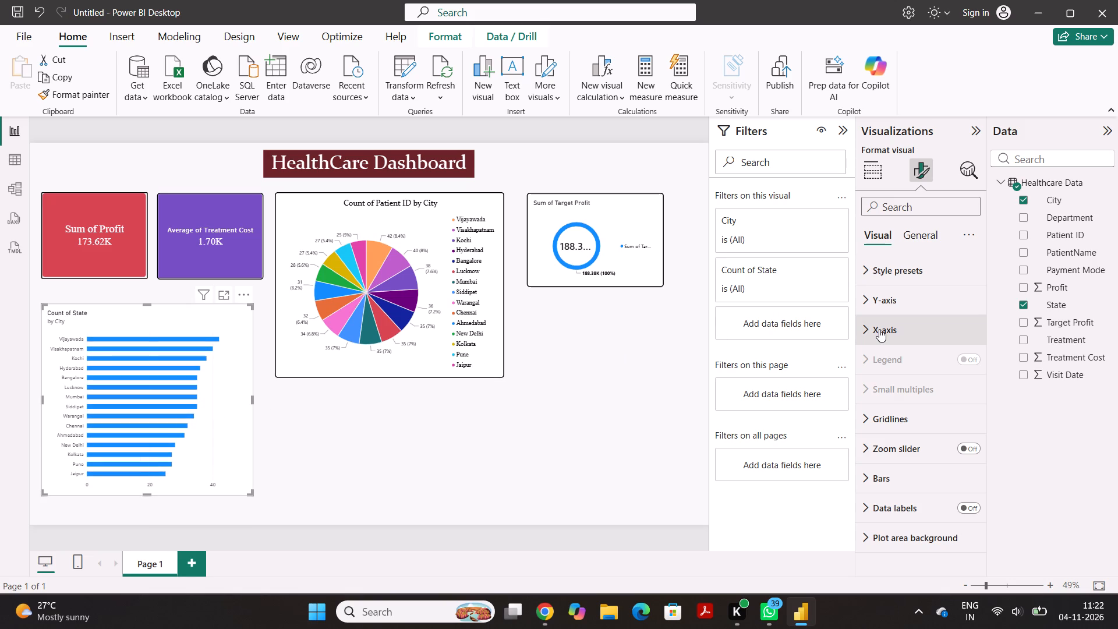
Turn on data labels for the City/State bar chart.
scroll(879, 329, down, 1)
click(969, 500)
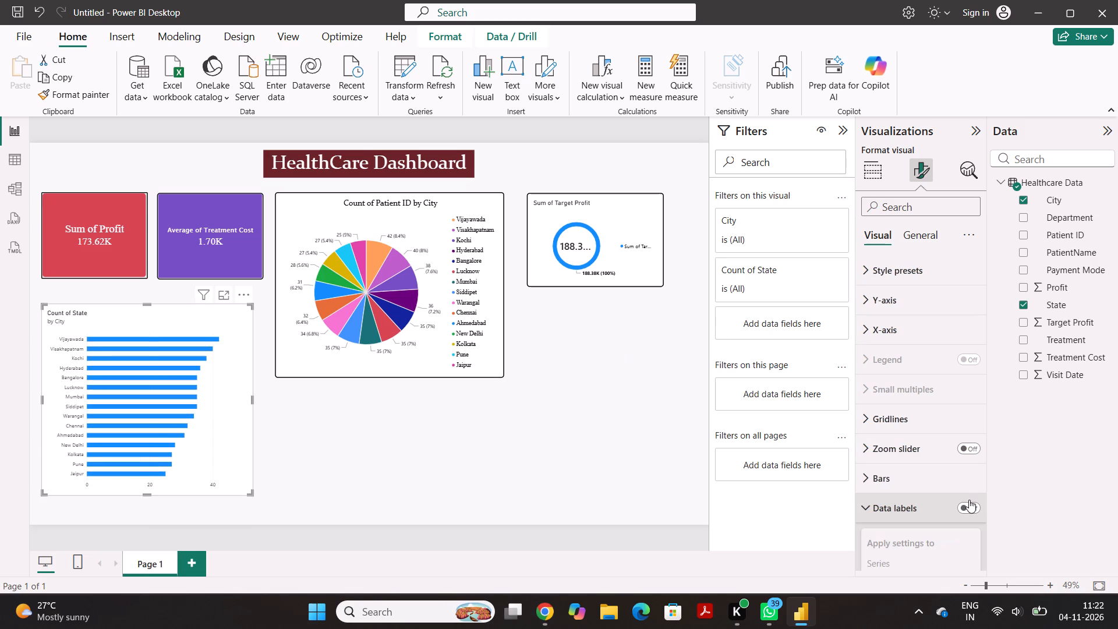
click(968, 503)
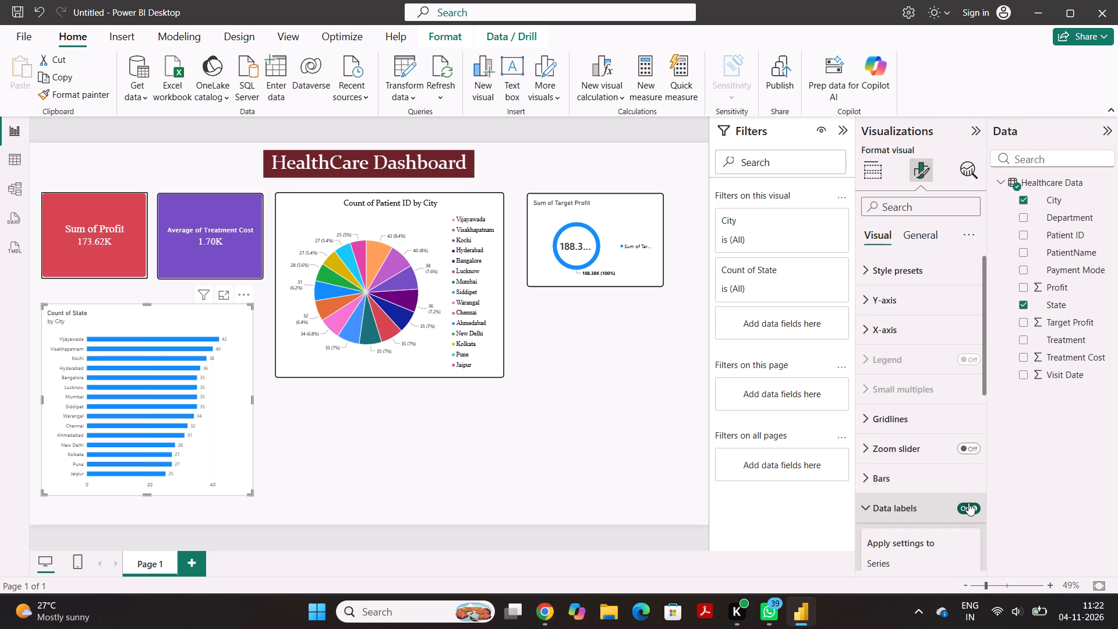
Set the bar chart's data label values to black with a font size of 11.
scroll(943, 496, down, 2)
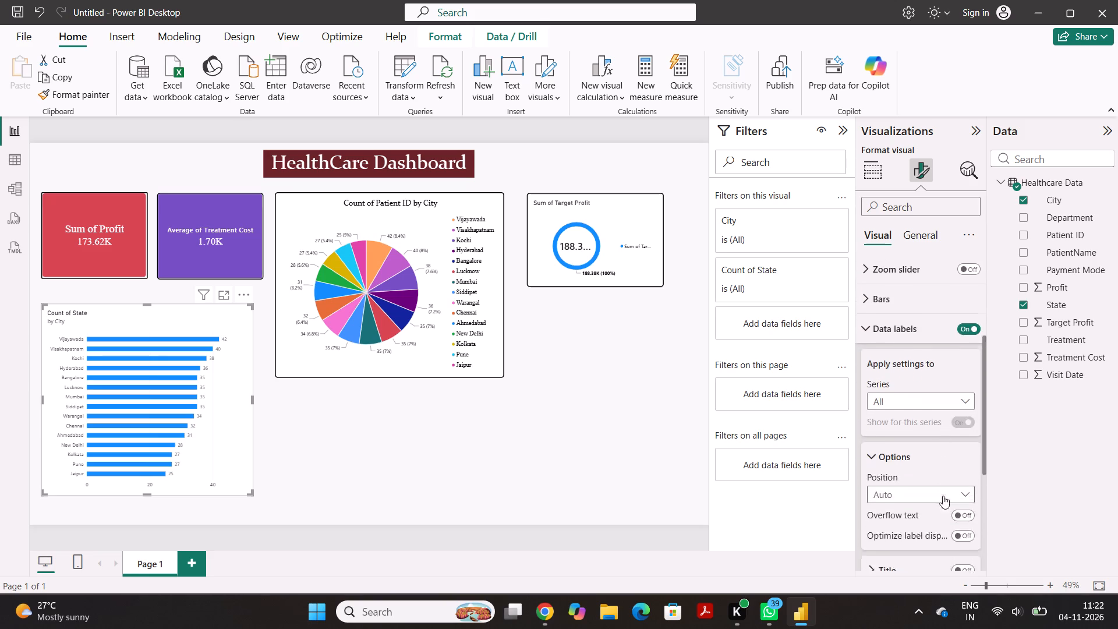
scroll(943, 496, down, 3)
click(924, 490)
scroll(924, 490, down, 1)
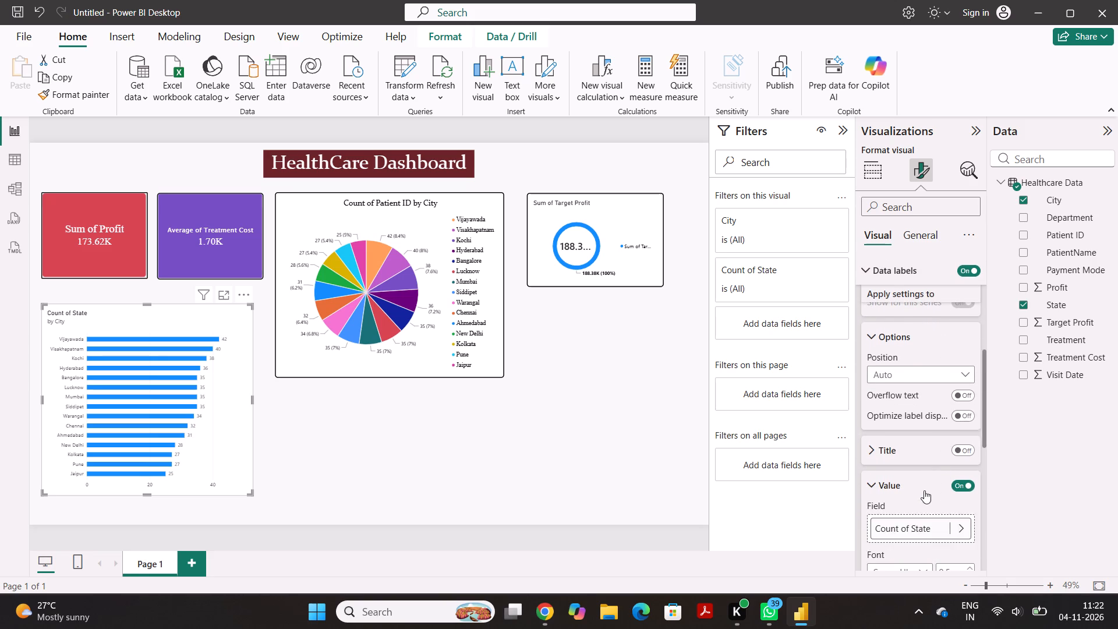
scroll(924, 490, down, 1)
click(897, 514)
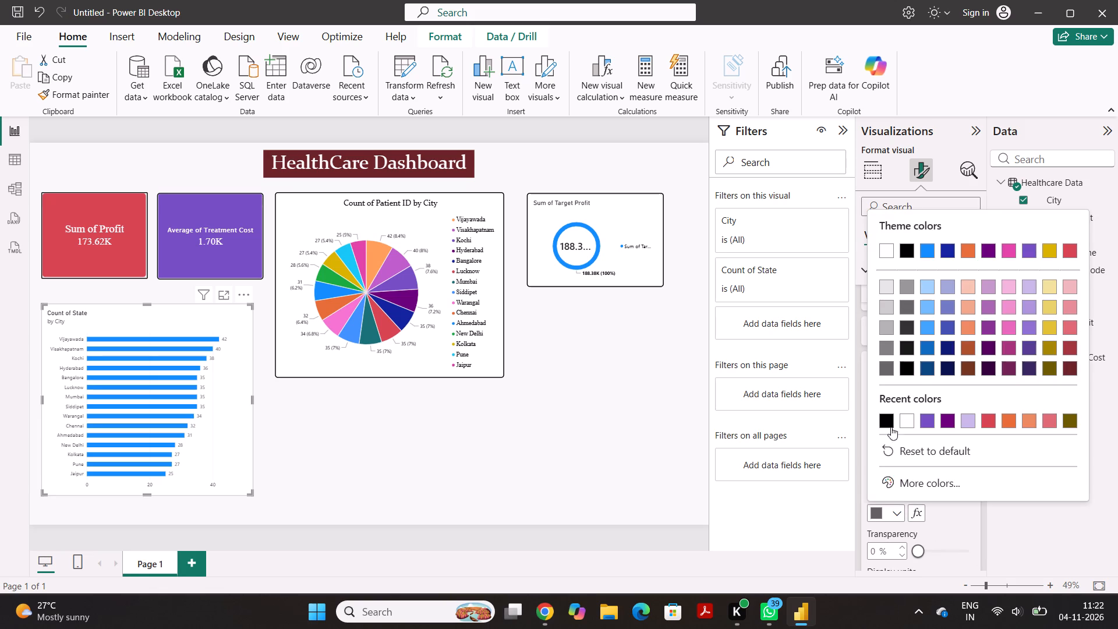
click(888, 420)
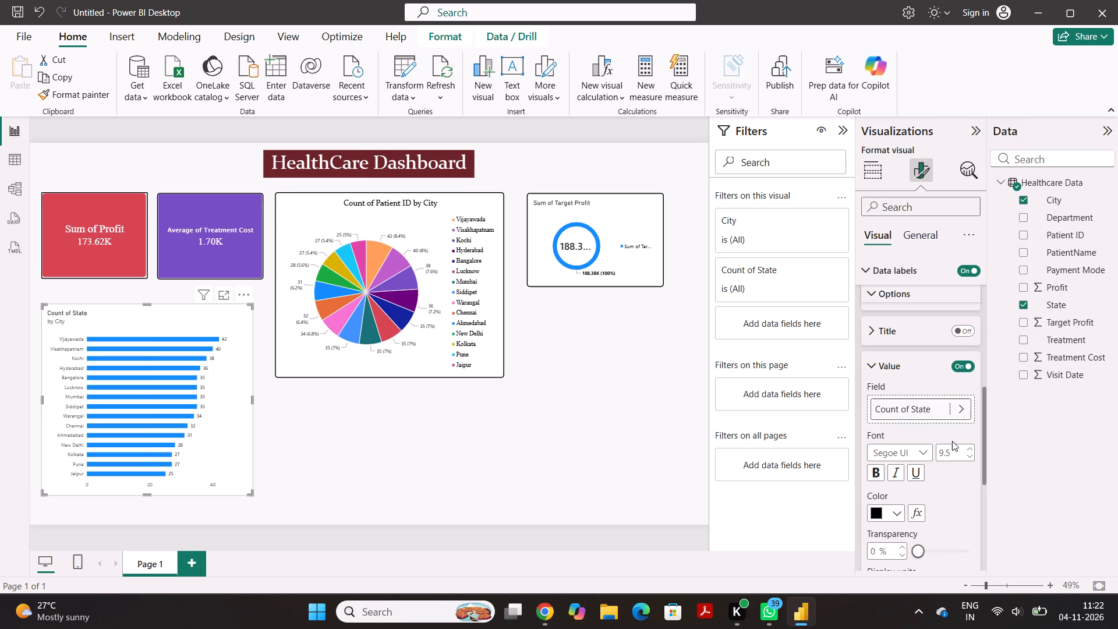
click(968, 445)
click(968, 445)
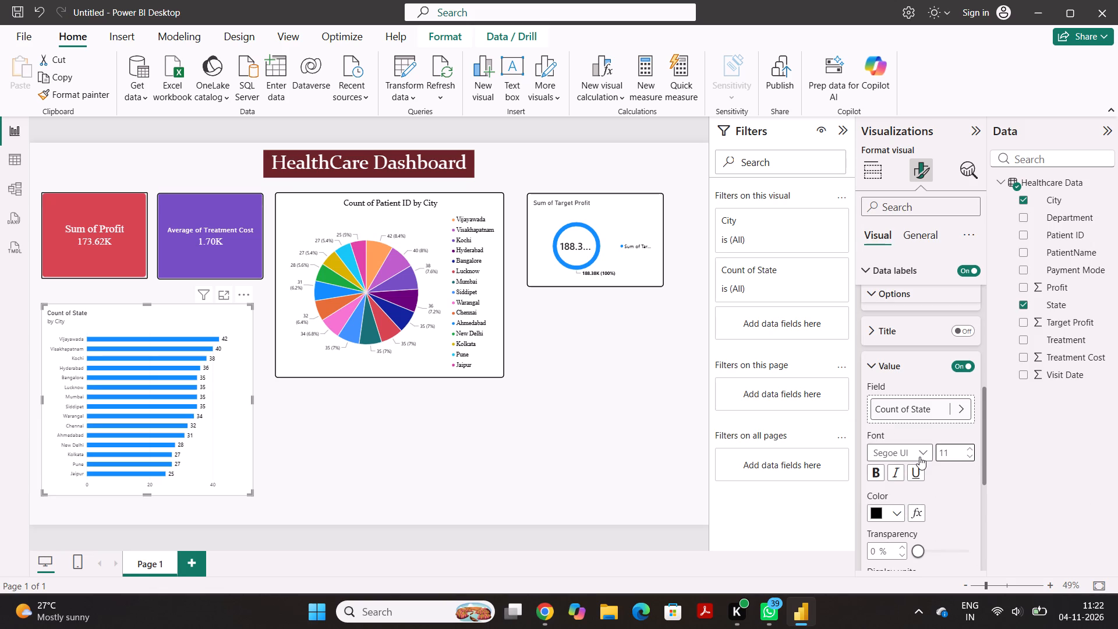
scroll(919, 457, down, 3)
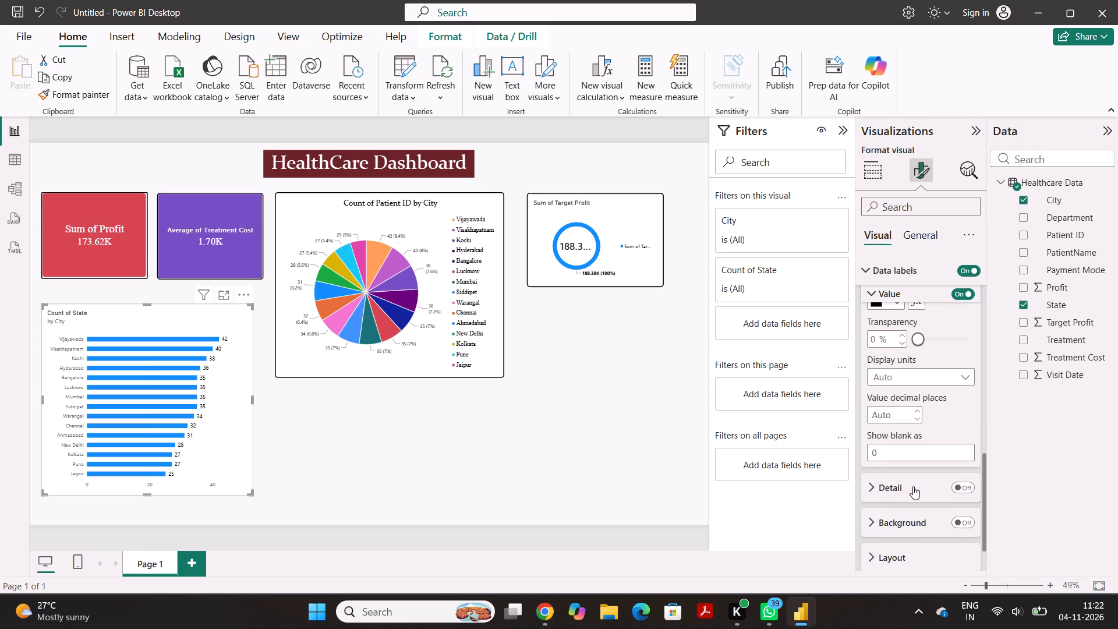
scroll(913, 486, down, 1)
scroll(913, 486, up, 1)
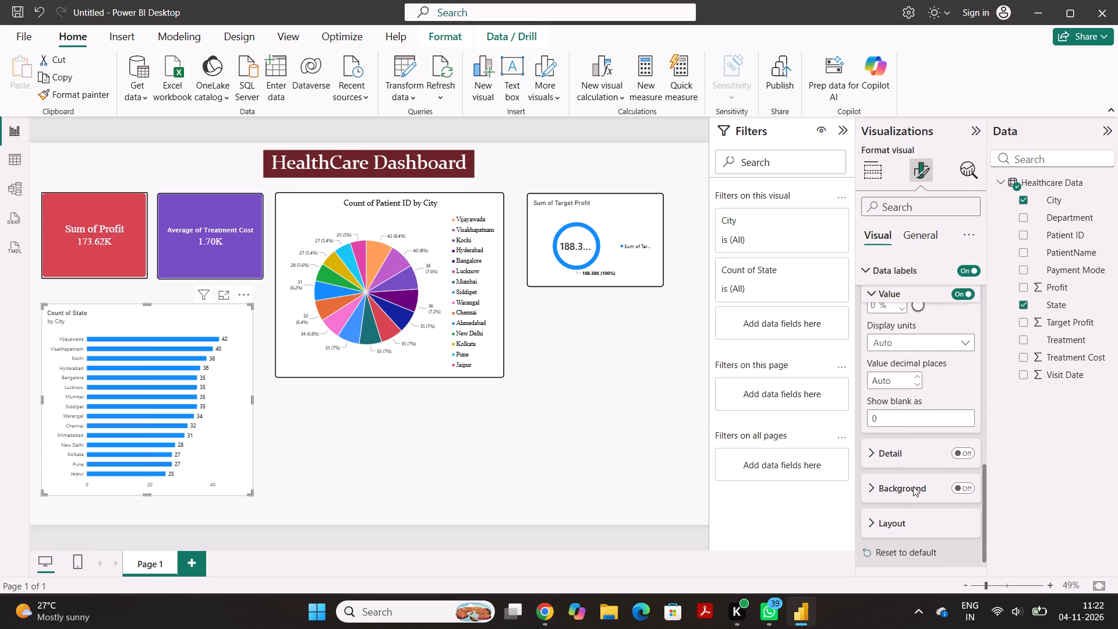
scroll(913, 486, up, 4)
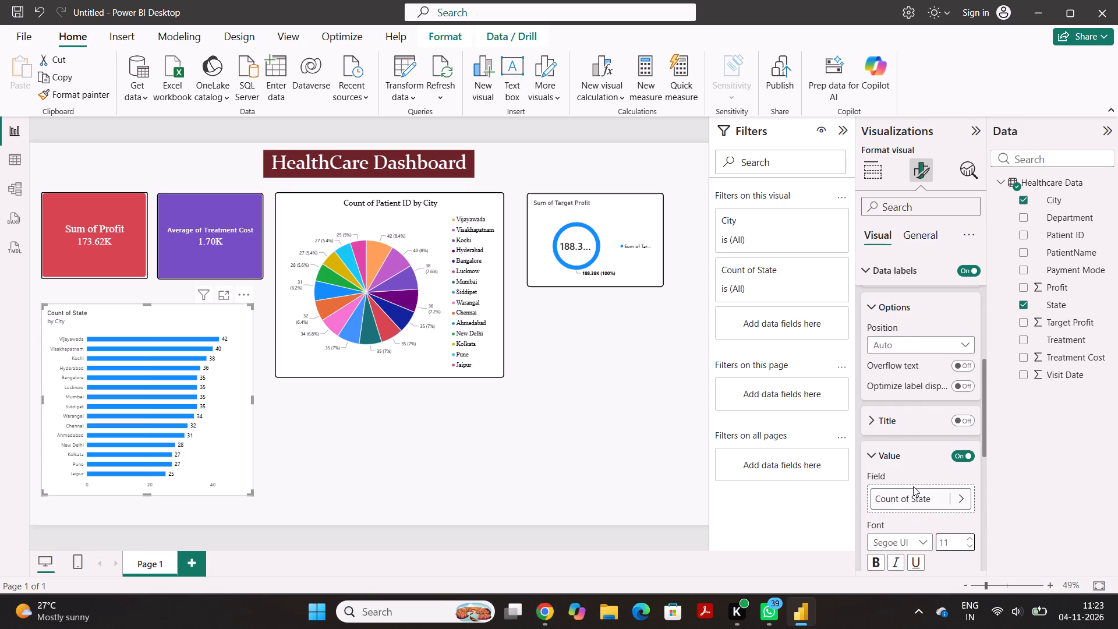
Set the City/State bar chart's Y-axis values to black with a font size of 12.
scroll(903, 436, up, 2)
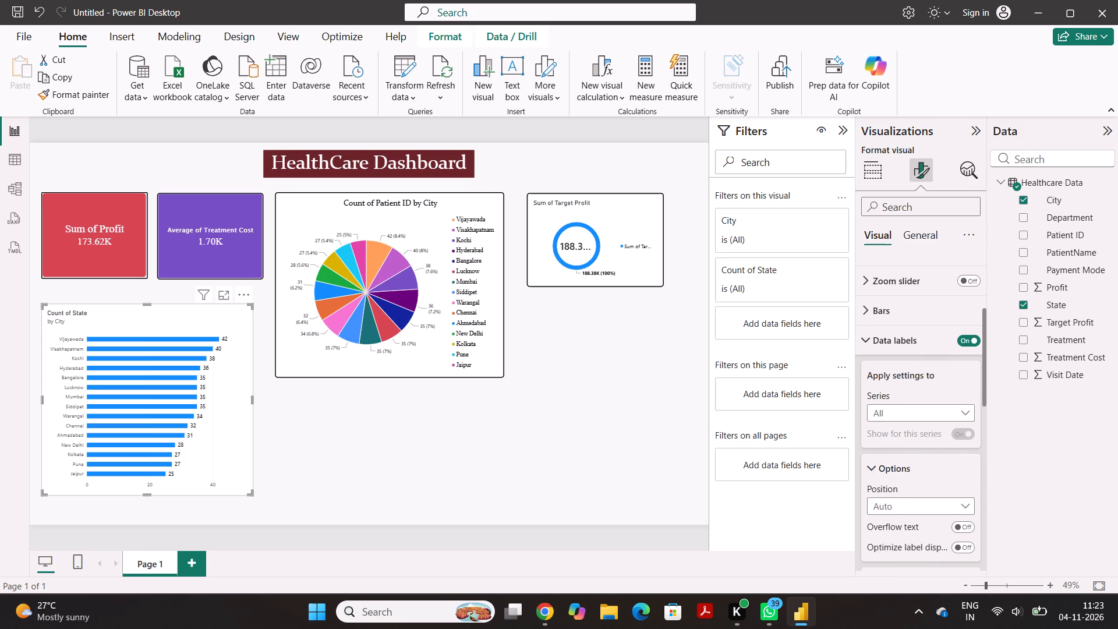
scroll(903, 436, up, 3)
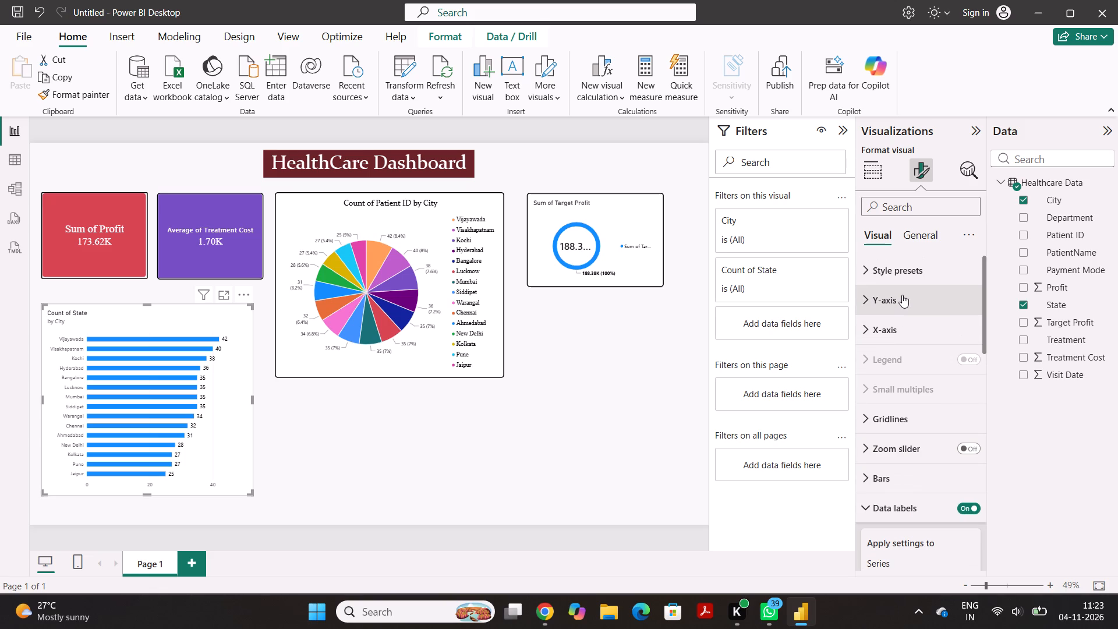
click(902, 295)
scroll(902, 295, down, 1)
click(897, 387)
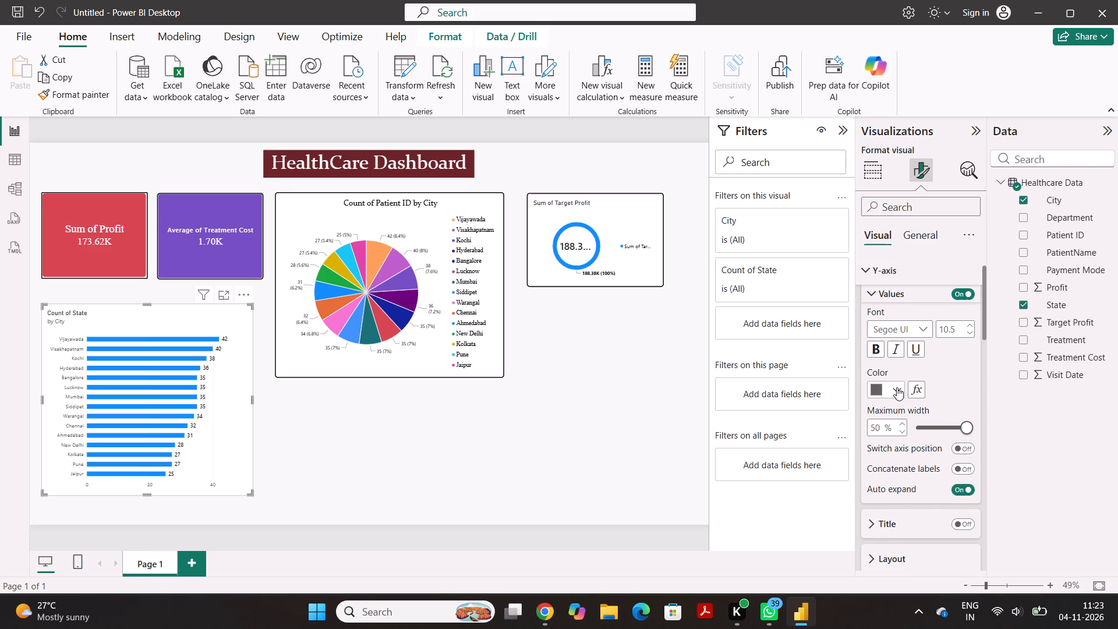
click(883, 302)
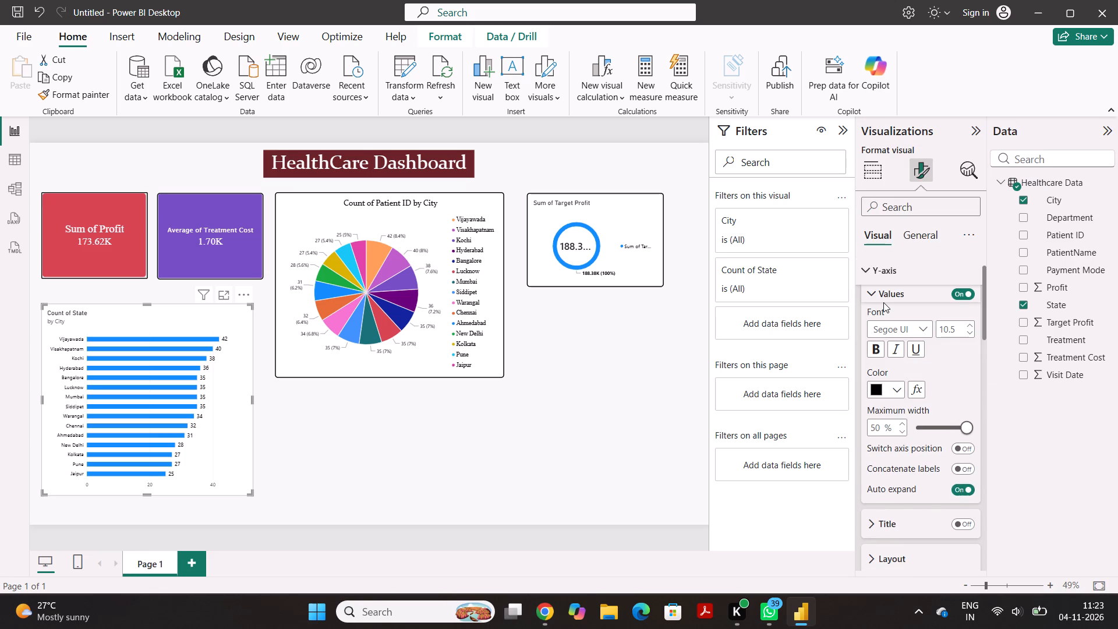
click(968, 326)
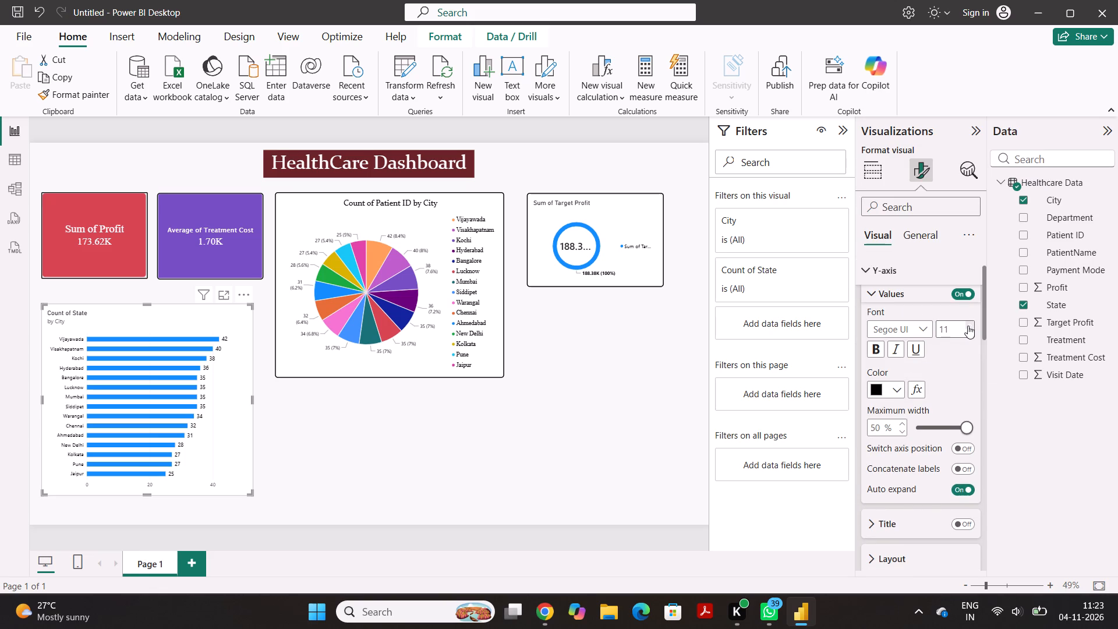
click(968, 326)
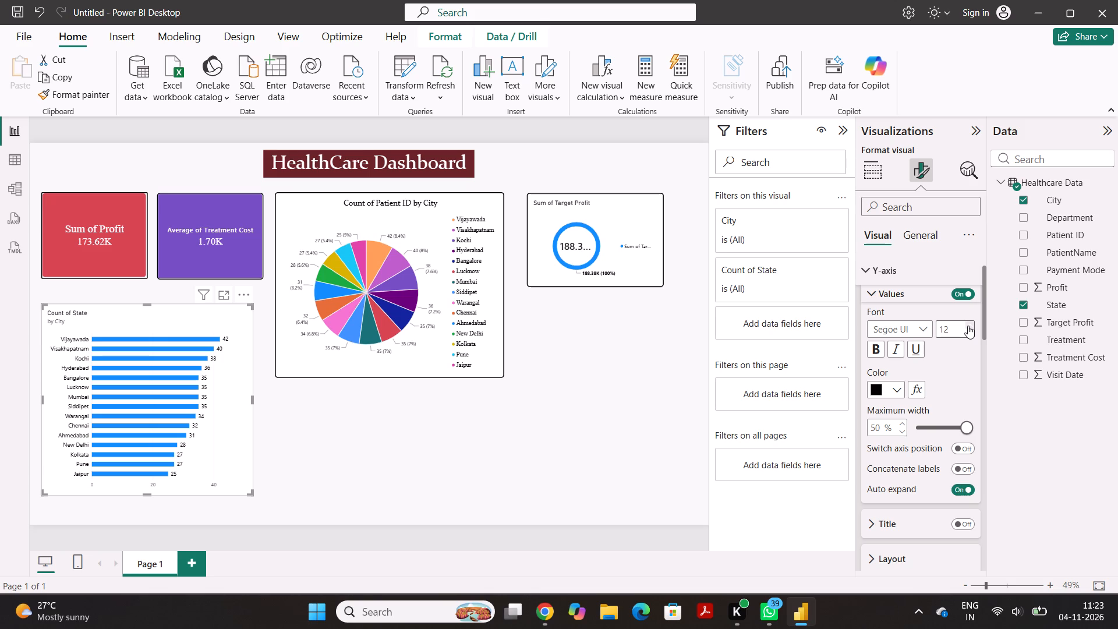
Examine the bar chart's X-axis range and value settings, gridlines and zoom slider options.
scroll(955, 381, down, 1)
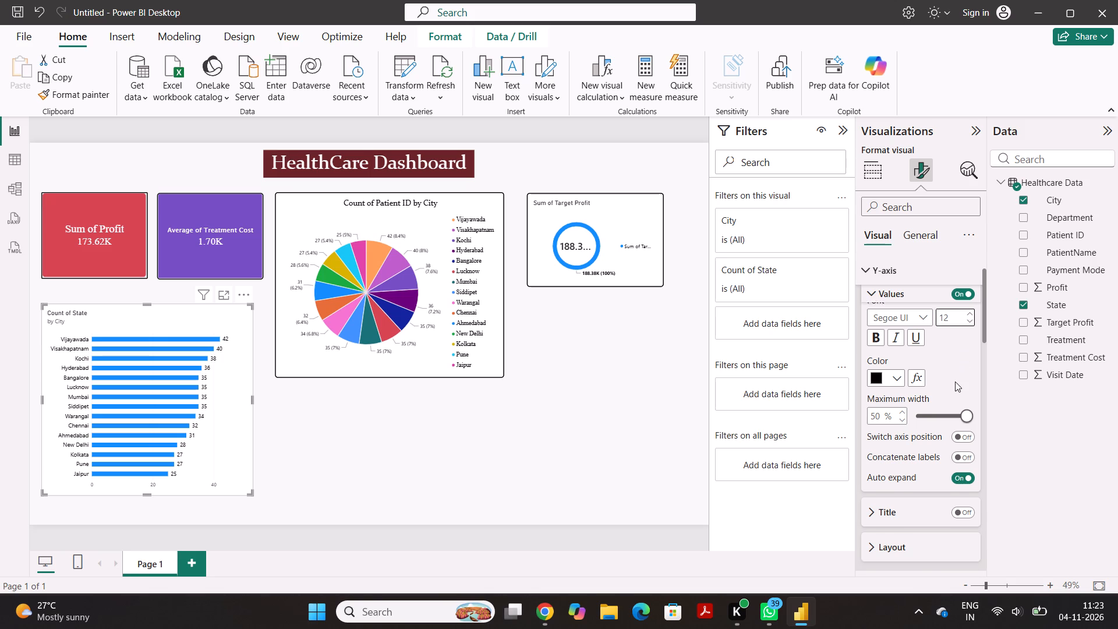
scroll(955, 381, down, 1)
scroll(898, 365, down, 1)
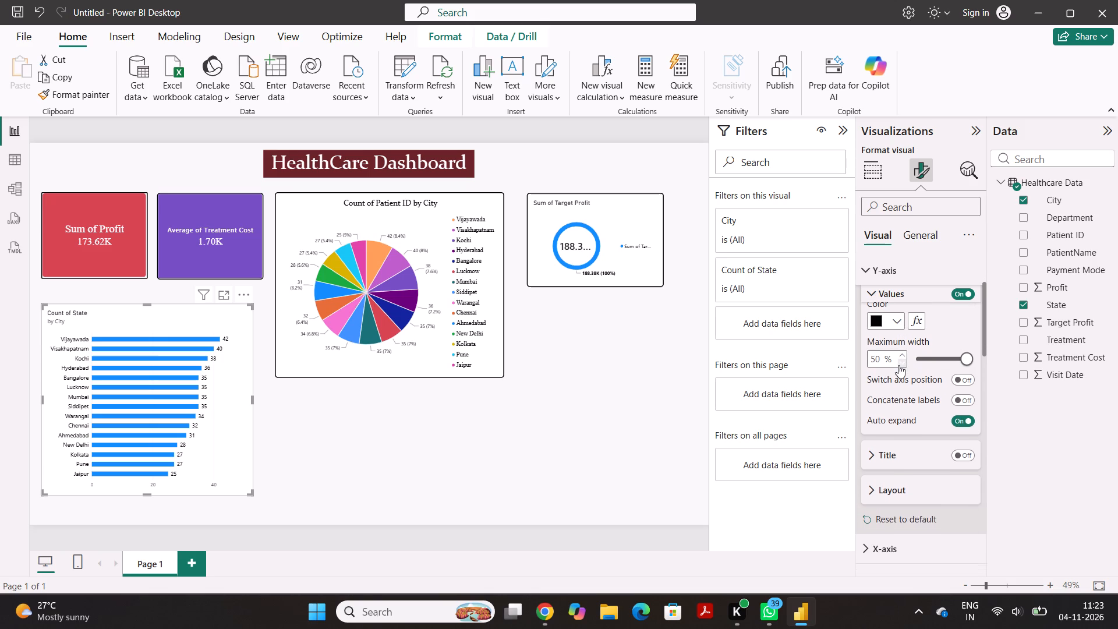
scroll(898, 445, down, 2)
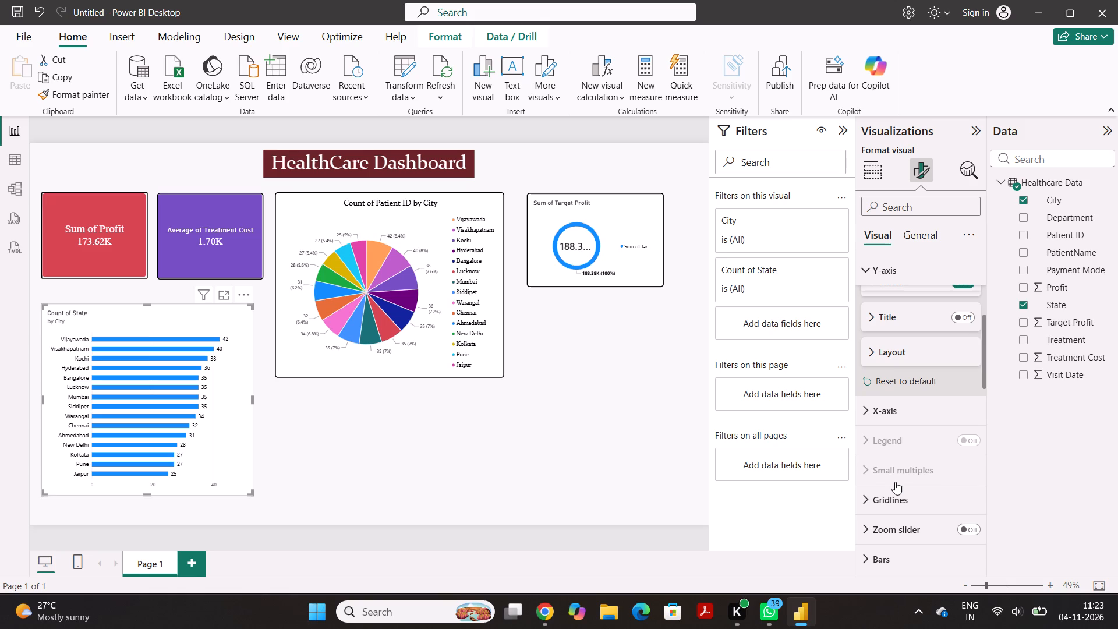
scroll(898, 446, up, 1)
click(899, 431)
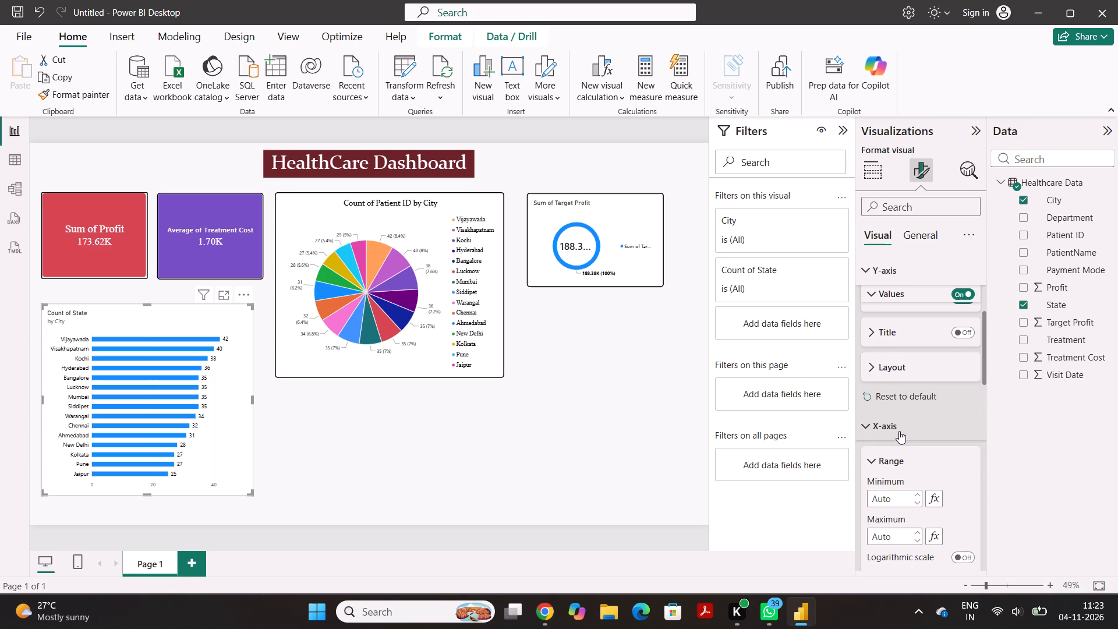
scroll(899, 431, down, 2)
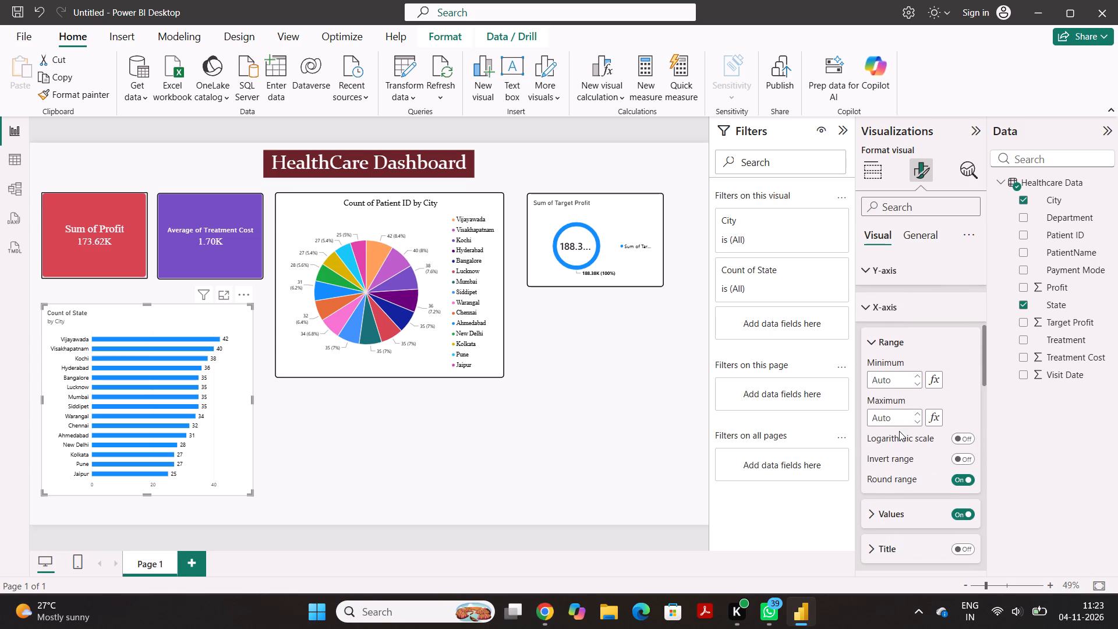
scroll(899, 431, down, 1)
click(898, 462)
scroll(898, 462, down, 1)
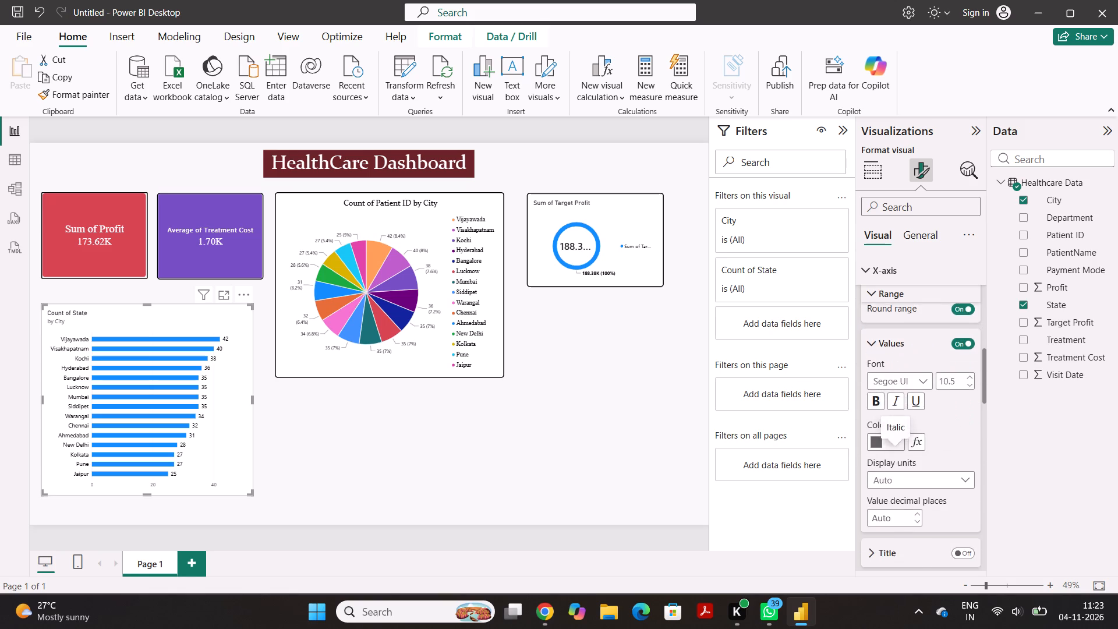
scroll(898, 462, down, 3)
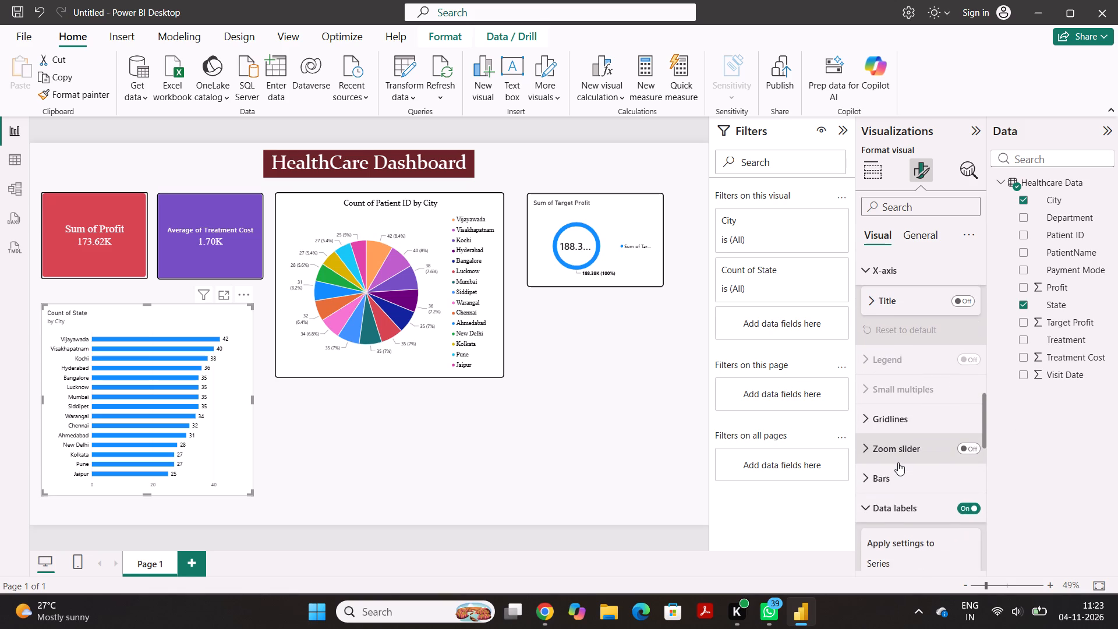
click(899, 451)
click(898, 429)
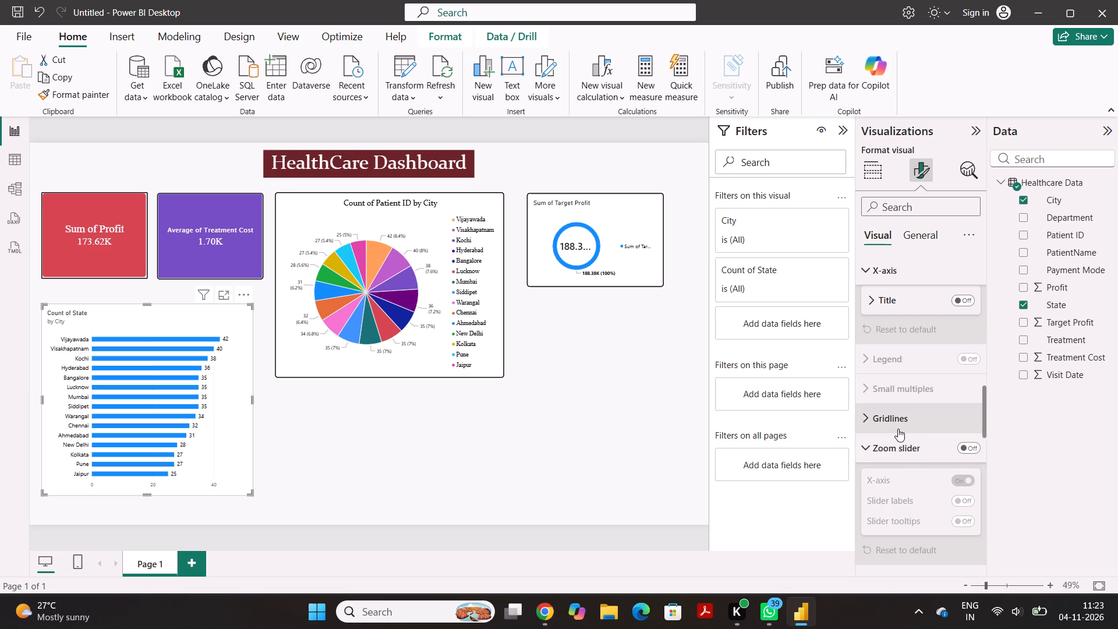
Examine the bar chart's data label detail and layout options.
scroll(898, 429, down, 4)
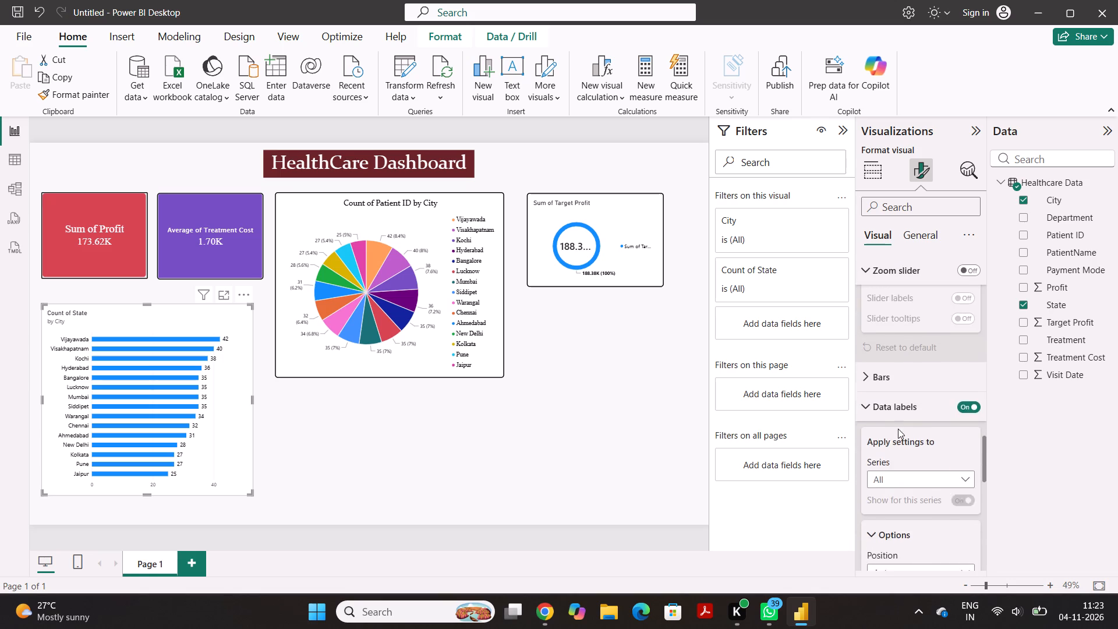
scroll(898, 429, down, 4)
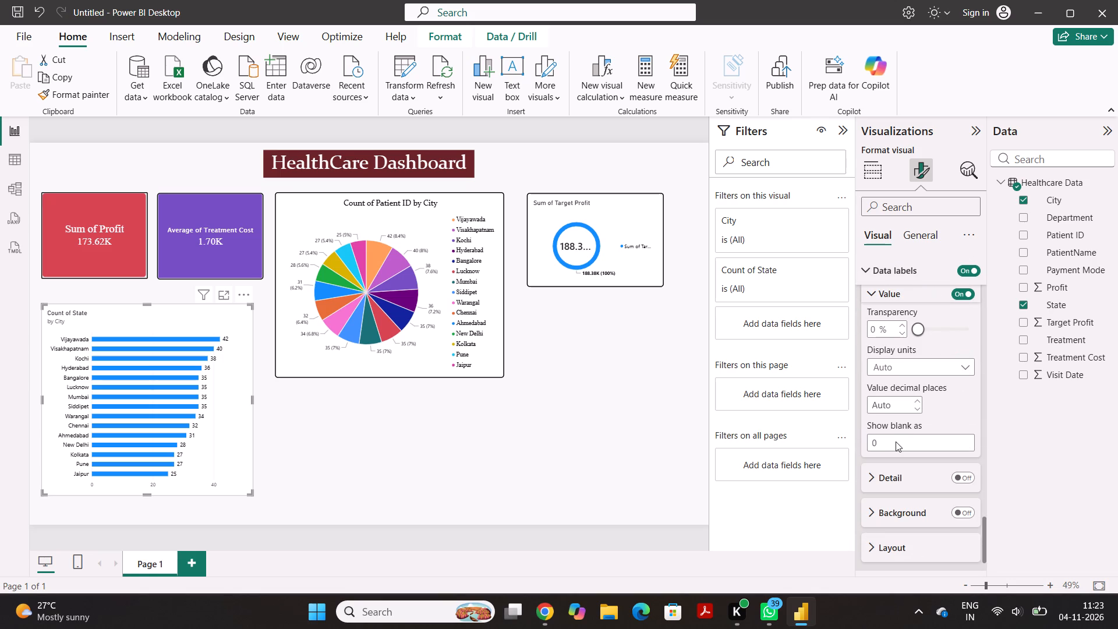
click(896, 430)
scroll(895, 494, down, 3)
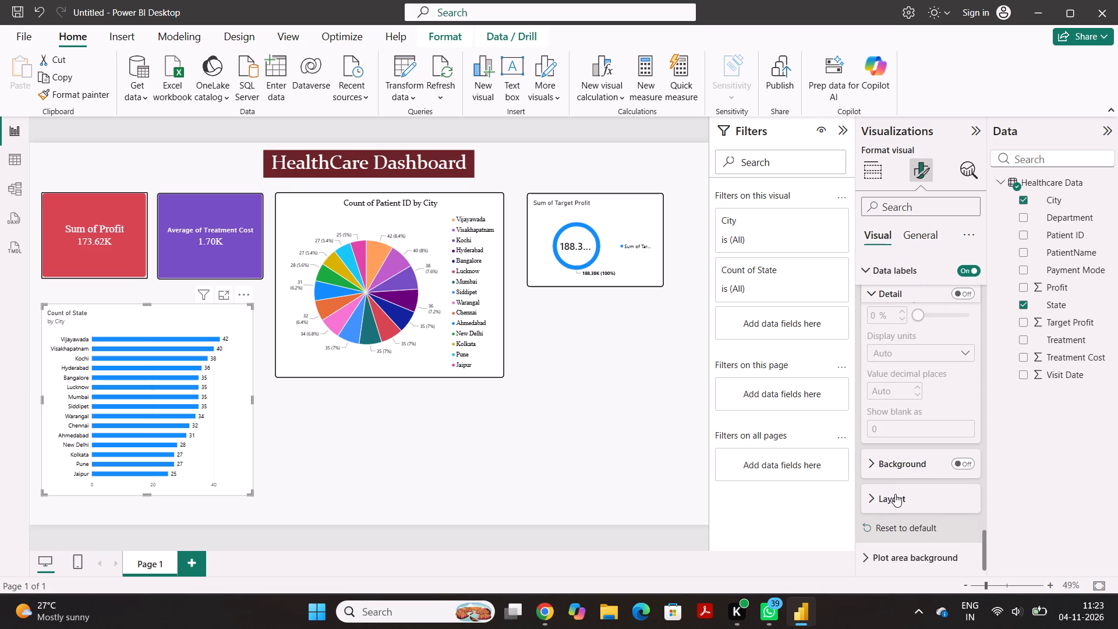
scroll(895, 494, down, 1)
click(895, 494)
scroll(895, 494, down, 2)
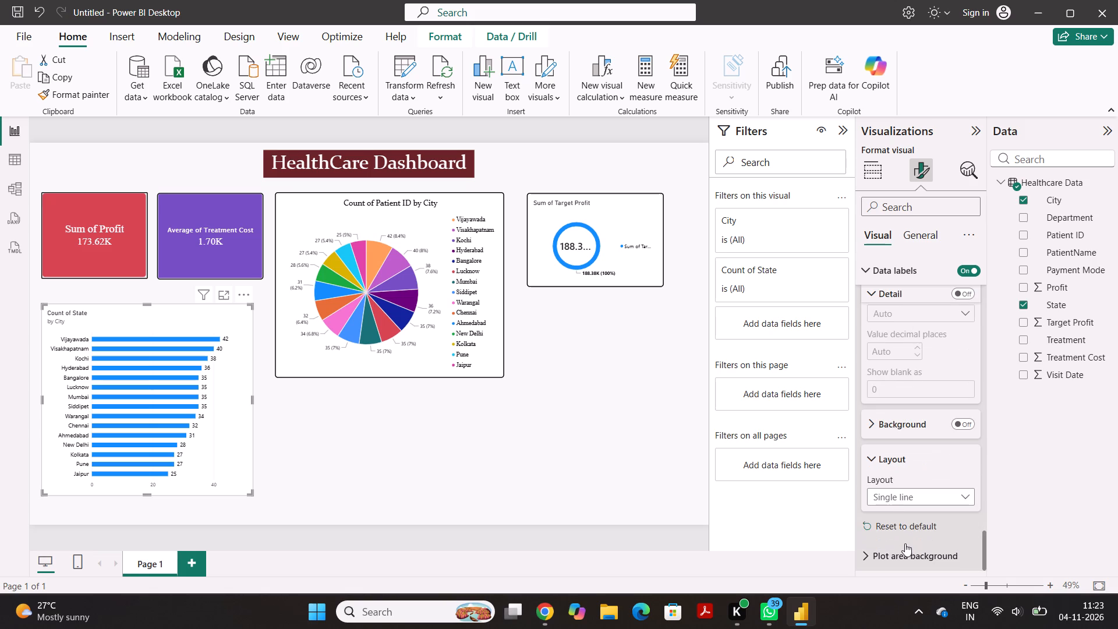
click(905, 543)
scroll(905, 543, down, 4)
Apply the Data labels style preset to the City/State bar chart, comparing it with the Base preset.
scroll(905, 543, up, 6)
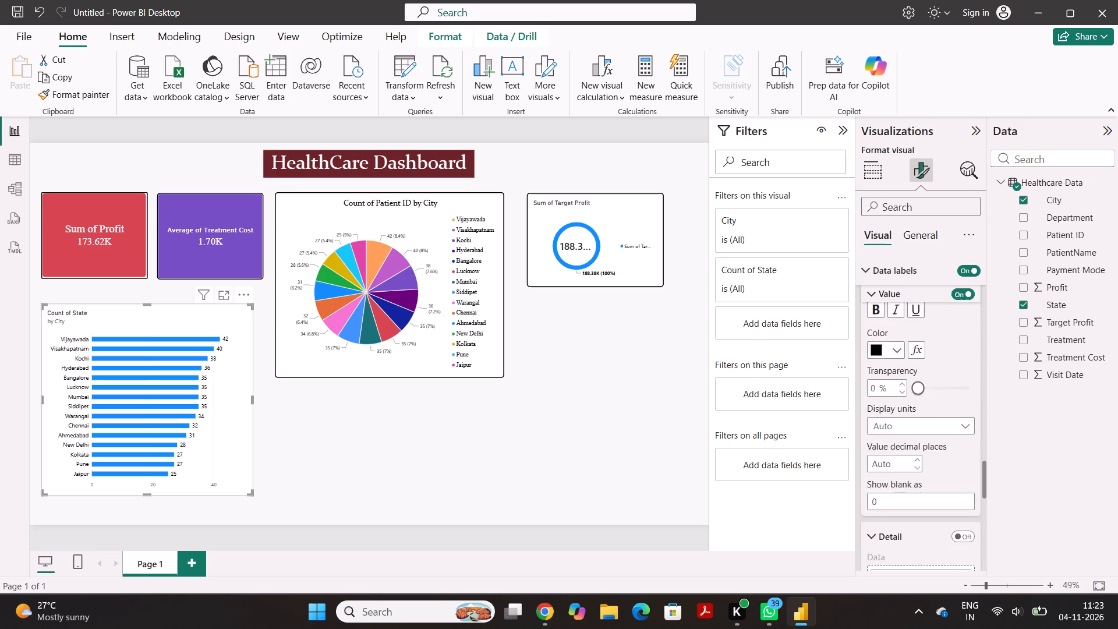
scroll(905, 543, up, 6)
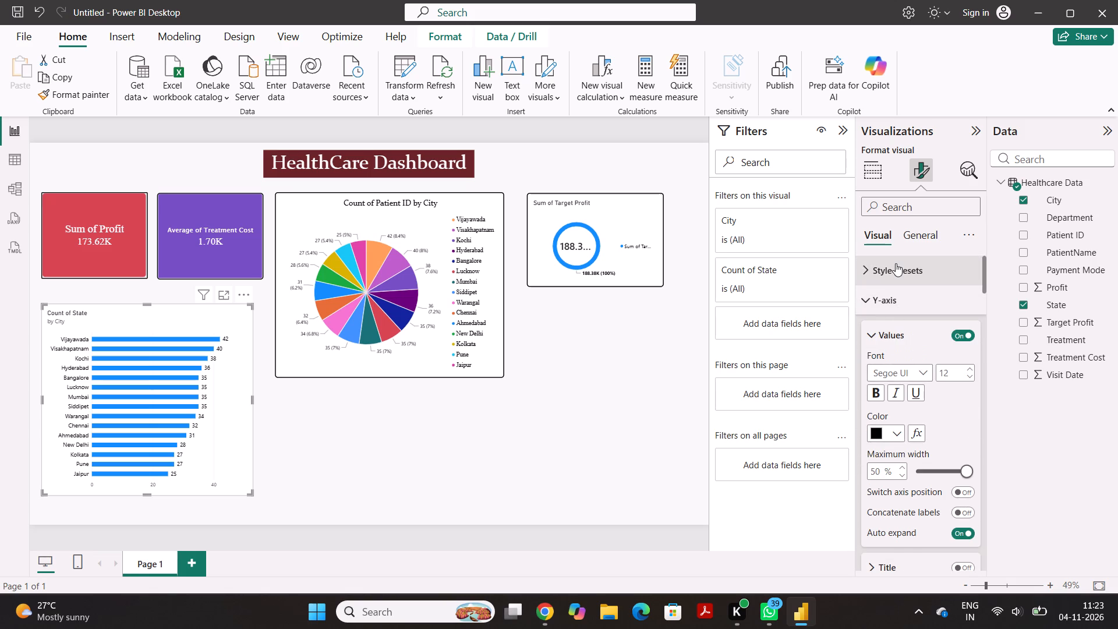
click(896, 263)
scroll(910, 390, down, 1)
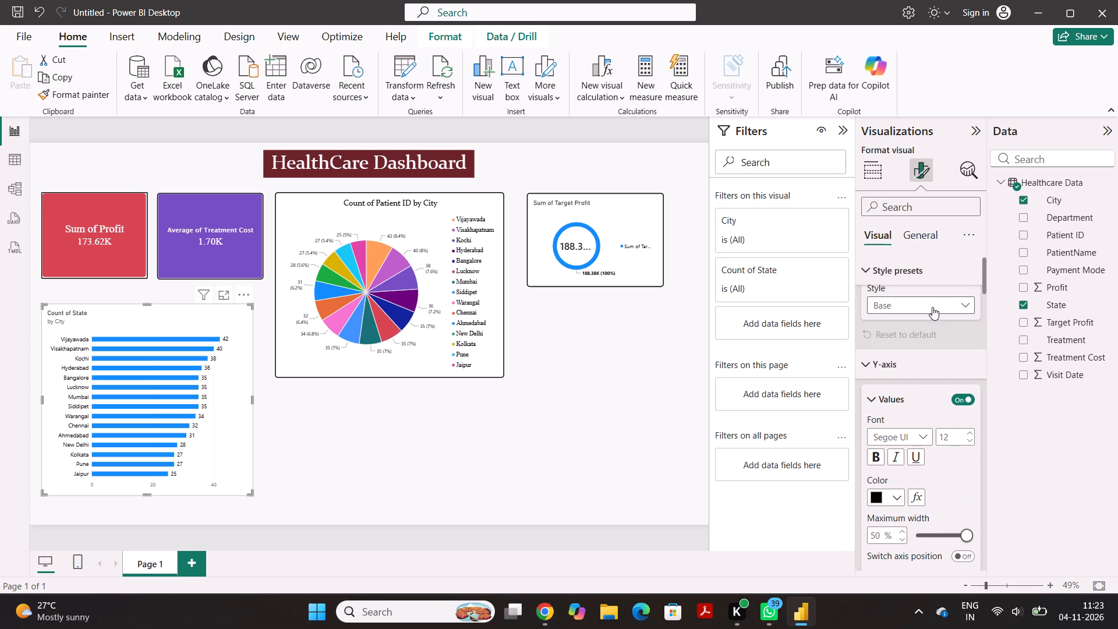
click(932, 307)
click(928, 334)
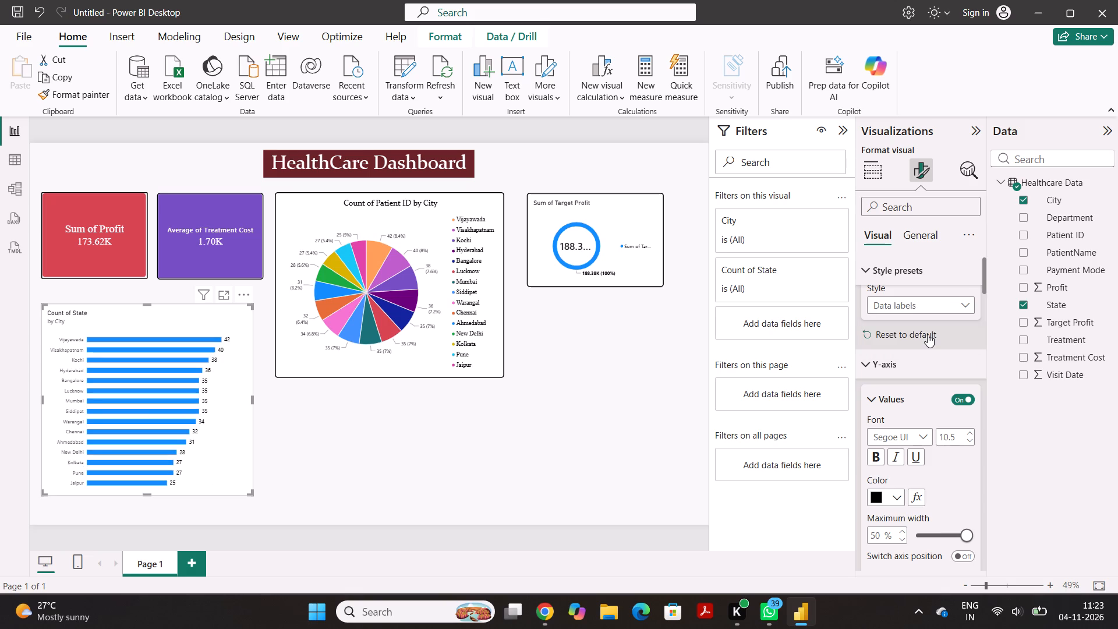
click(932, 303)
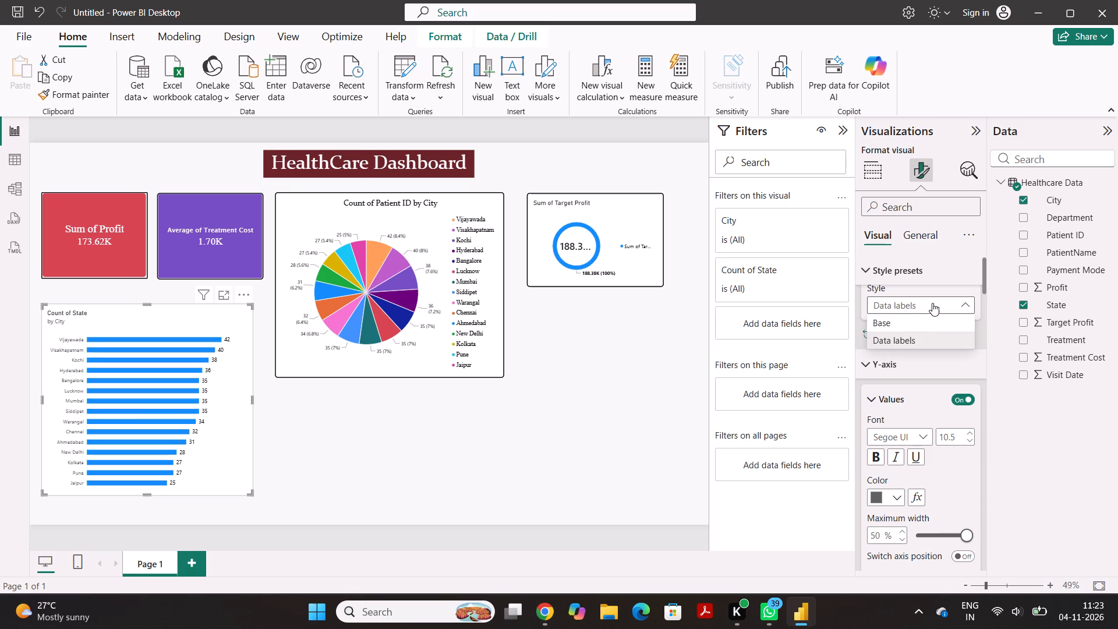
click(929, 313)
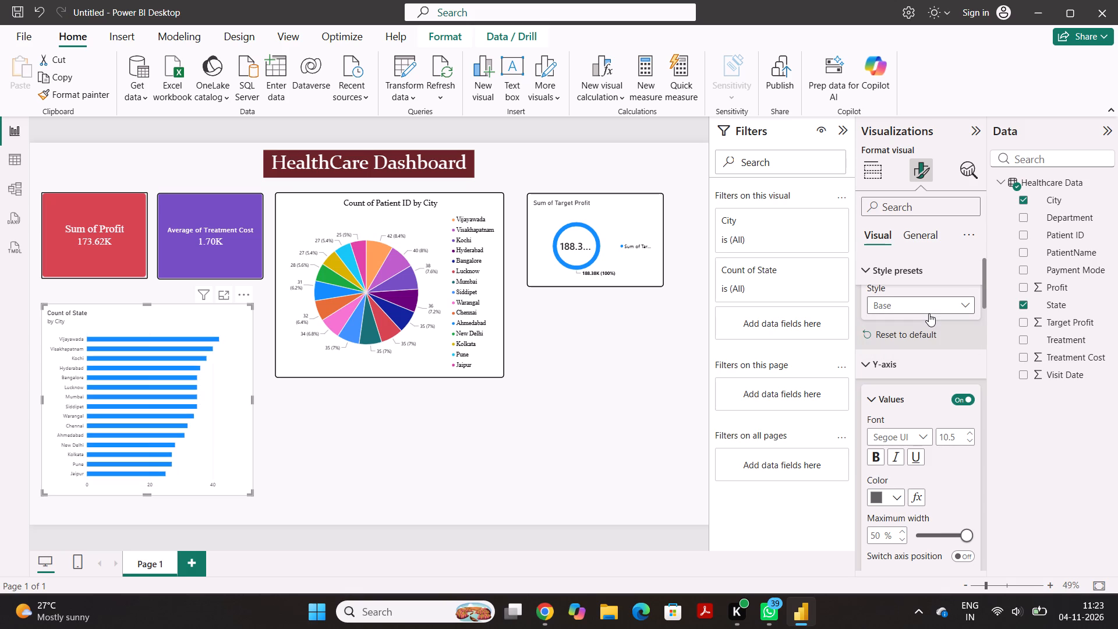
click(932, 307)
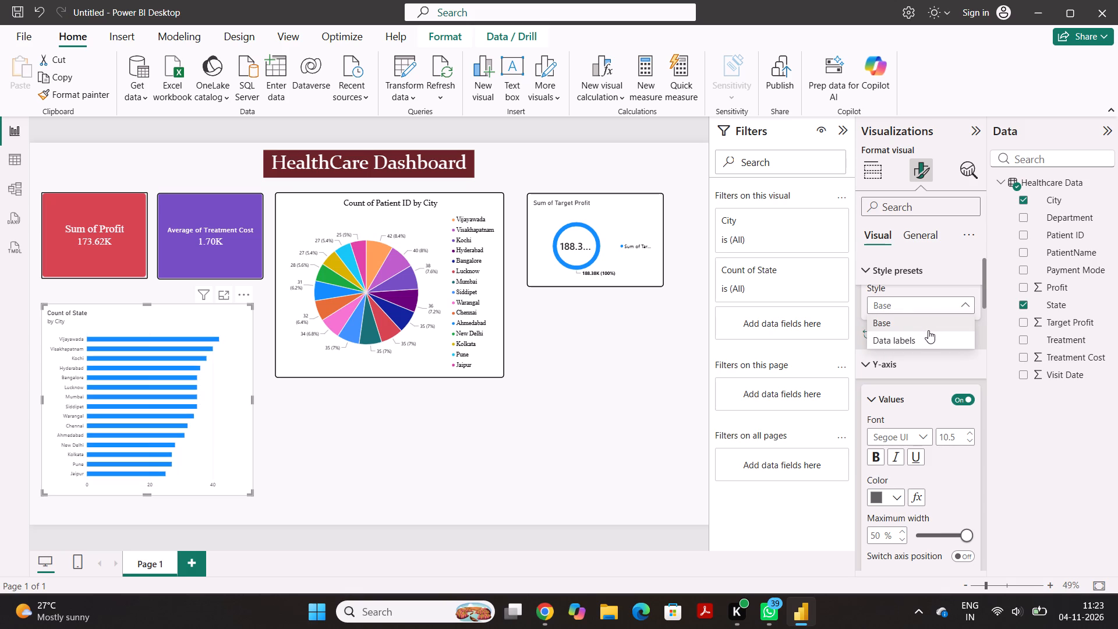
click(928, 336)
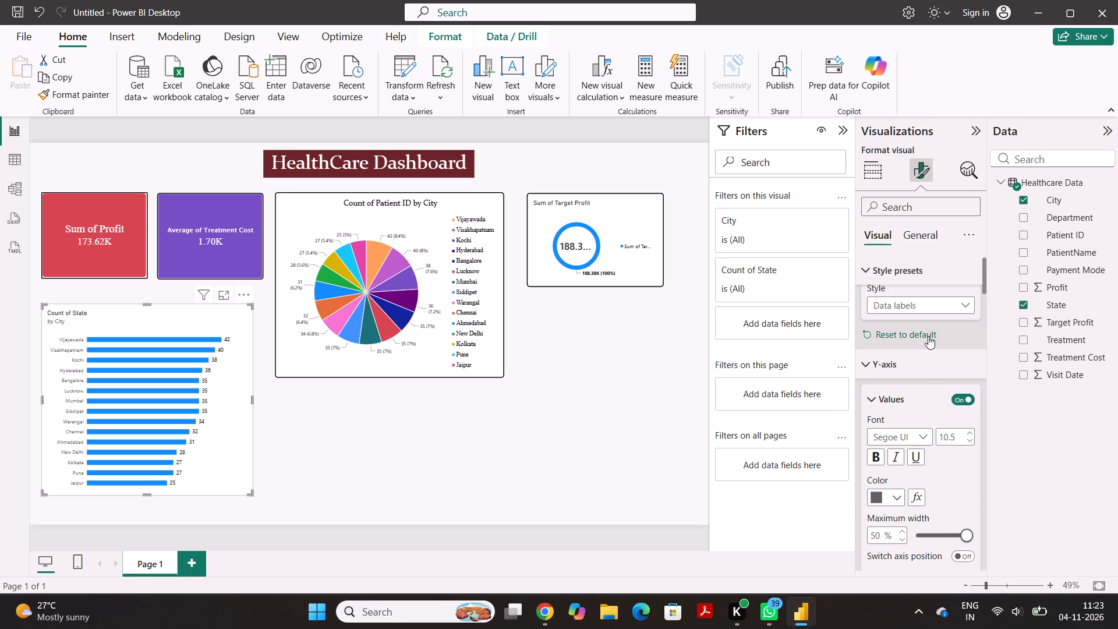
click(1018, 393)
Give the City/State bar chart a black visual border with a width of 3 px.
scroll(949, 382, up, 1)
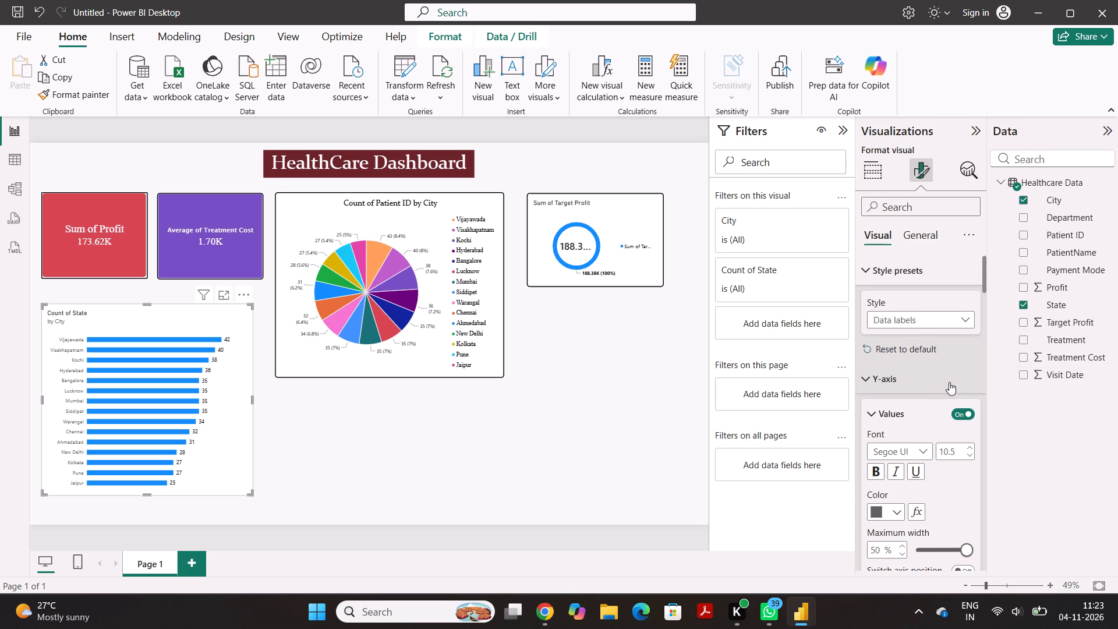
click(914, 227)
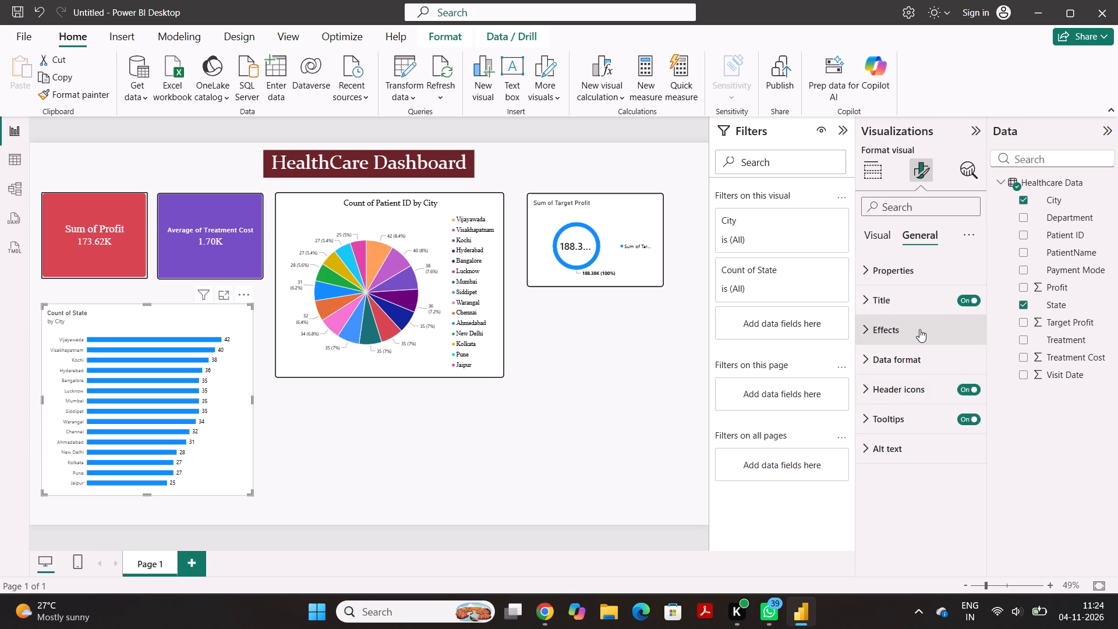
click(919, 329)
scroll(918, 367, down, 1)
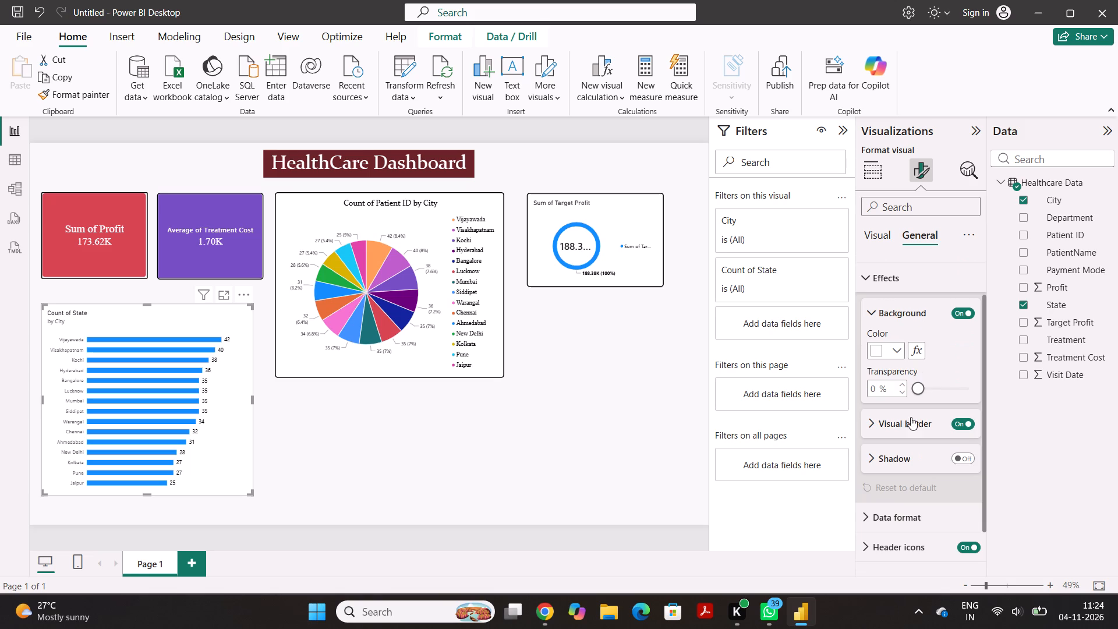
click(908, 424)
click(896, 457)
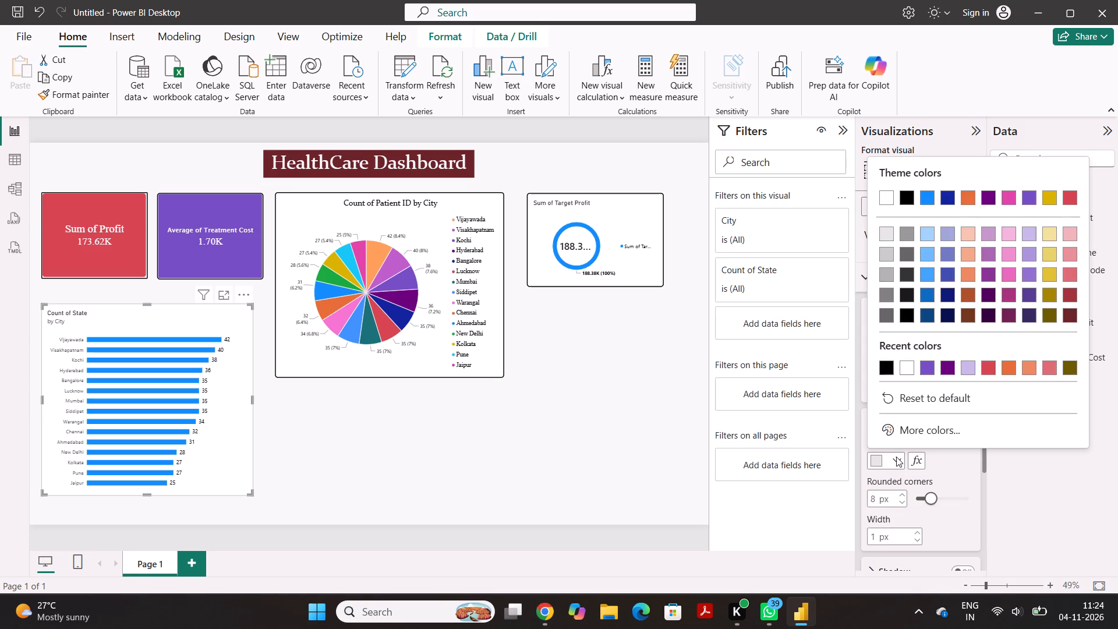
click(884, 365)
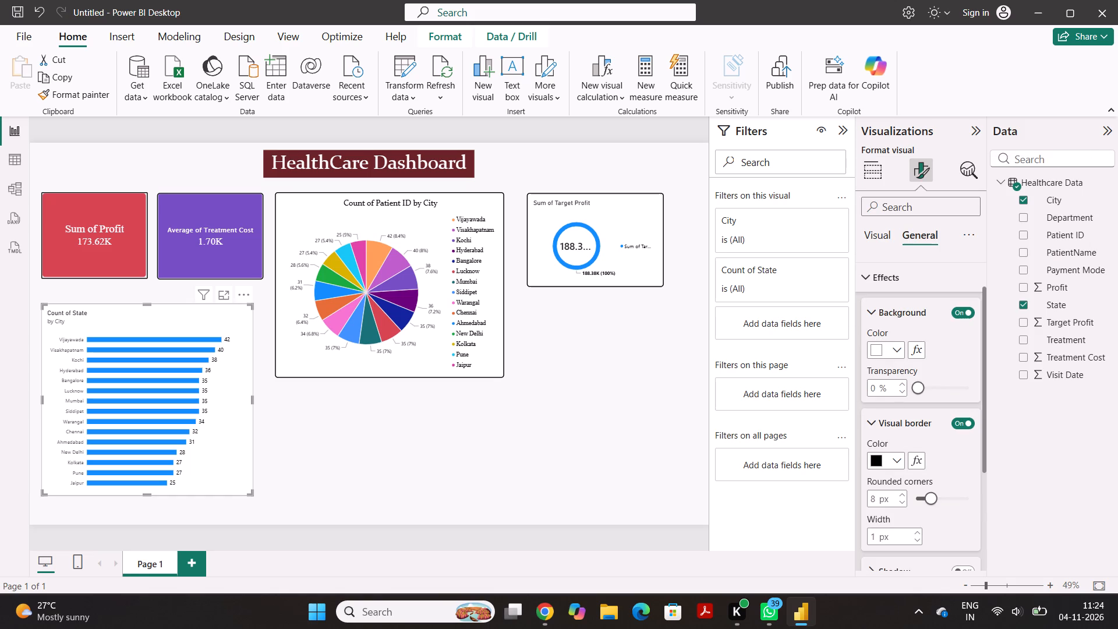
click(914, 529)
click(914, 529)
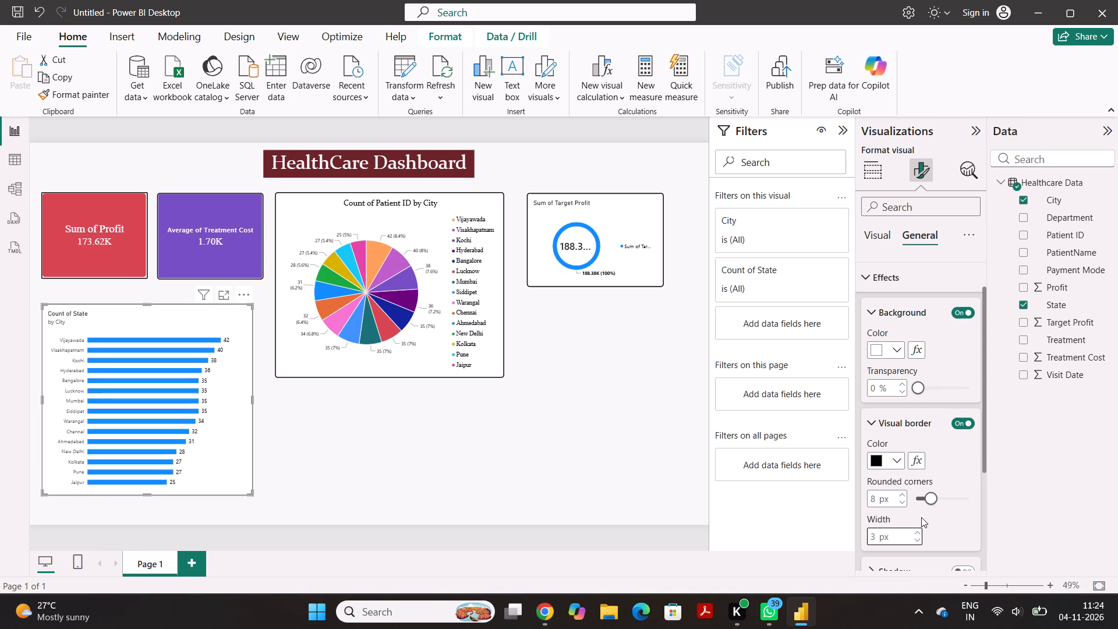
Examine the bar chart's remaining general format options, including shadow and data format.
scroll(921, 517, down, 3)
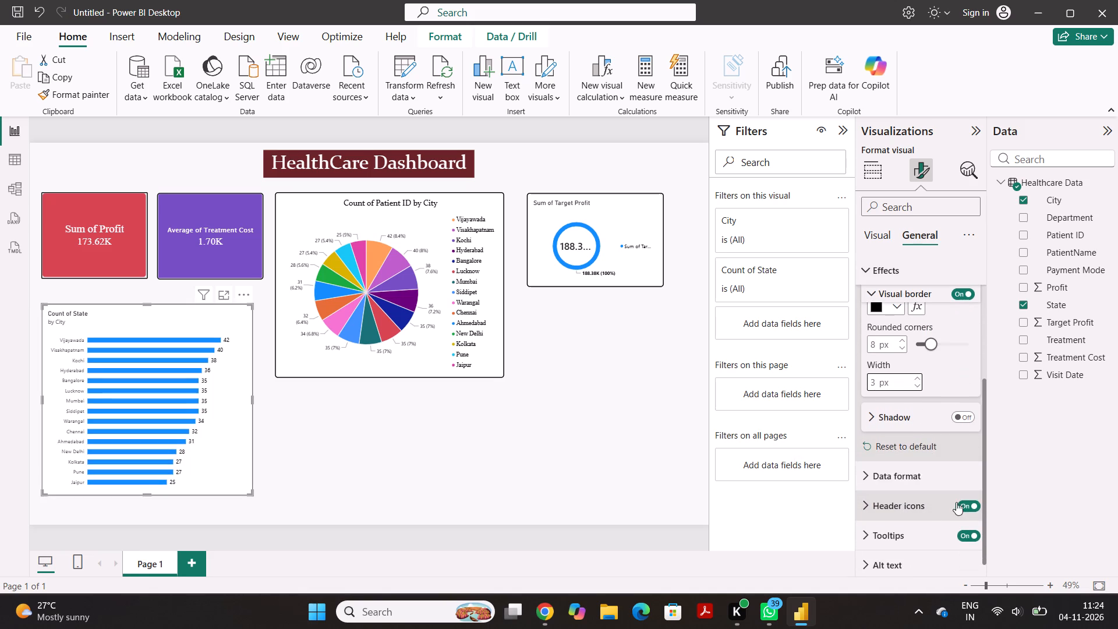
click(934, 485)
scroll(934, 485, down, 1)
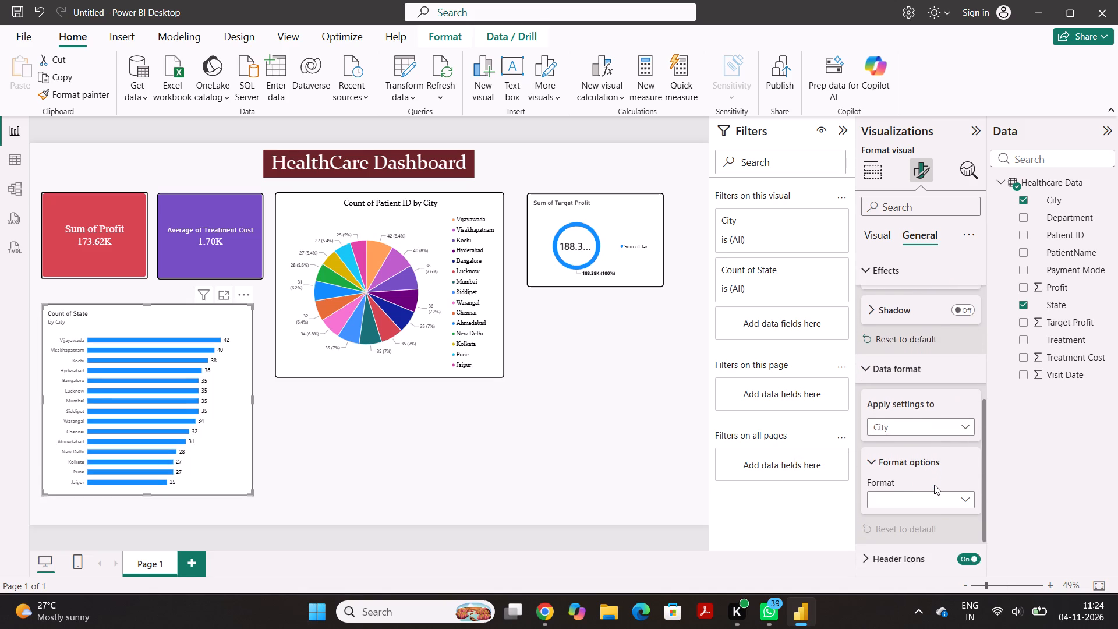
scroll(934, 485, down, 2)
scroll(922, 535, up, 3)
Change the City/State bar chart's title to "Count of State and city".
click(925, 305)
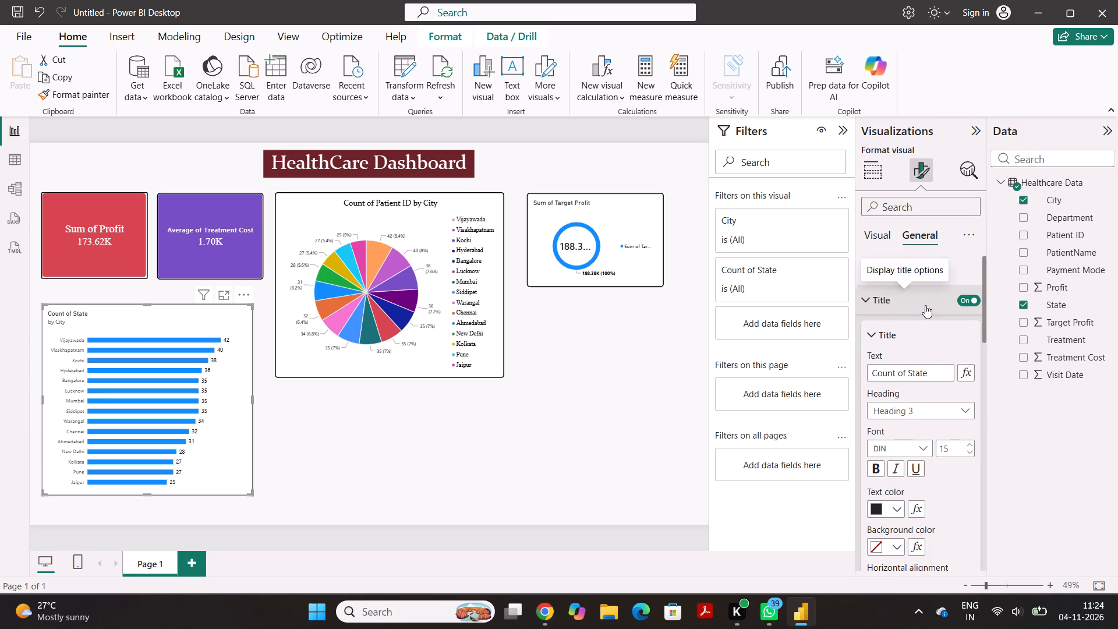
click(930, 373)
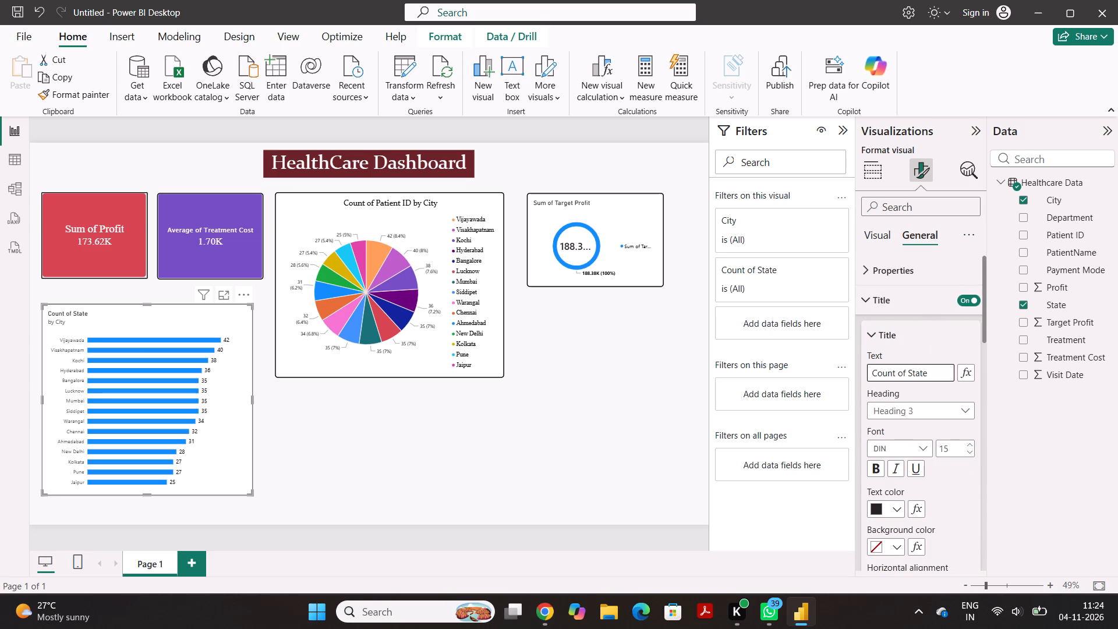
key(space)
text(and city)
Turn off the bar chart's subtitle and center its title horizontally.
scroll(930, 450, down, 1)
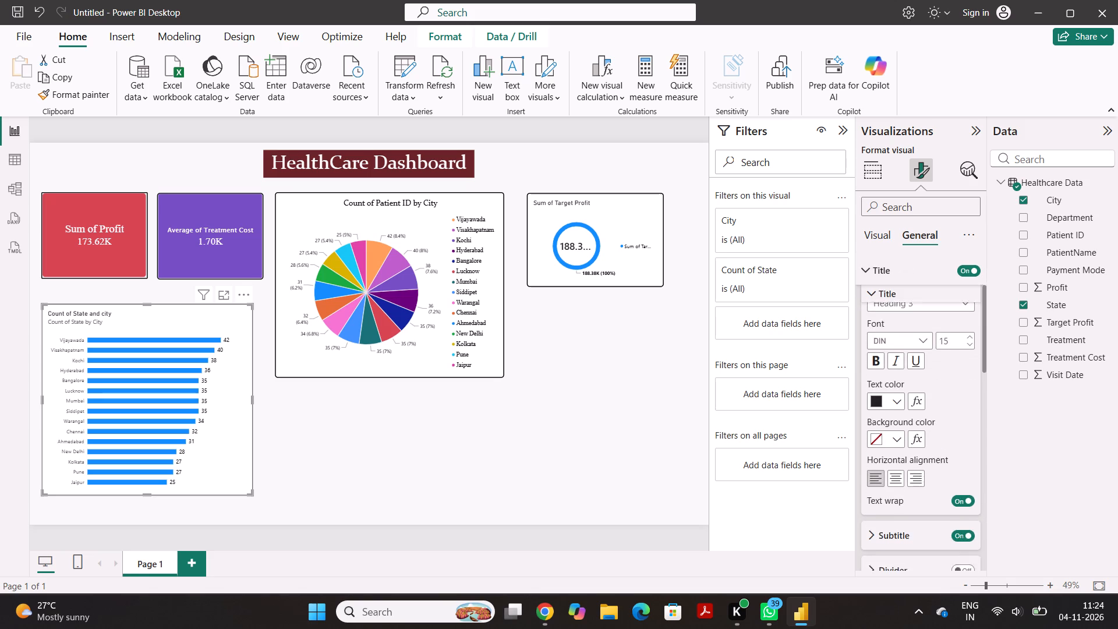
scroll(930, 450, down, 1)
click(966, 514)
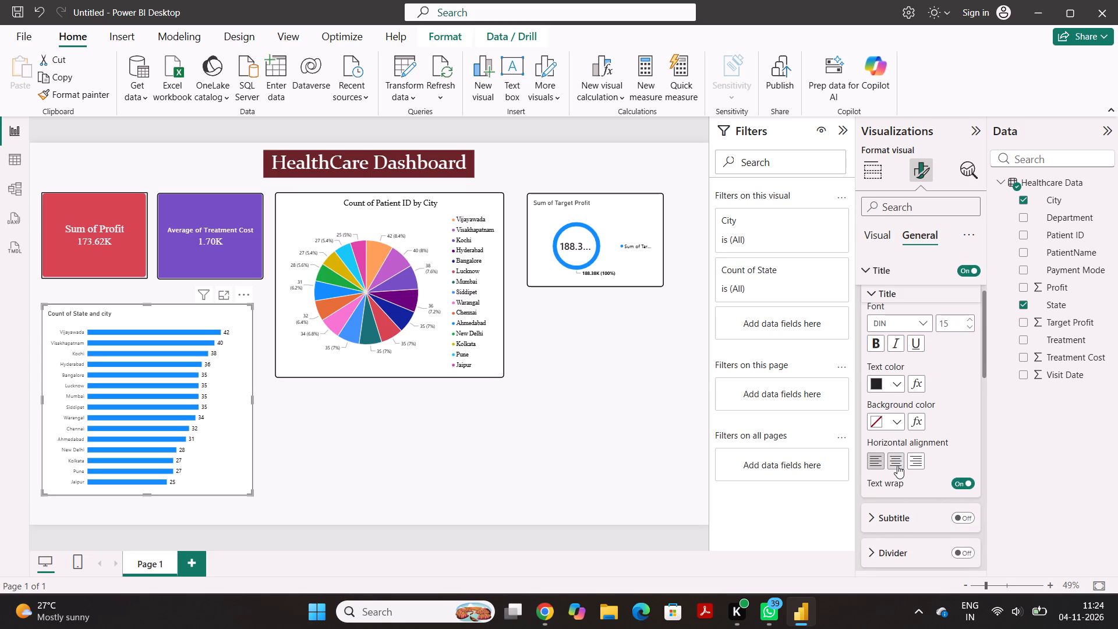
click(897, 465)
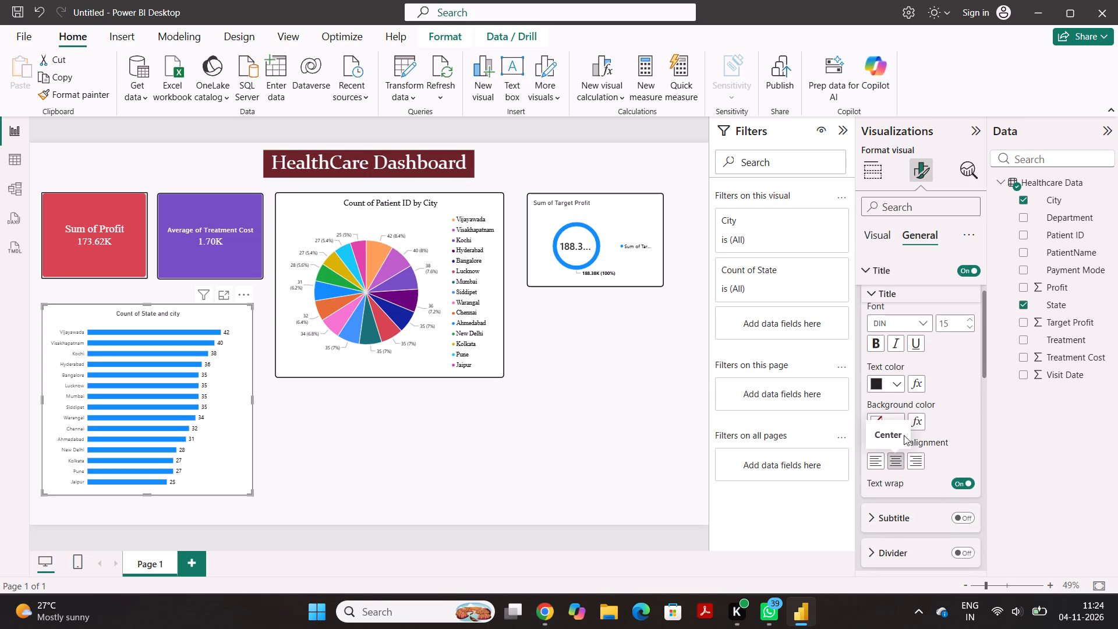
Turn on the X-axis values of the City/State bar chart and color them black.
scroll(904, 435, up, 3)
scroll(930, 371, up, 2)
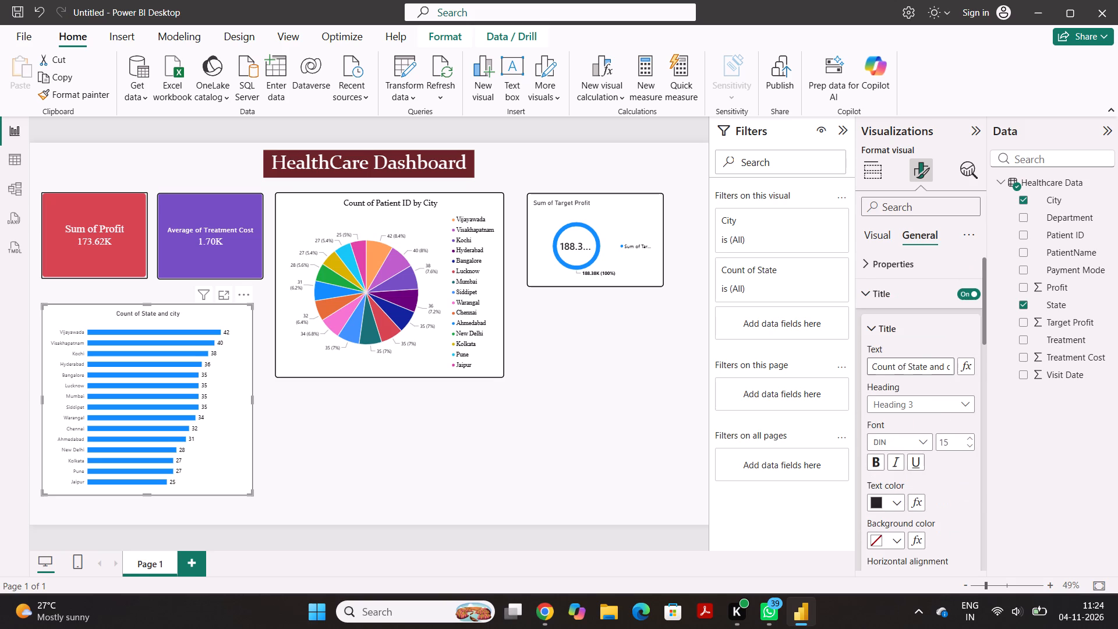
scroll(930, 371, up, 1)
click(875, 227)
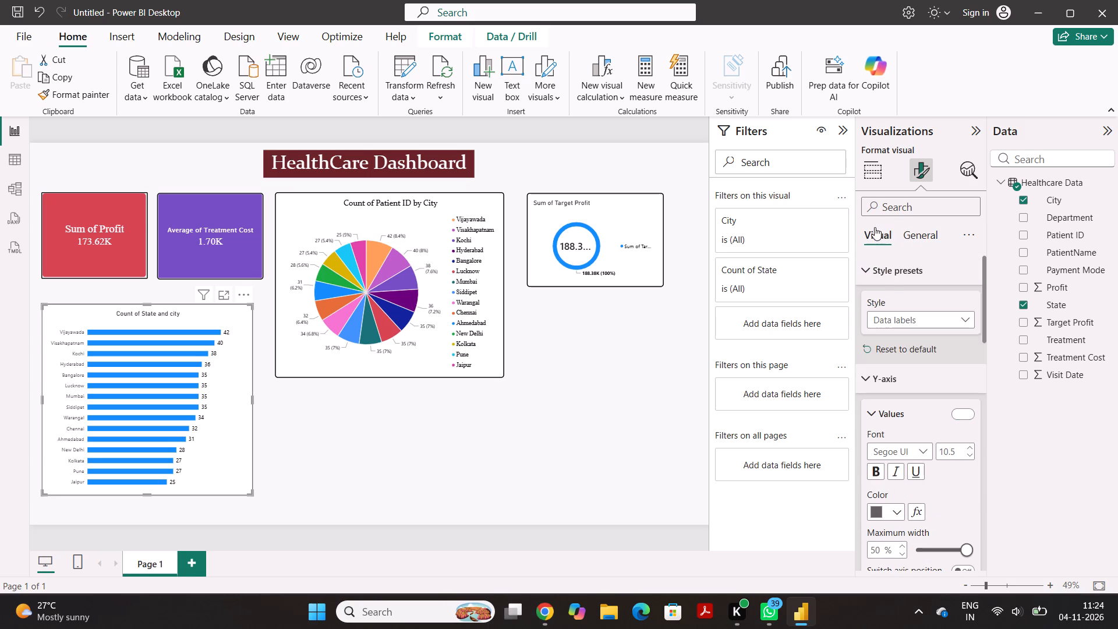
scroll(912, 330, up, 1)
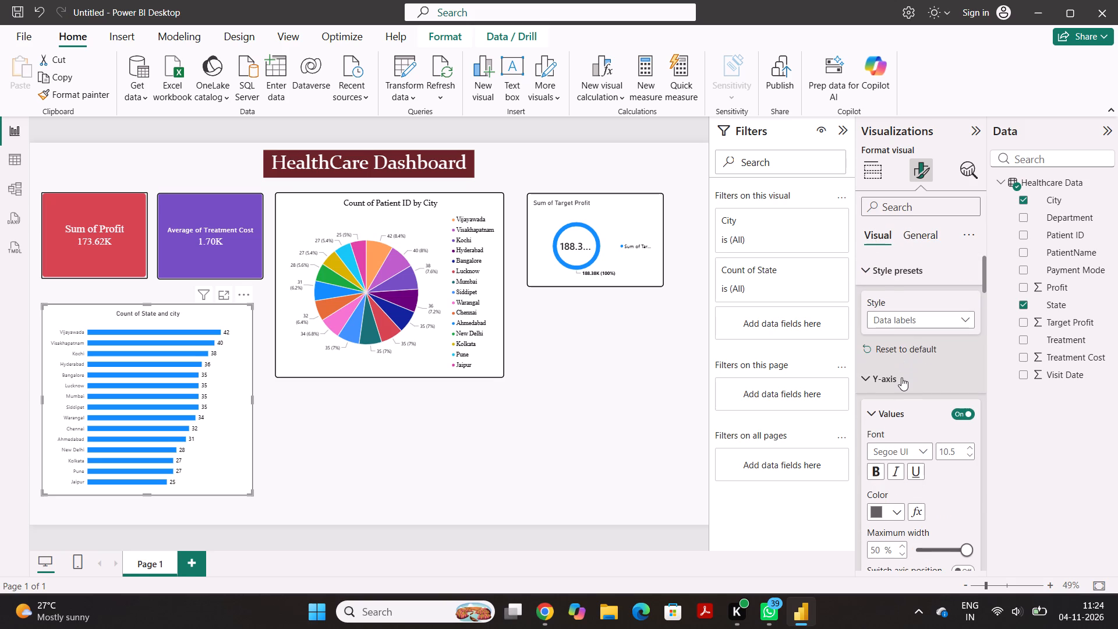
scroll(897, 434, down, 1)
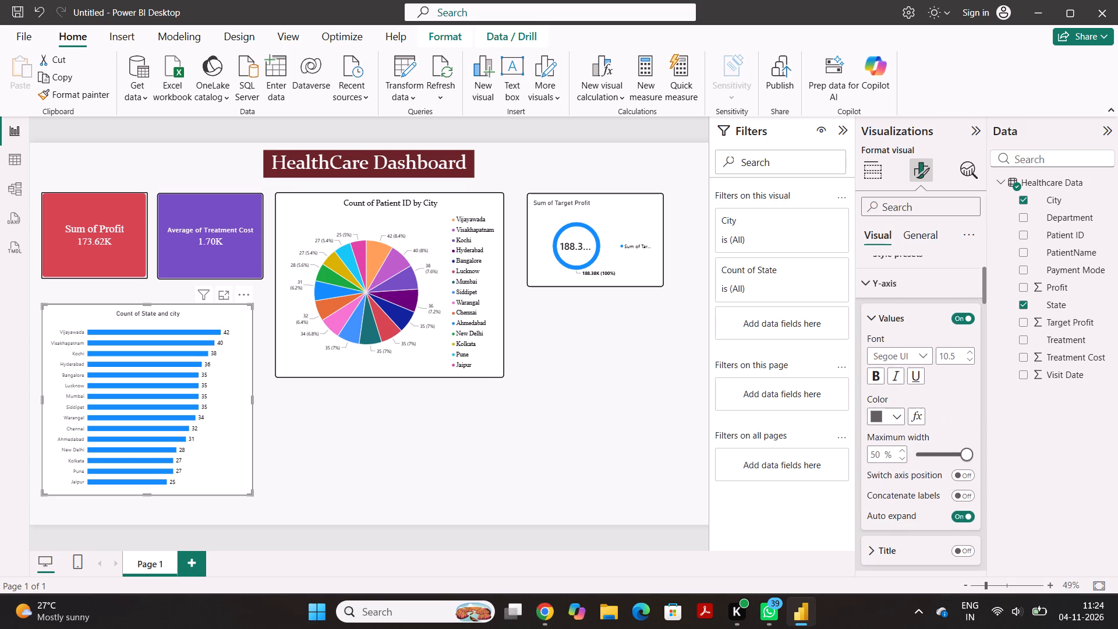
scroll(899, 451, down, 4)
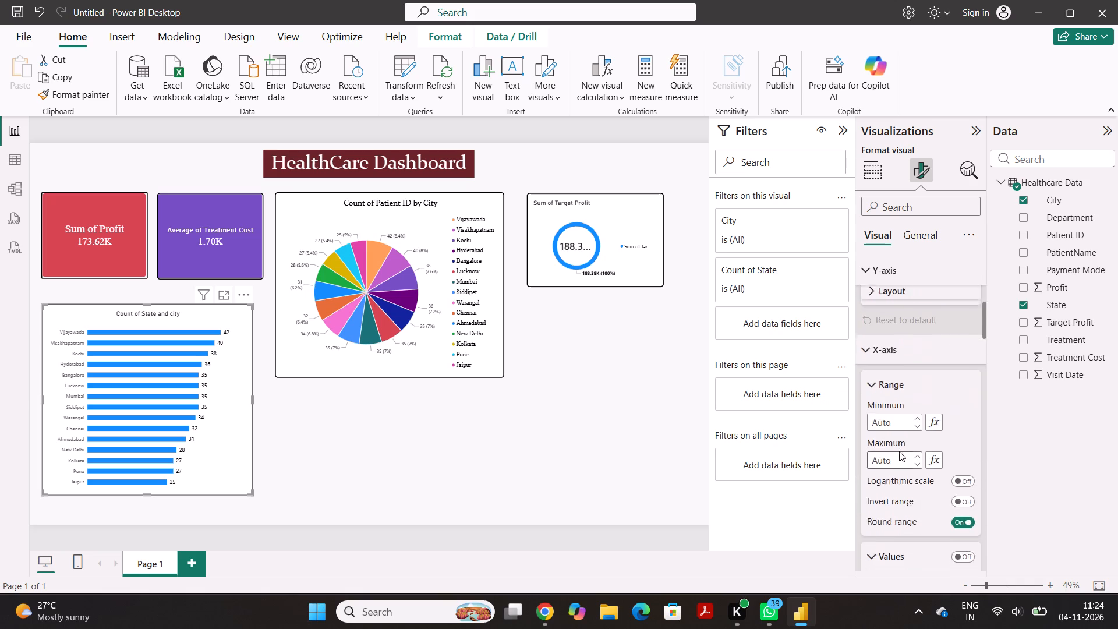
scroll(899, 451, down, 2)
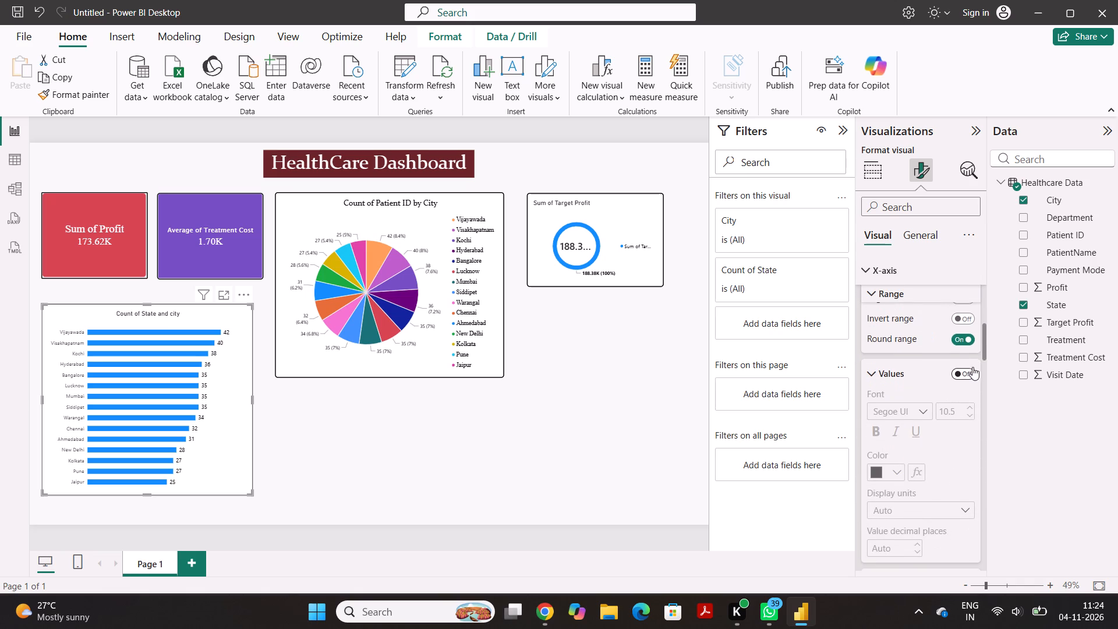
click(969, 370)
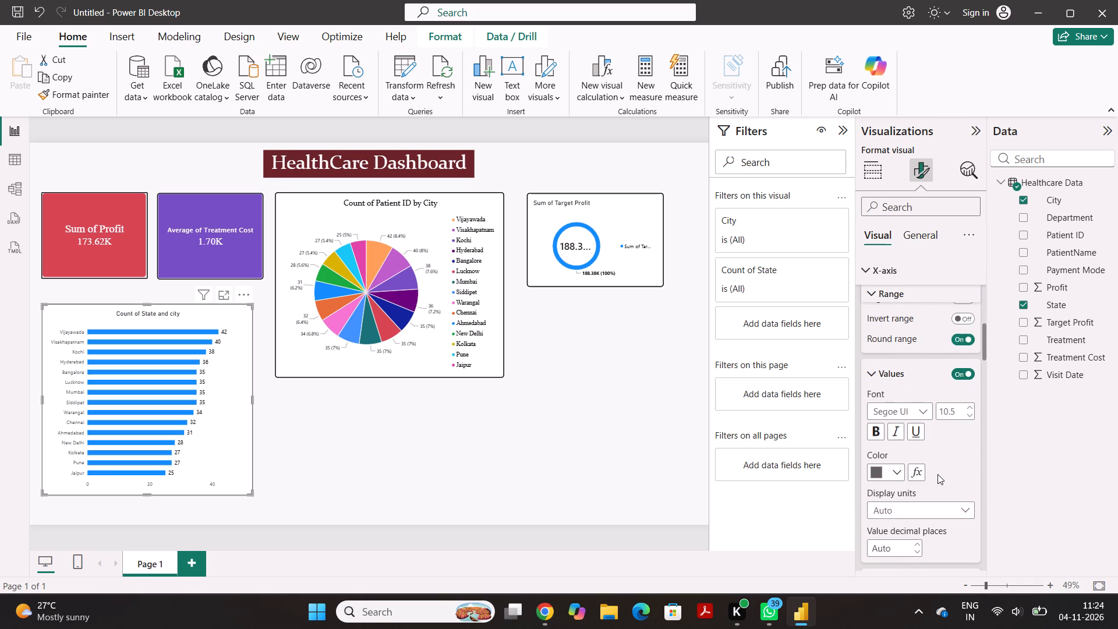
click(901, 471)
click(888, 376)
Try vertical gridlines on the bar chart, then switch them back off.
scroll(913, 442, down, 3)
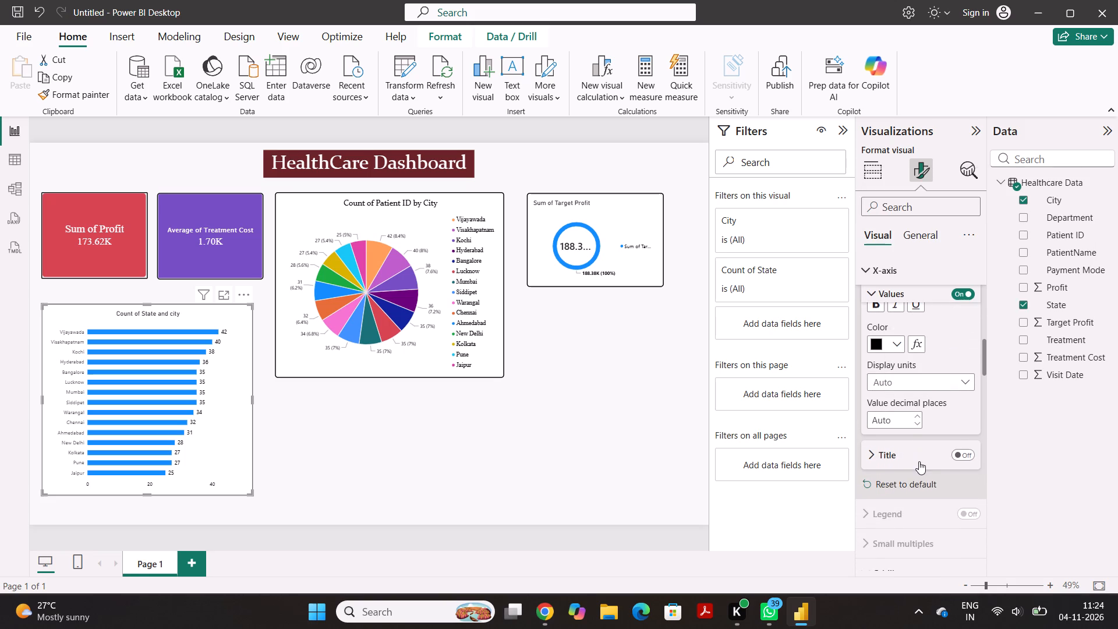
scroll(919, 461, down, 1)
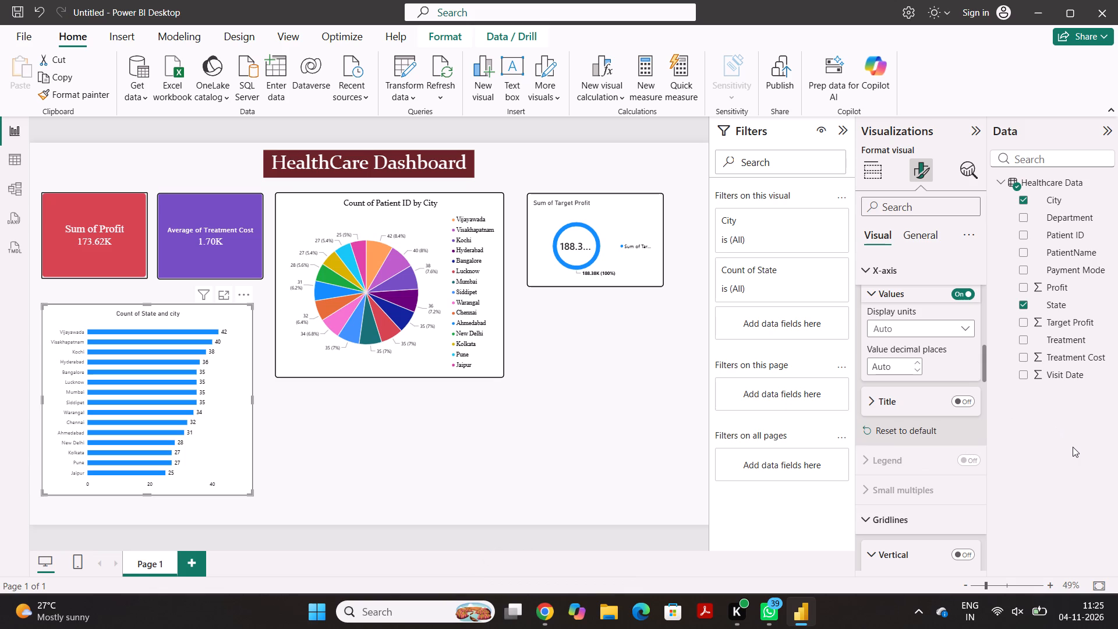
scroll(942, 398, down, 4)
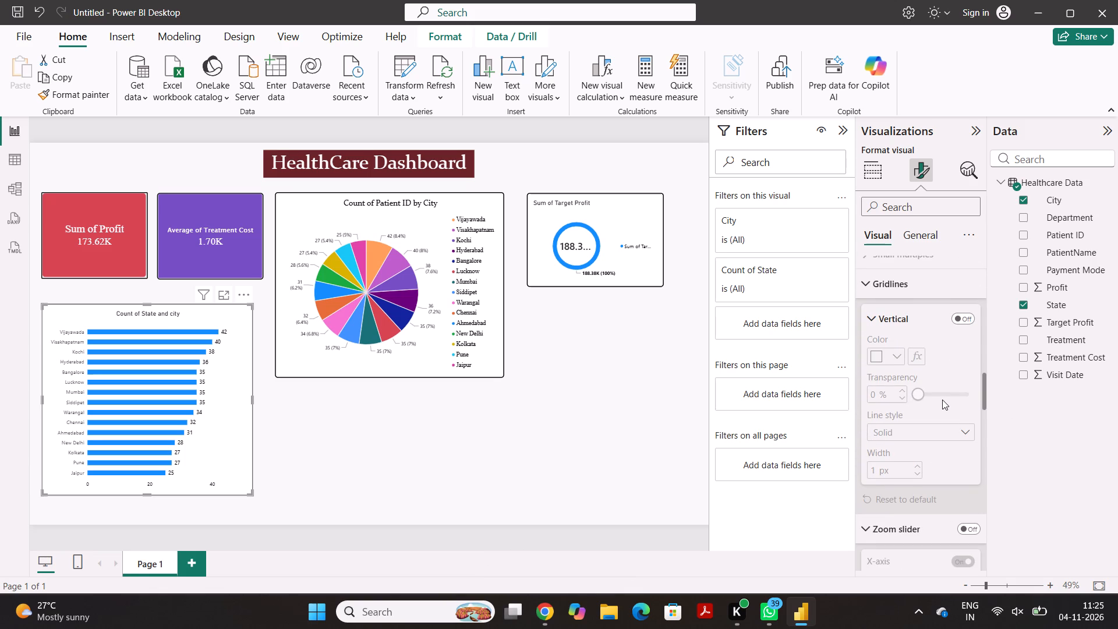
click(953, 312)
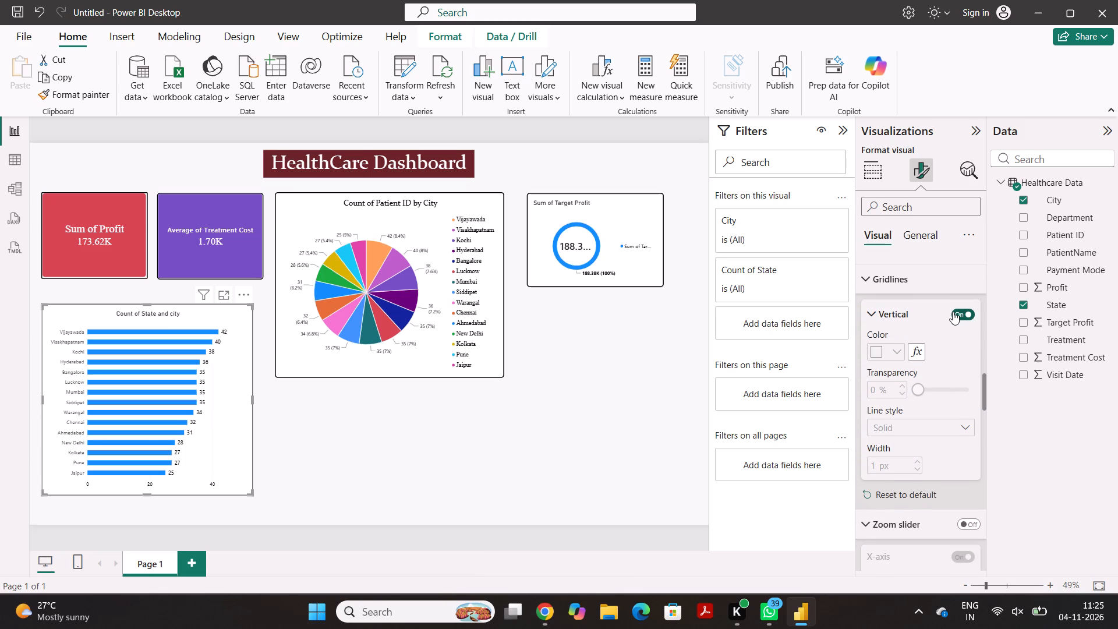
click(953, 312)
Open conditional formatting for the bar color and set the format style to Gradient, based on the count of City.
scroll(935, 363, down, 2)
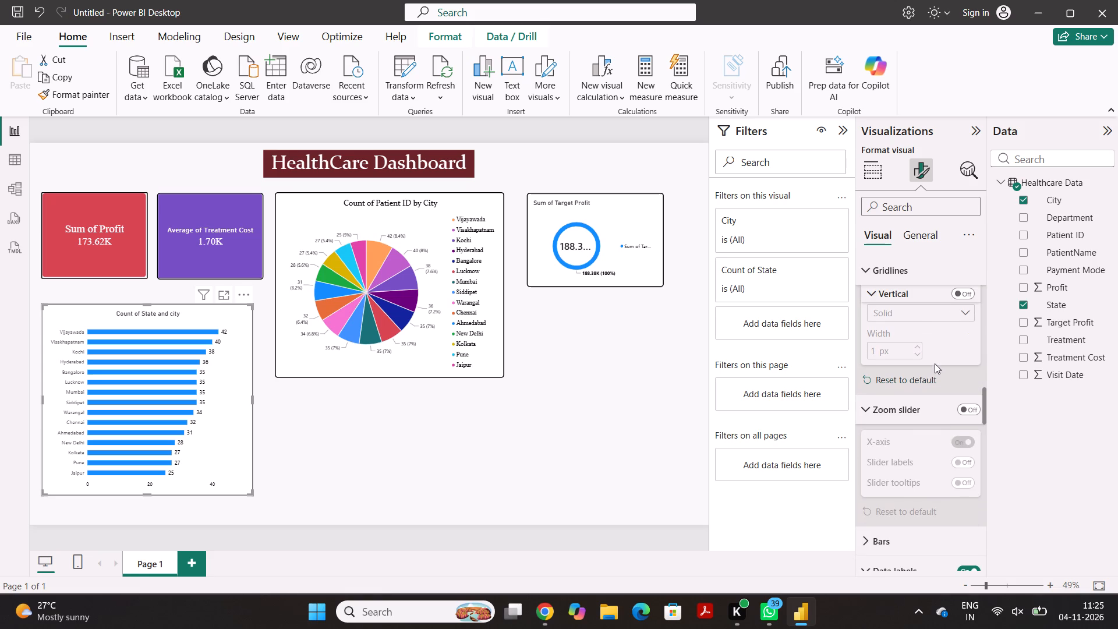
scroll(935, 439, down, 1)
click(935, 439)
scroll(935, 439, down, 1)
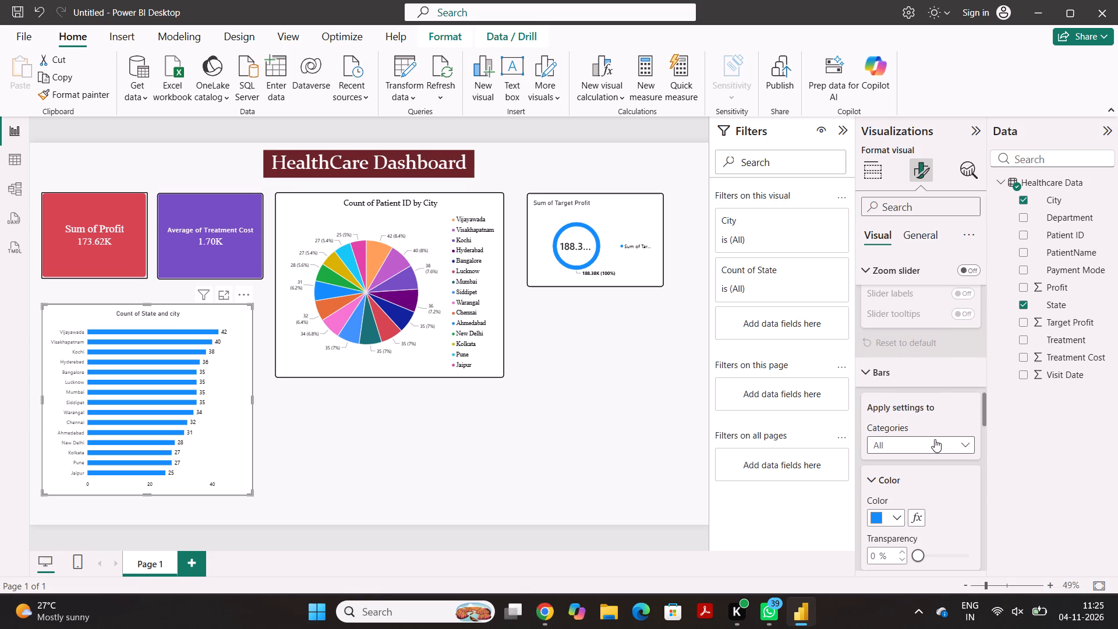
scroll(900, 501, down, 1)
click(911, 494)
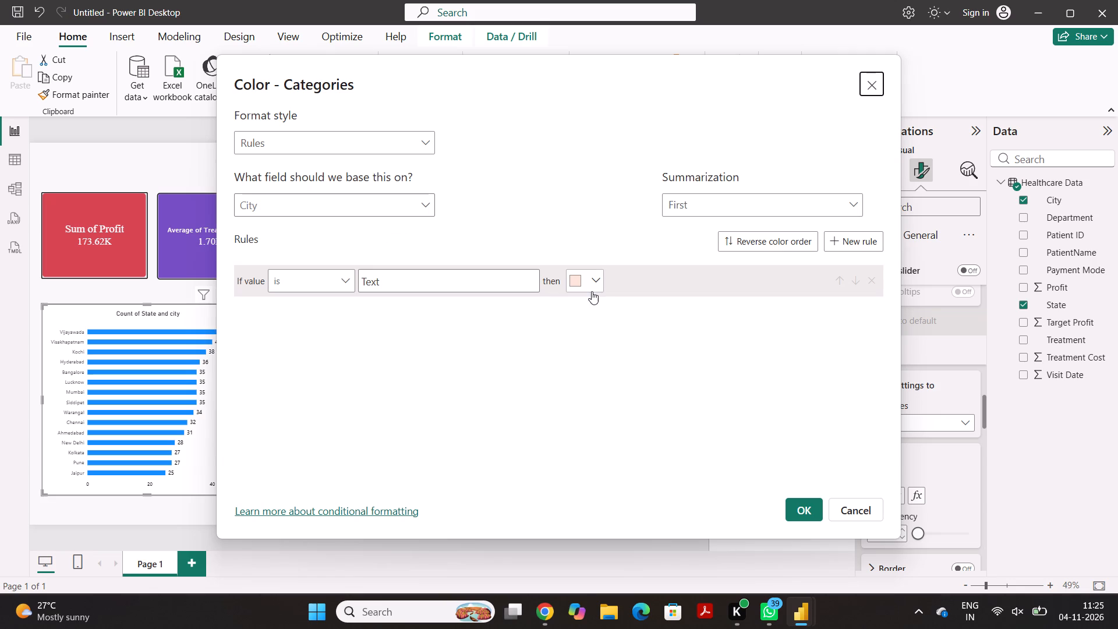
click(415, 146)
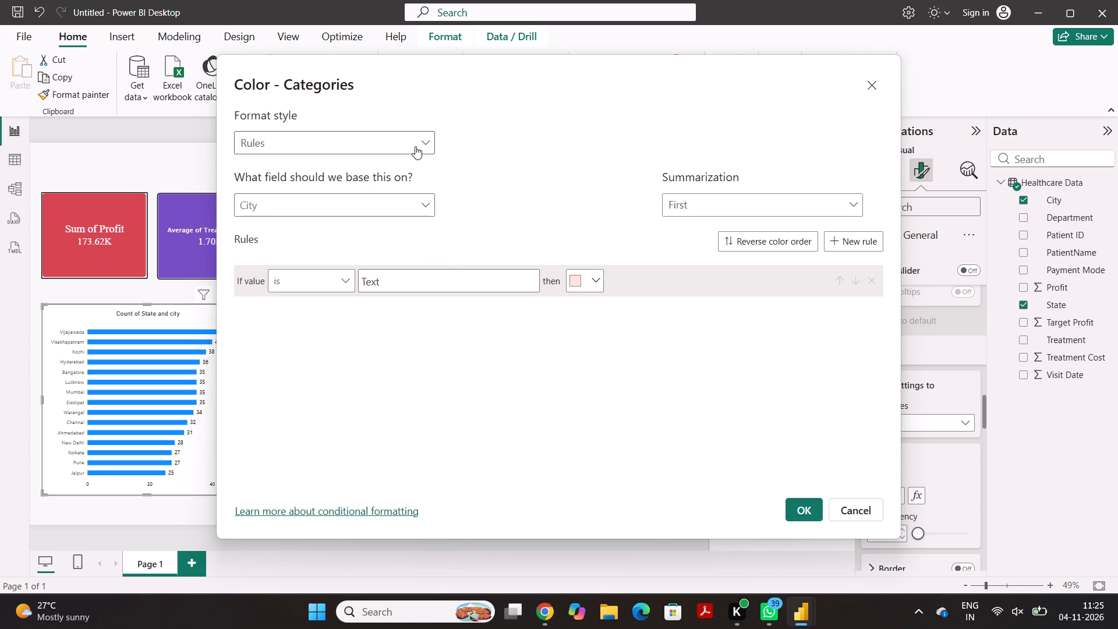
click(410, 161)
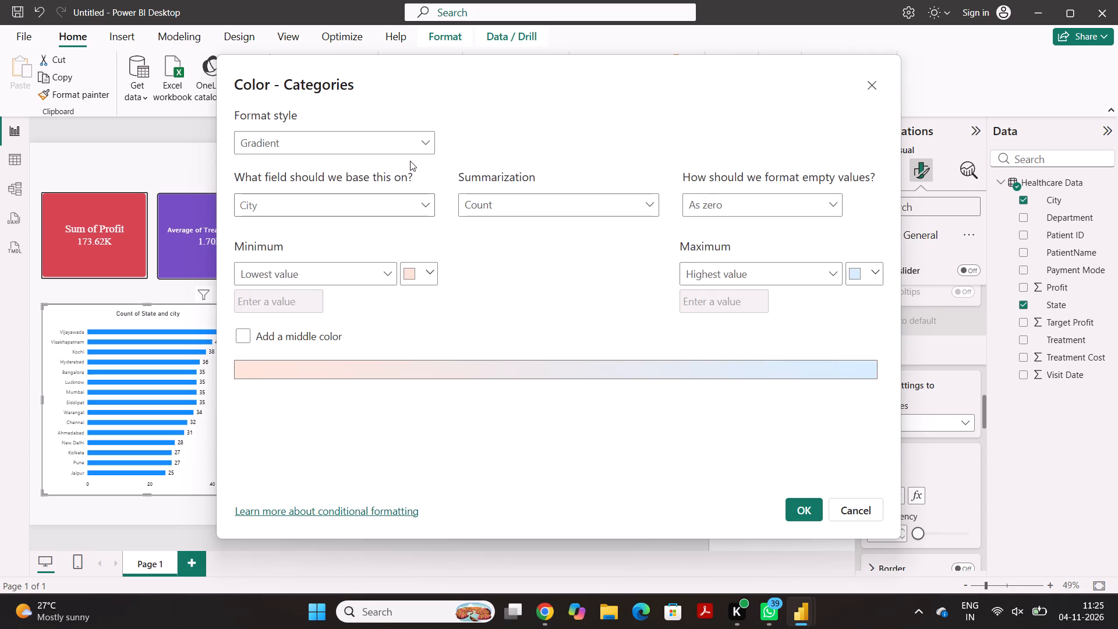
Set the gradient's lowest value color to light blue and highest value color to red, and apply it to the bars.
click(423, 277)
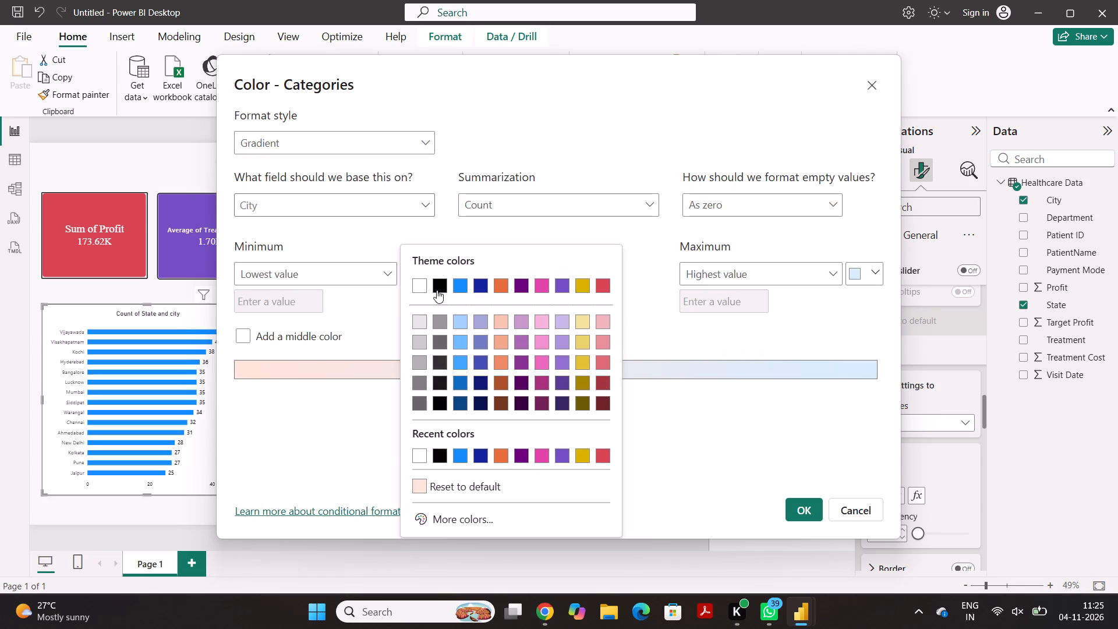
click(455, 318)
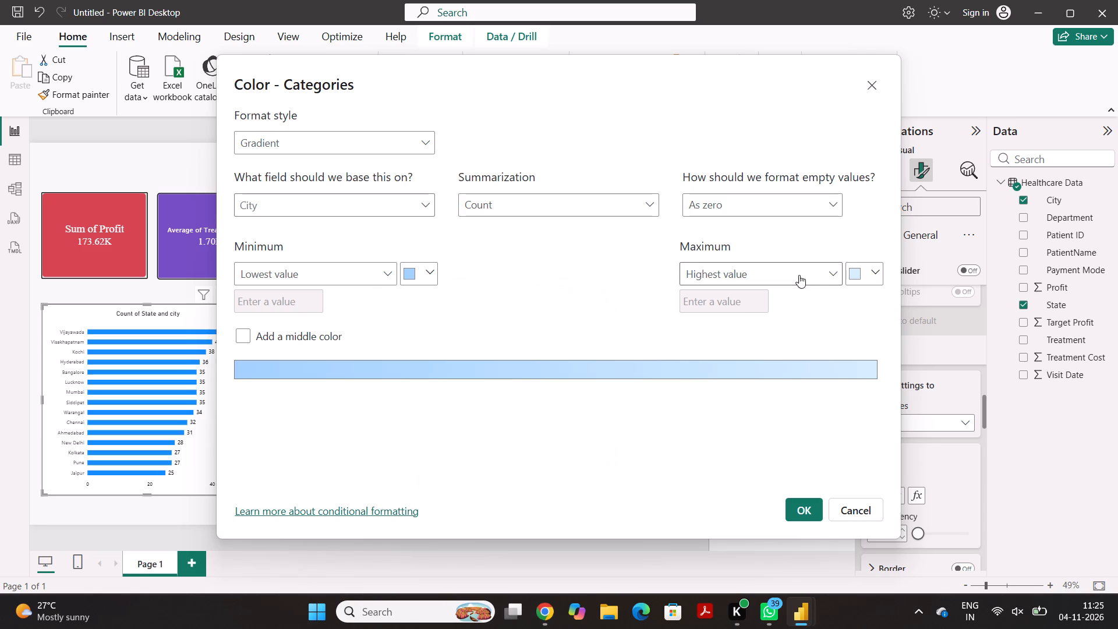
click(831, 271)
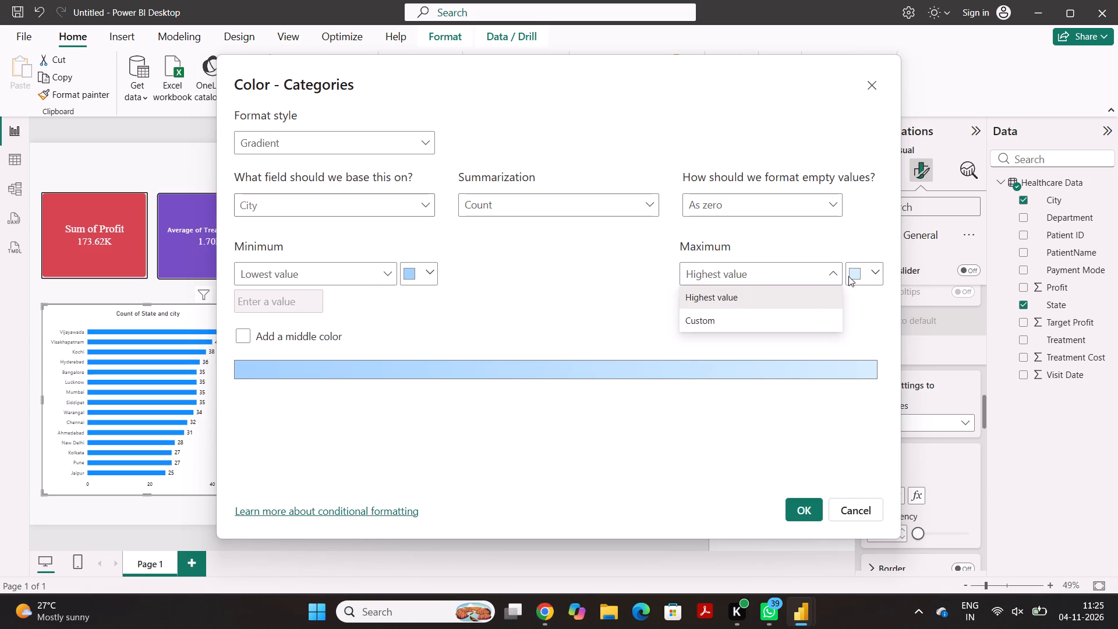
click(877, 277)
click(876, 269)
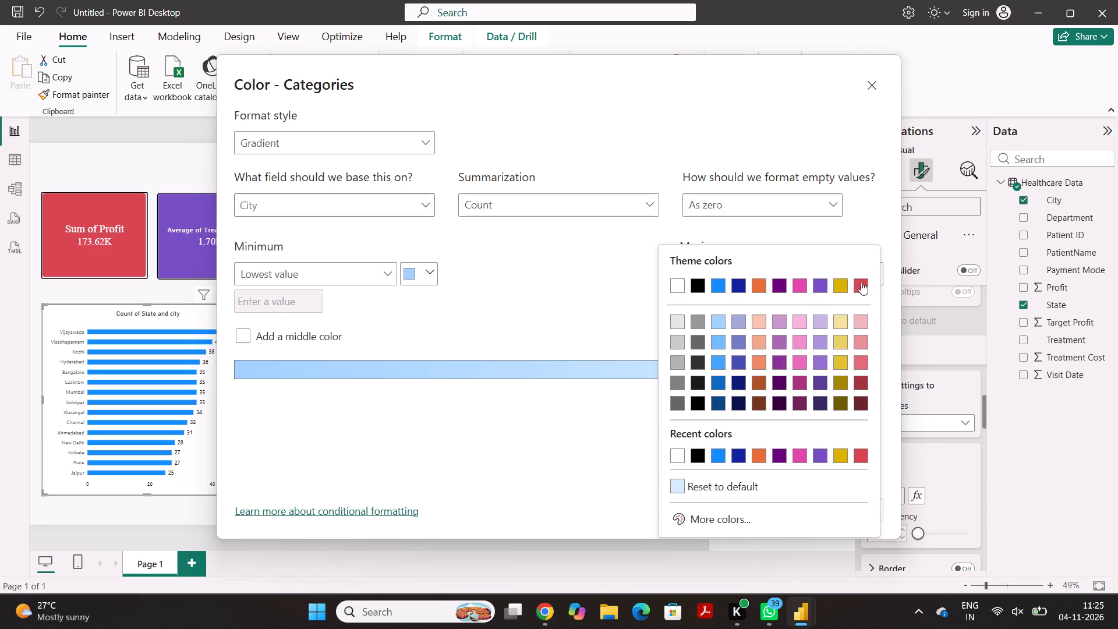
click(859, 287)
click(804, 503)
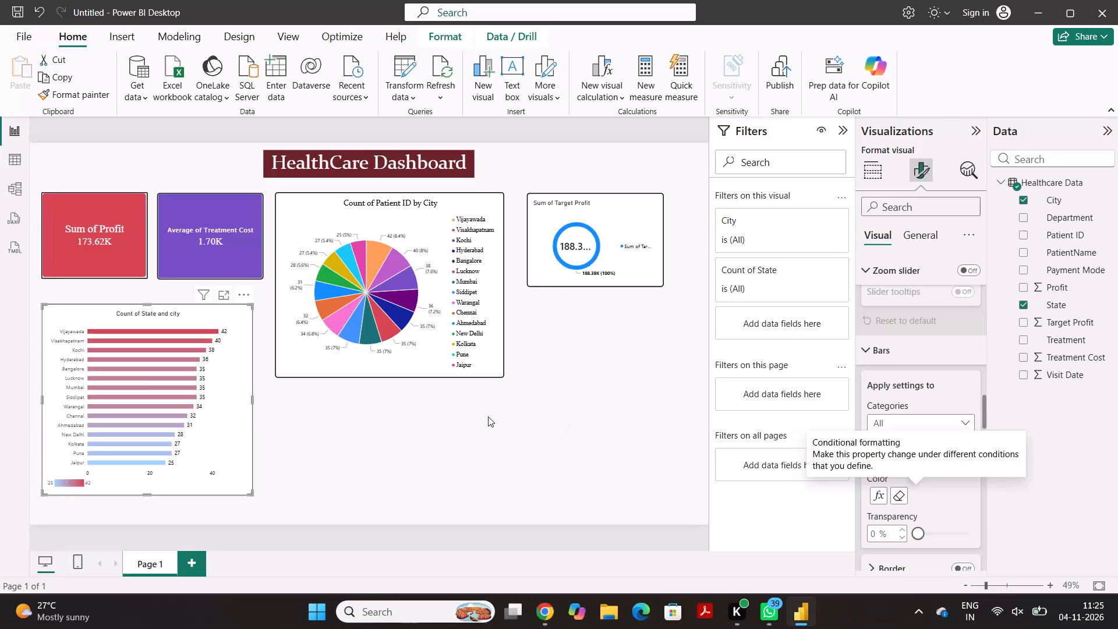
Widen the City/State bar chart slightly and deselect it.
click(253, 404)
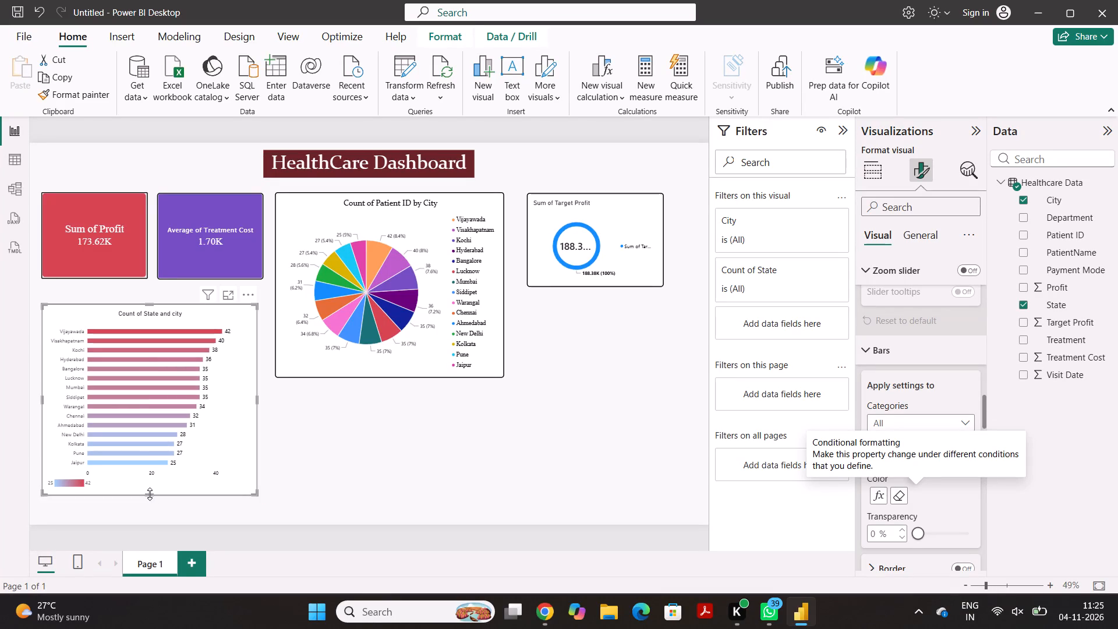
click(369, 472)
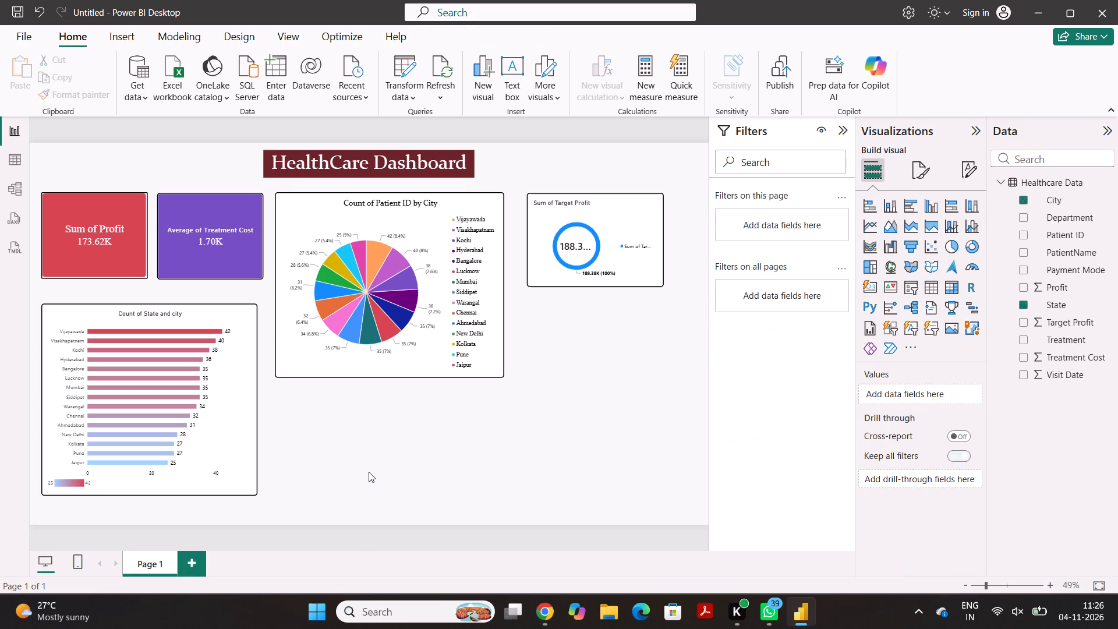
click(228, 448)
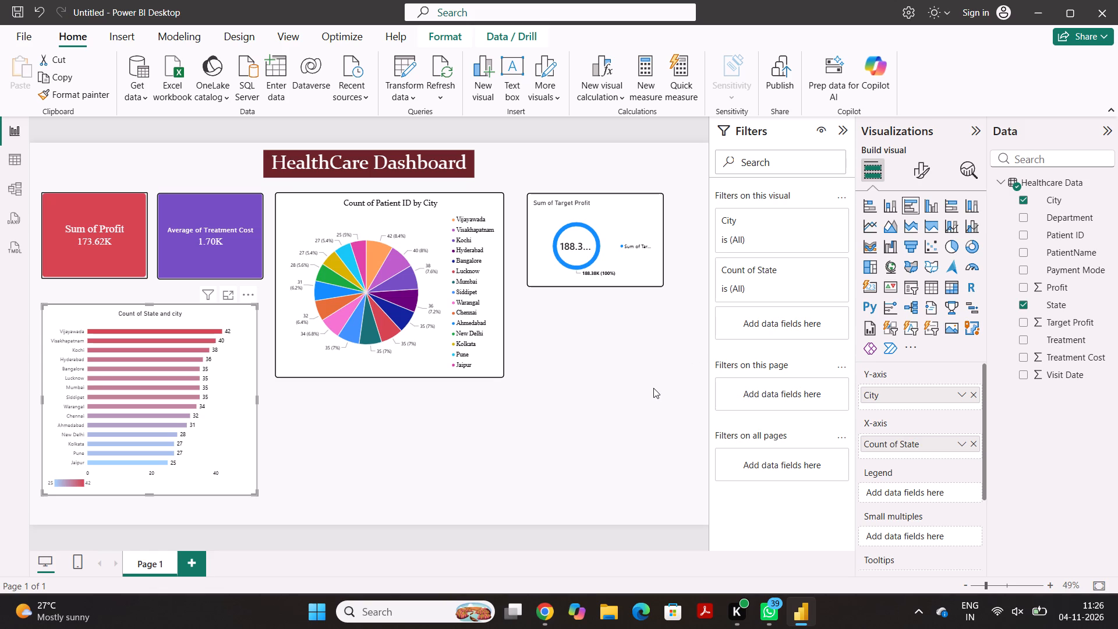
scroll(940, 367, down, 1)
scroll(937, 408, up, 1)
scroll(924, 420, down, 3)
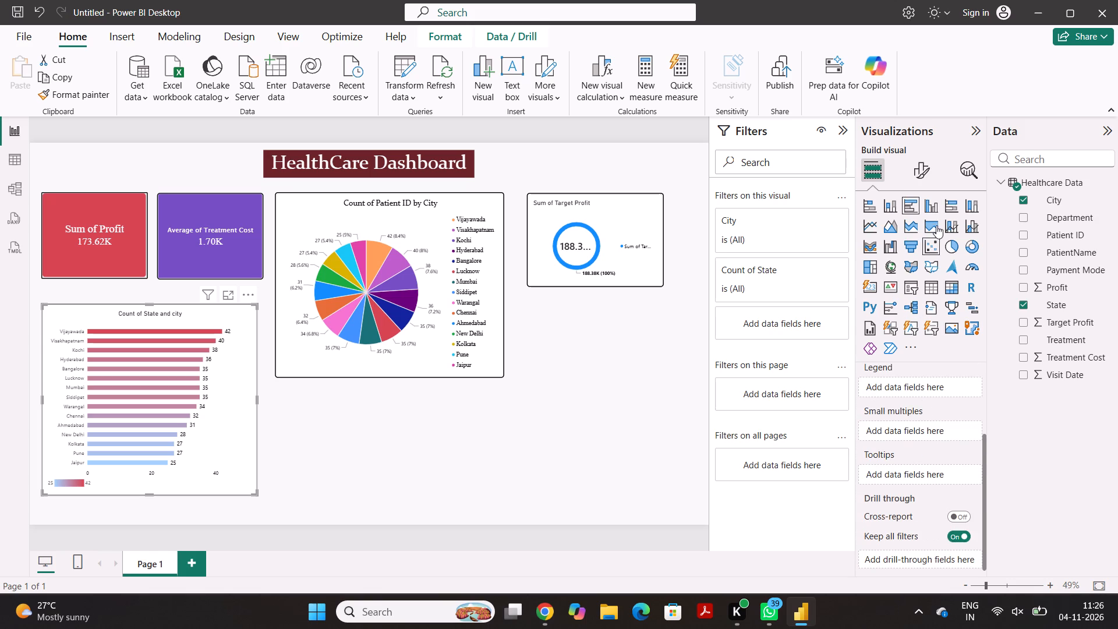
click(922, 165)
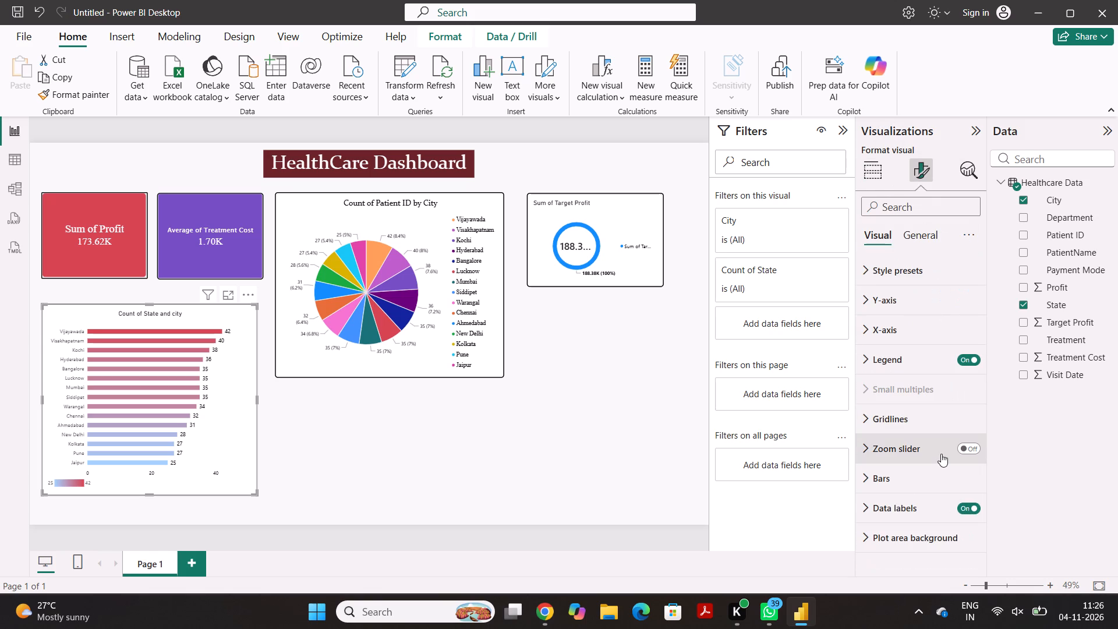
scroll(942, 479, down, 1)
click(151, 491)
Save the report as a Power BI file named healthcare.dashboard in the Documents folder.
click(20, 37)
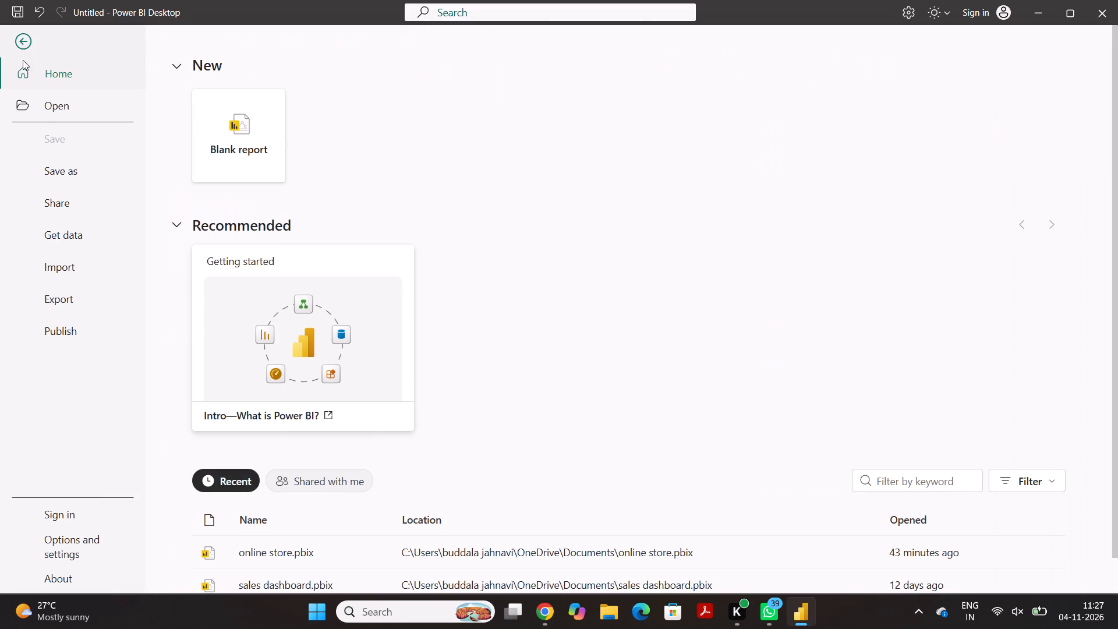
click(72, 171)
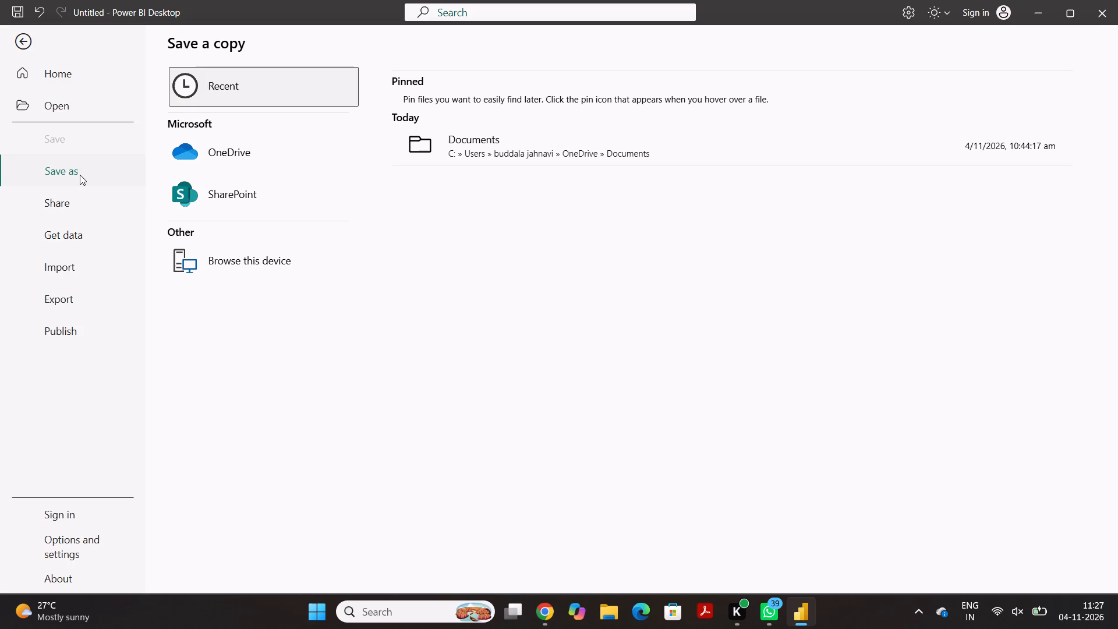
click(80, 175)
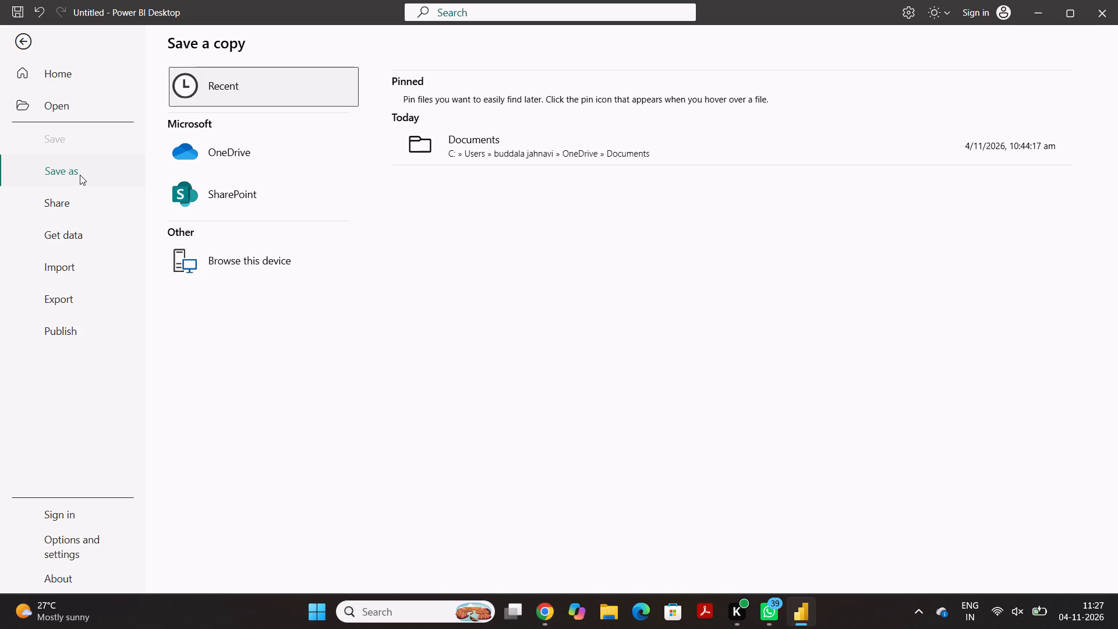
click(80, 175)
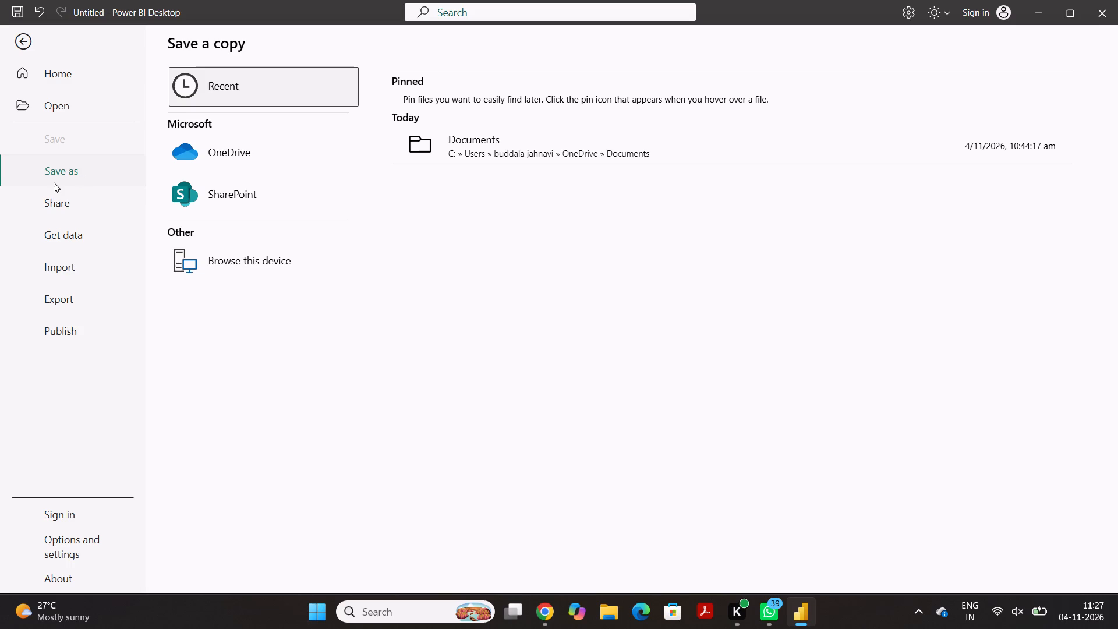
click(58, 176)
double_click(428, 157)
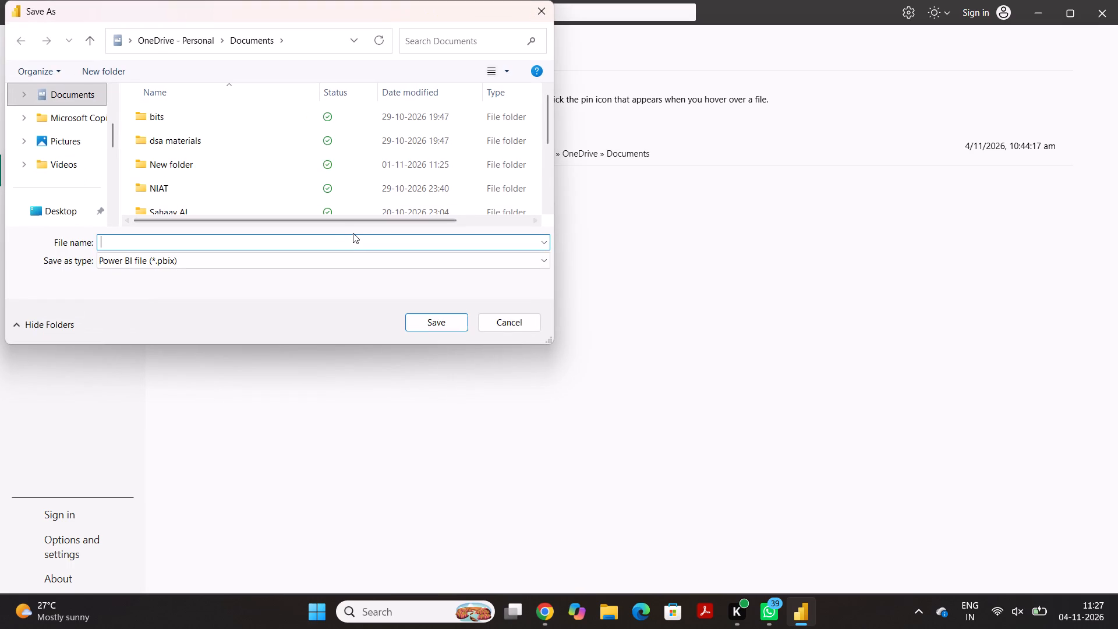
click(355, 241)
text(healthcare)
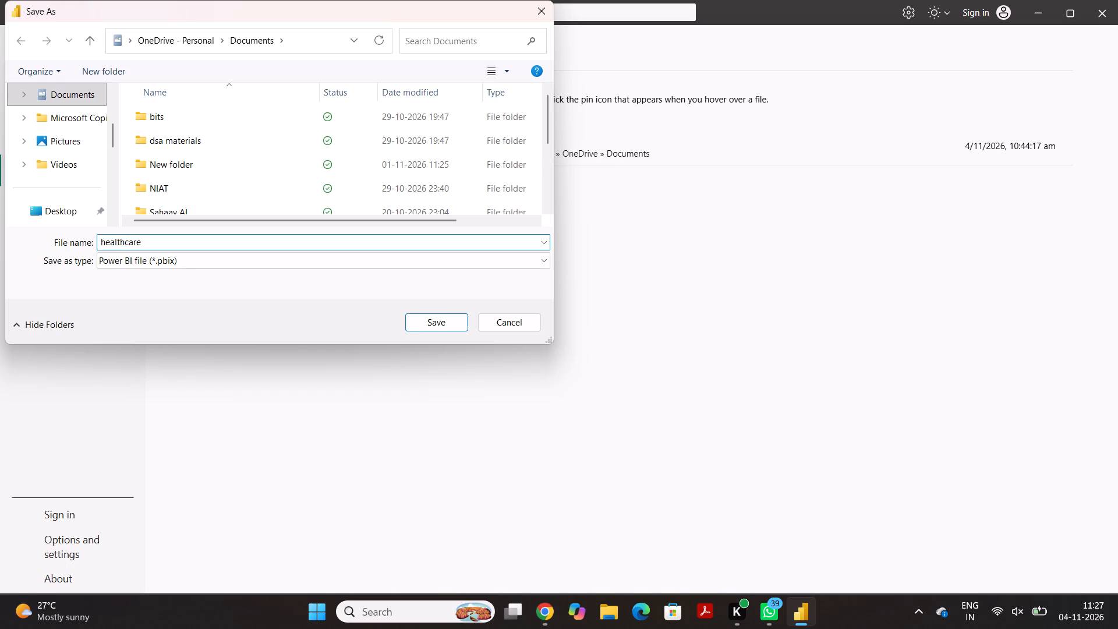